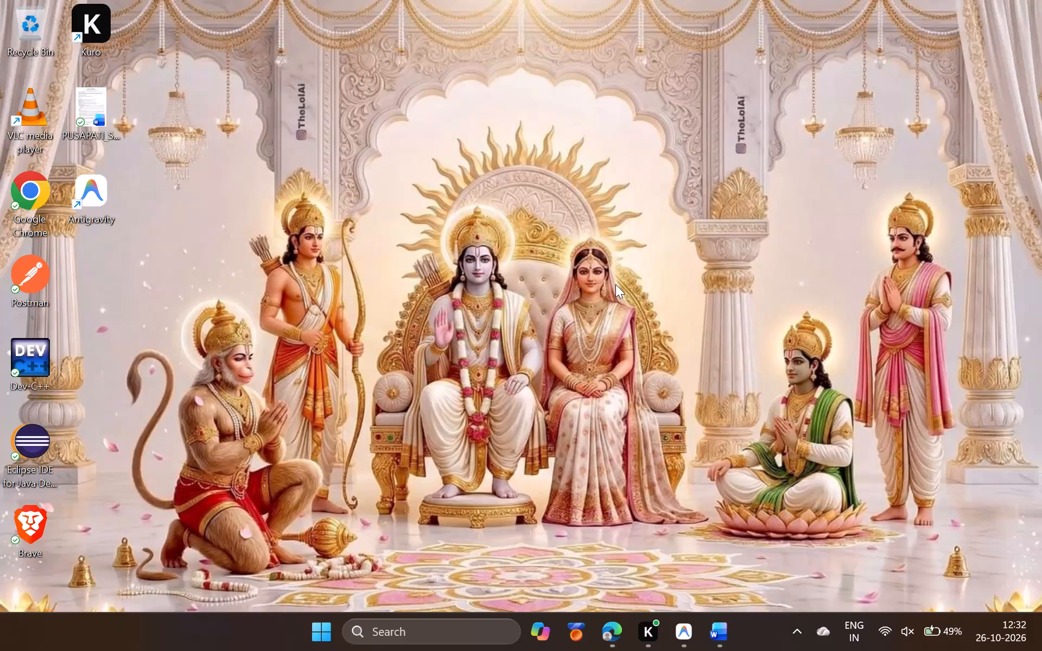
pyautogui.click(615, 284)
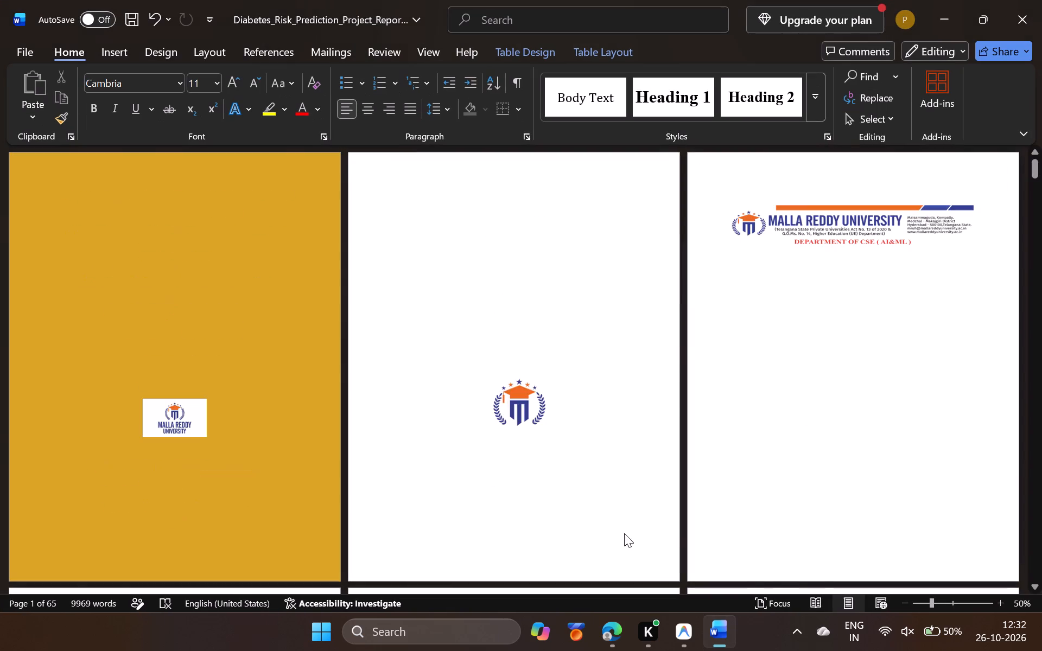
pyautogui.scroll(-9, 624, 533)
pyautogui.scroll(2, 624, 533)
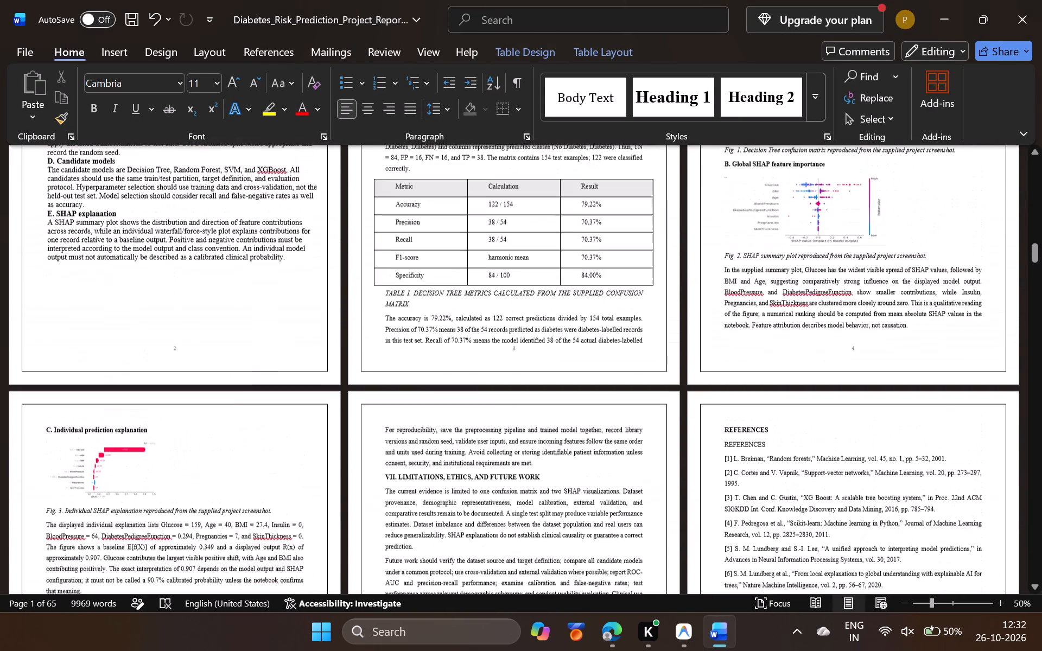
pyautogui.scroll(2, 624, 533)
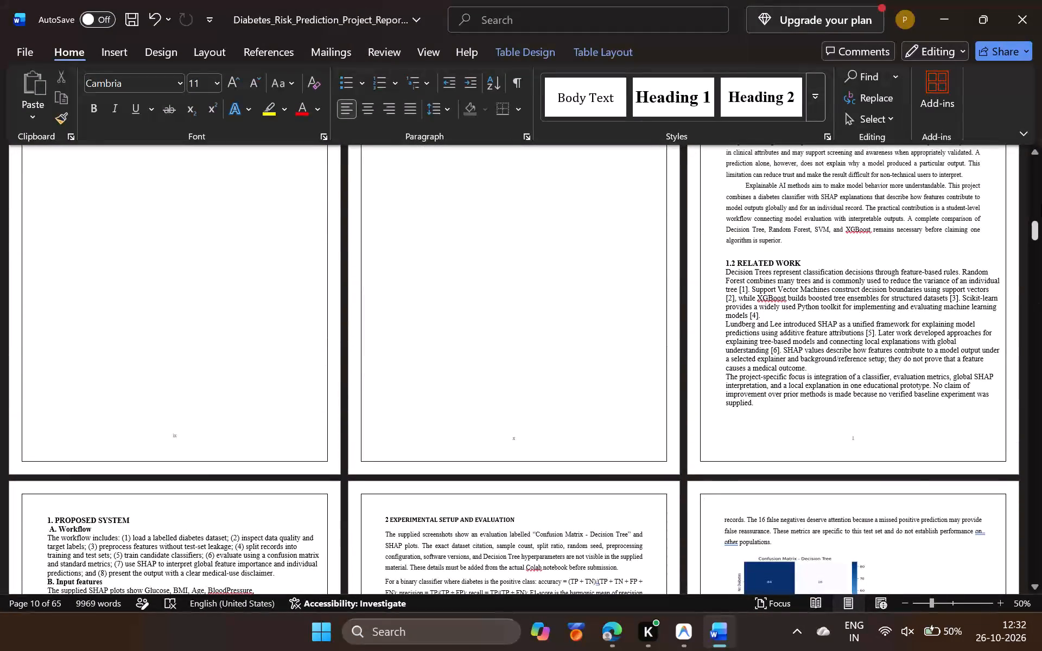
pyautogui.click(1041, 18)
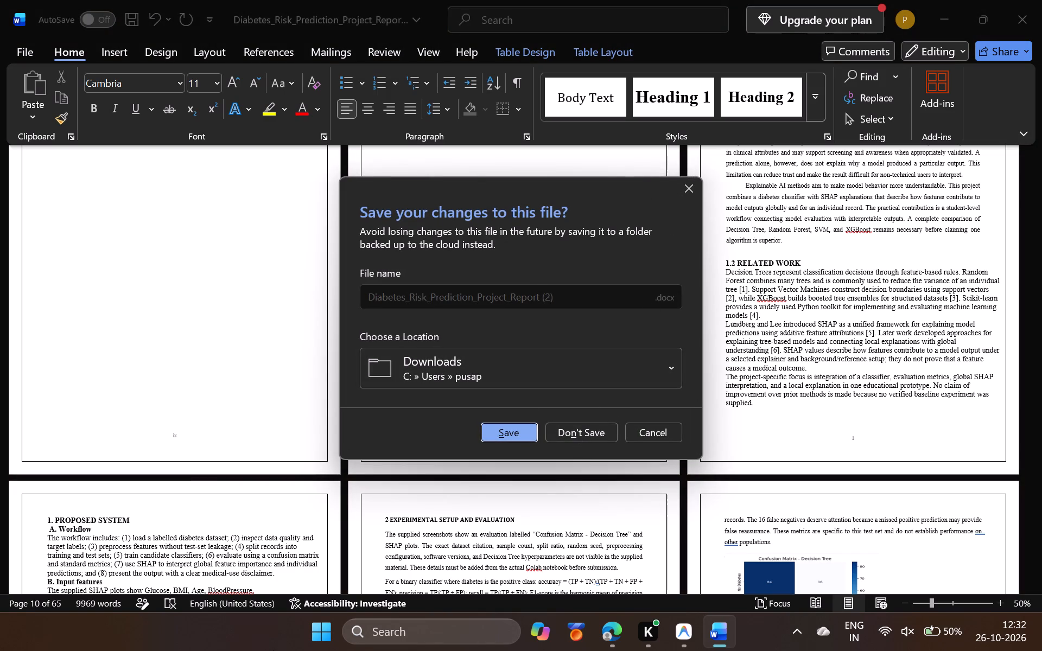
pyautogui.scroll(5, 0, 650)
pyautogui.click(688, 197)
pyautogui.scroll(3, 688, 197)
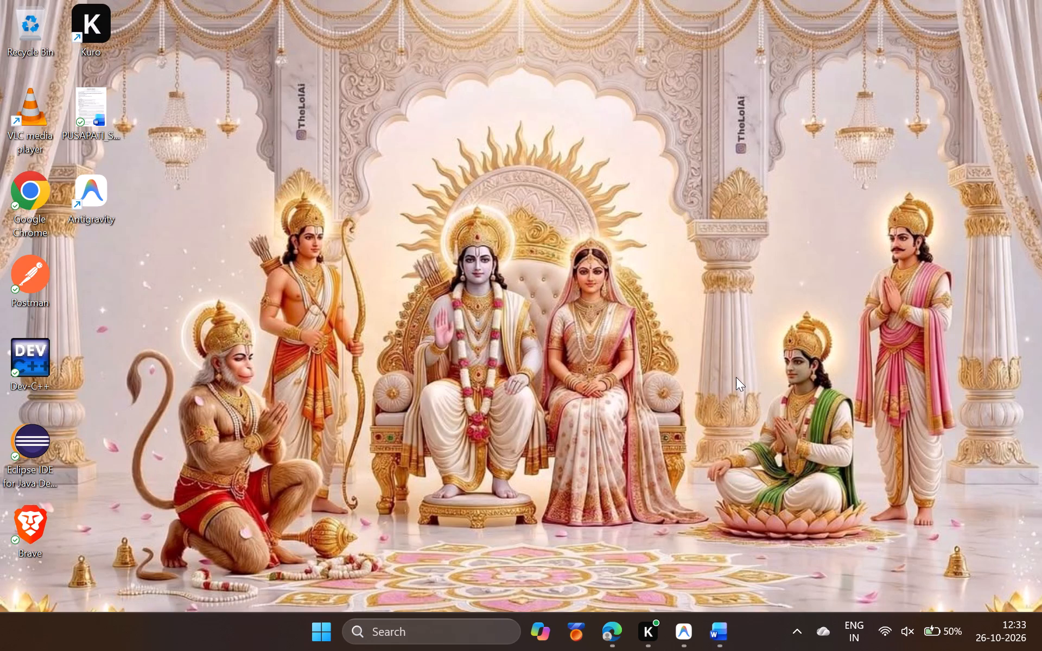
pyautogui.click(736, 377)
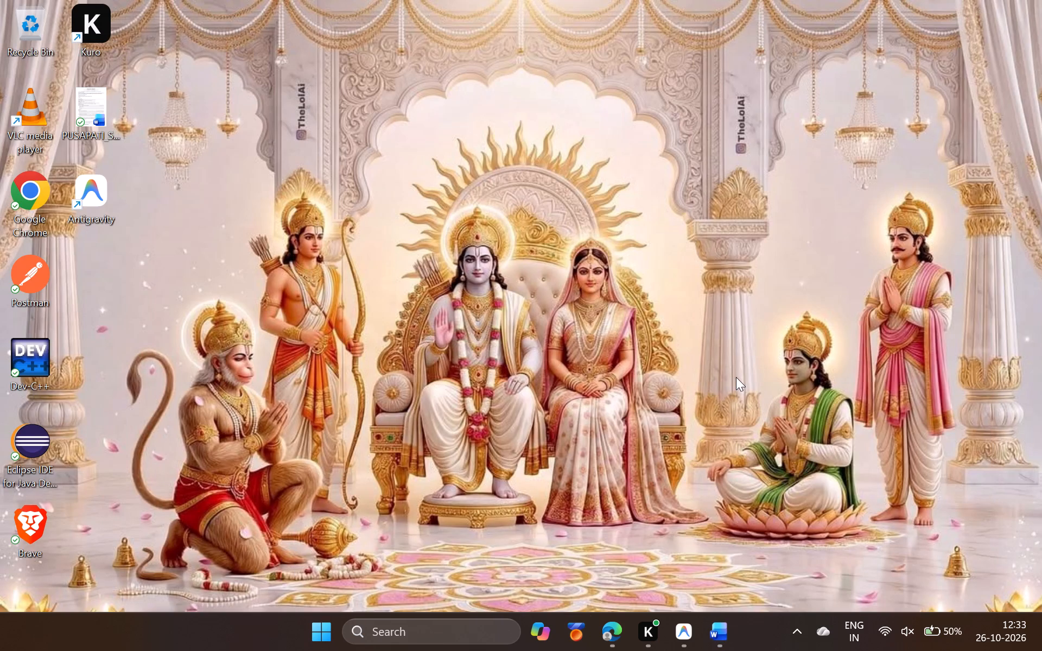
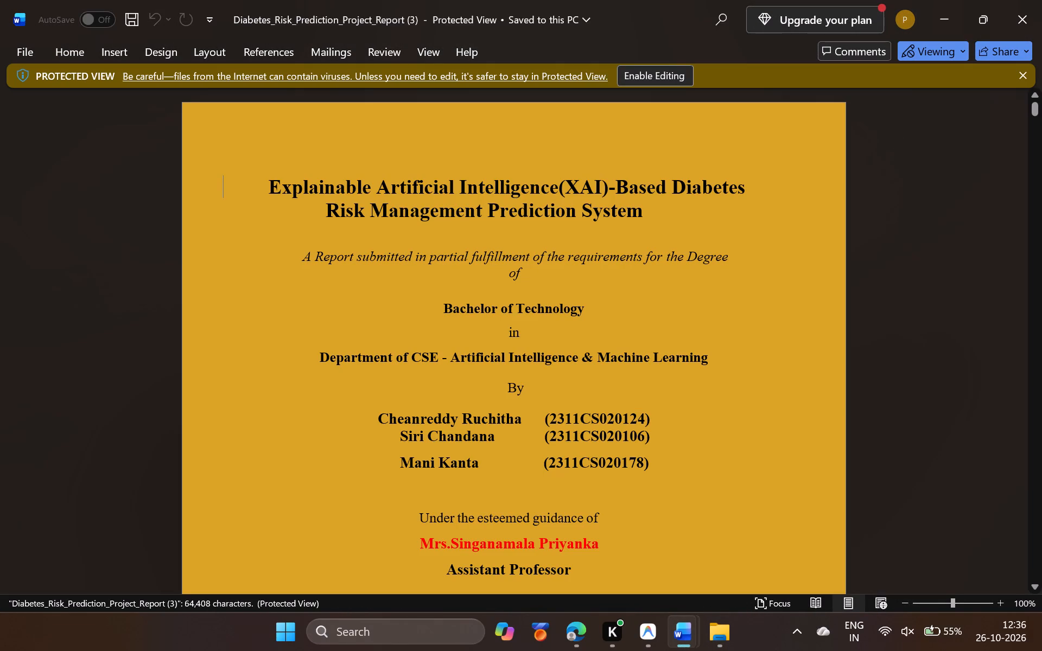
# Enable editing of the protected Diabetes Risk Prediction project report.
pyautogui.click(649, 79)
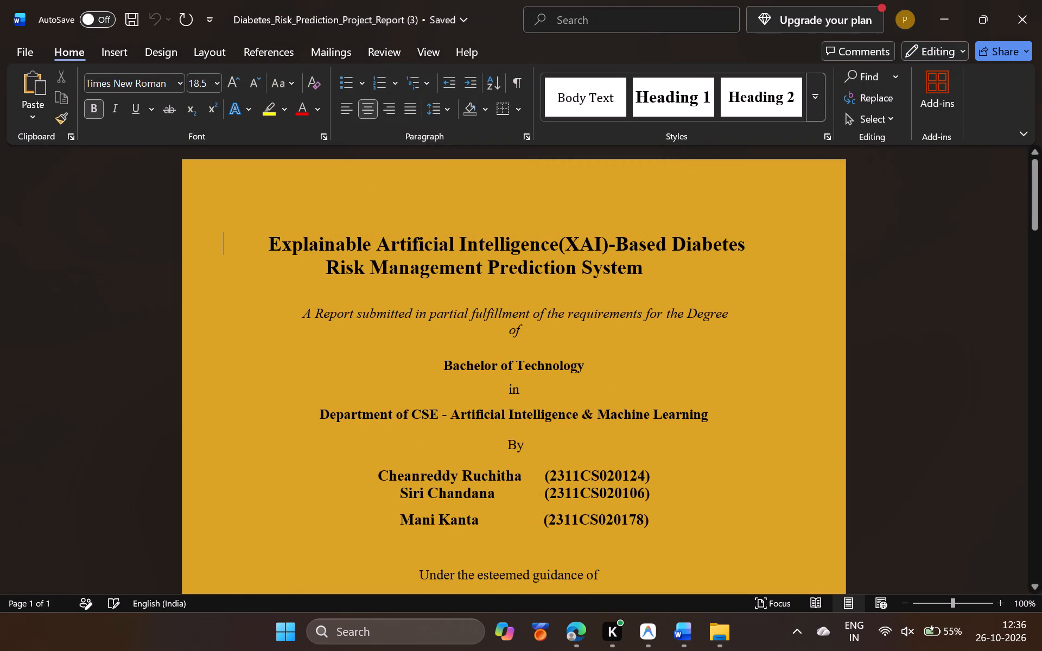
# Examine the report's coloured cover page and the inner title page.
pyautogui.scroll(-1, 676, 164)
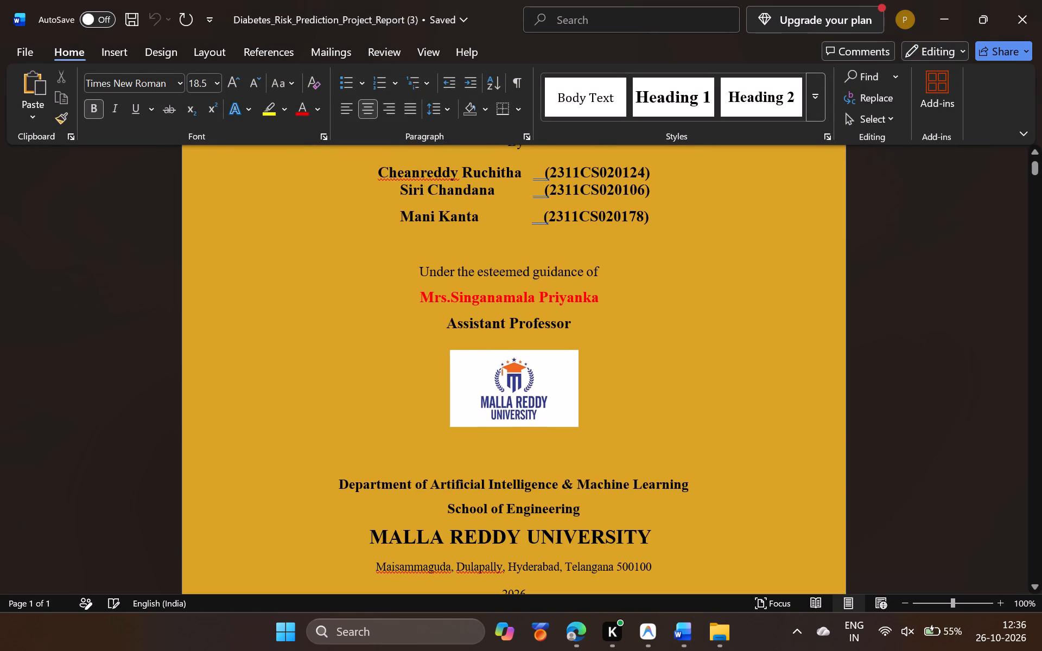
pyautogui.scroll(-1, 588, 346)
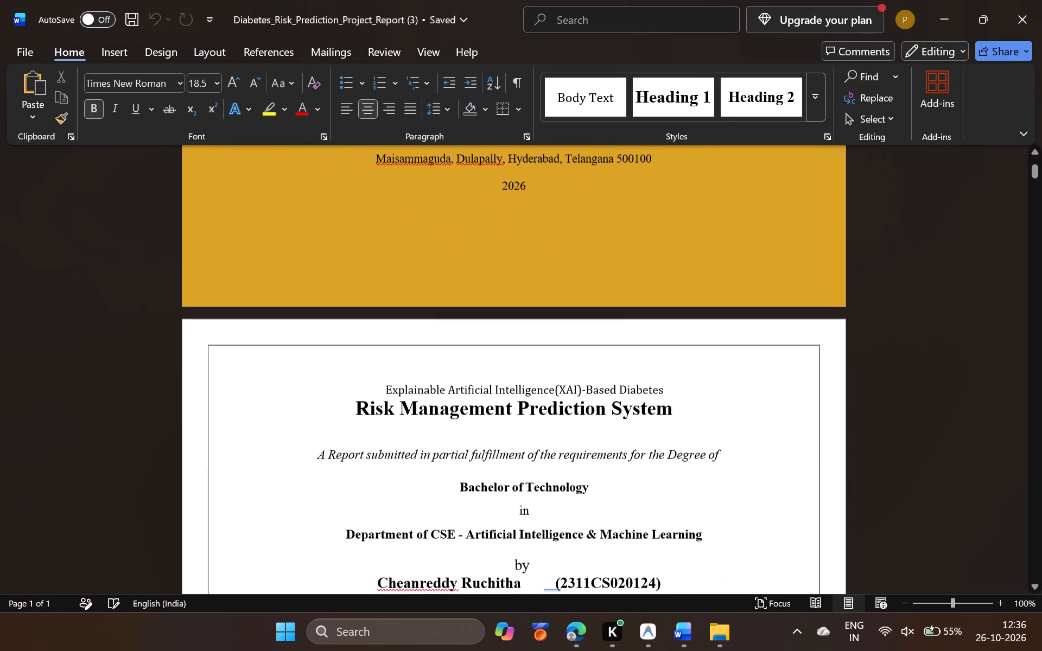
pyautogui.scroll(-1, 588, 346)
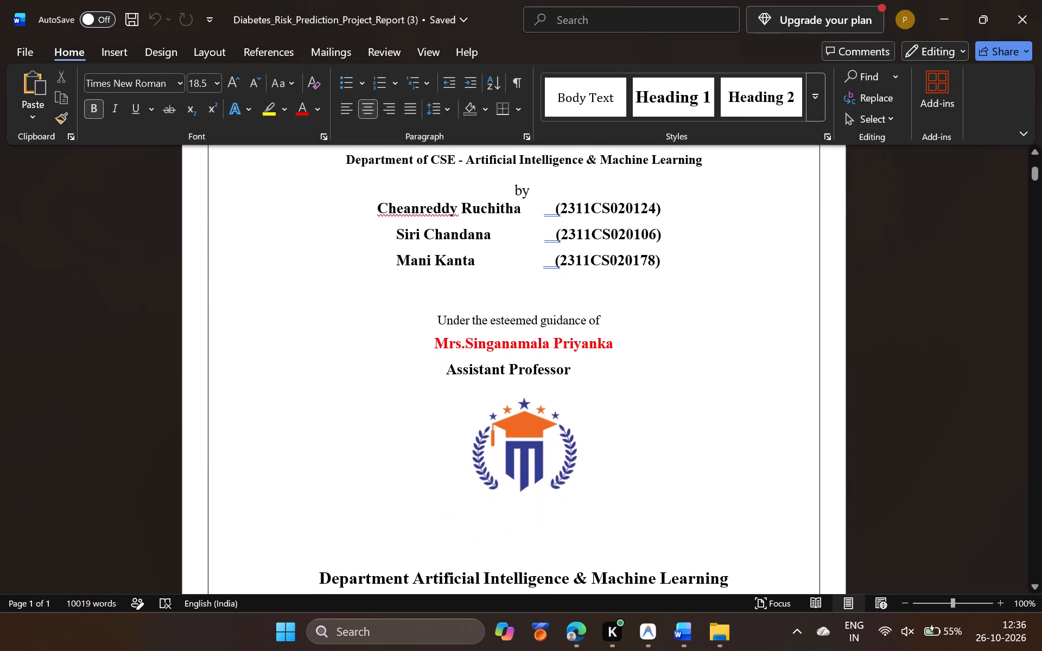
pyautogui.scroll(-1, 588, 346)
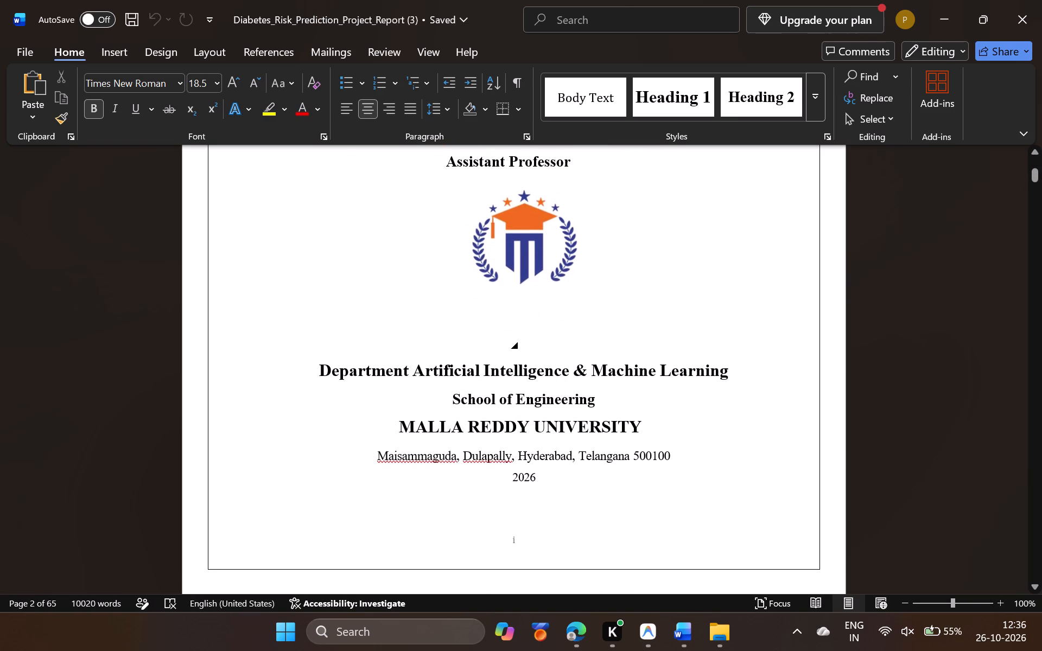
pyautogui.scroll(-1, 588, 346)
pyautogui.scroll(2, 588, 346)
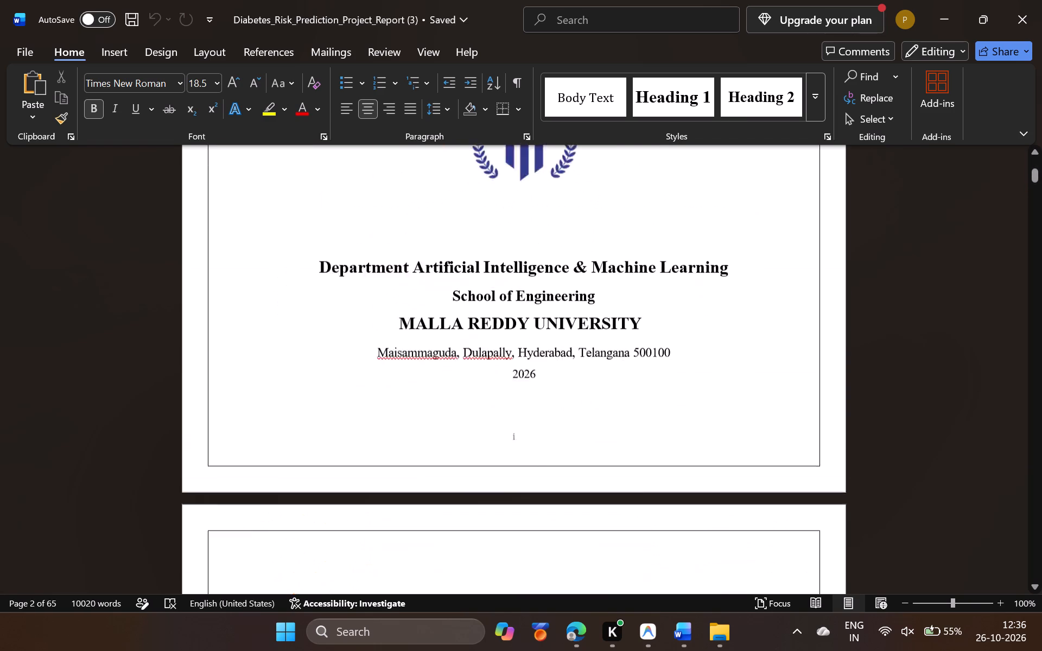
pyautogui.scroll(1, 588, 346)
# Examine the report's front matter from the certificate through the acknowledgement to the table of contents.
pyautogui.scroll(-4, 588, 346)
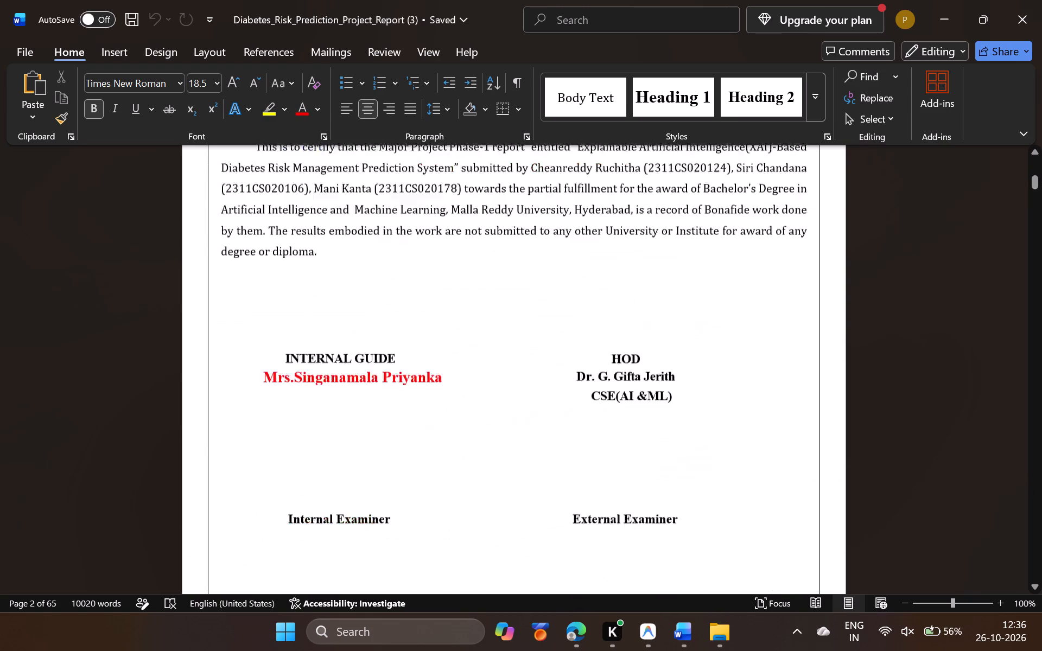
pyautogui.scroll(-4, 588, 346)
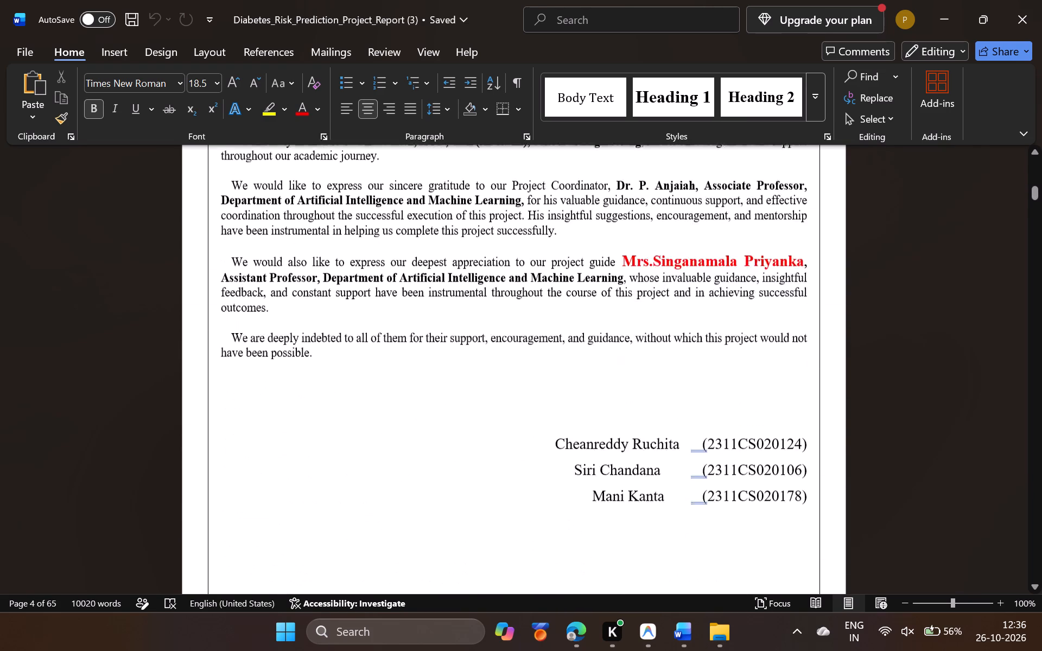
pyautogui.scroll(-2, 588, 346)
pyautogui.scroll(2, 588, 346)
pyautogui.scroll(-2, 588, 346)
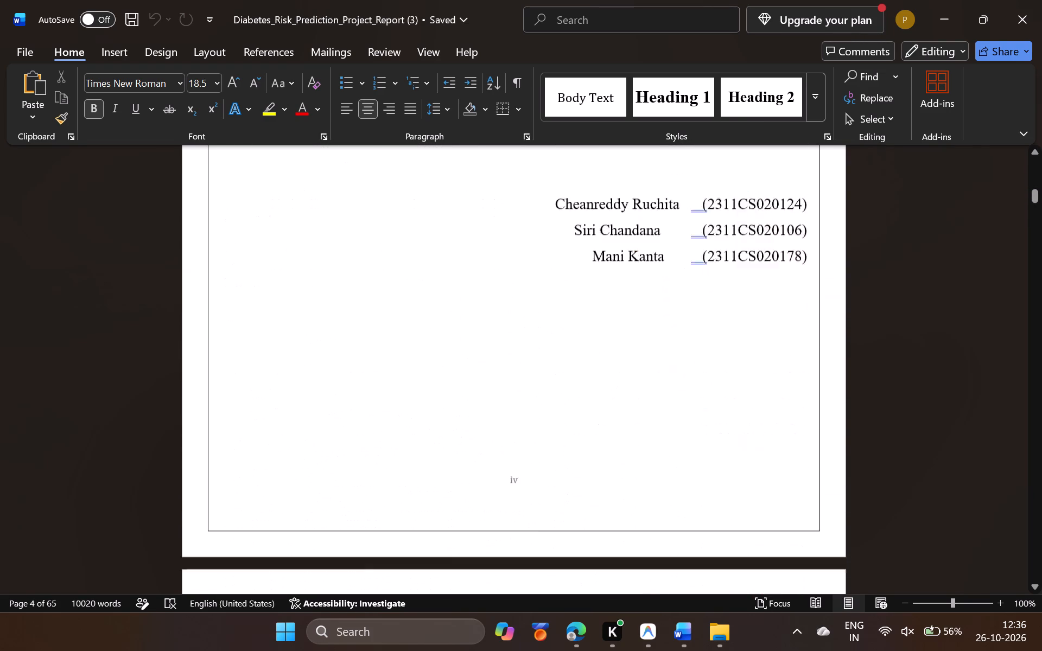
pyautogui.scroll(-4, 588, 346)
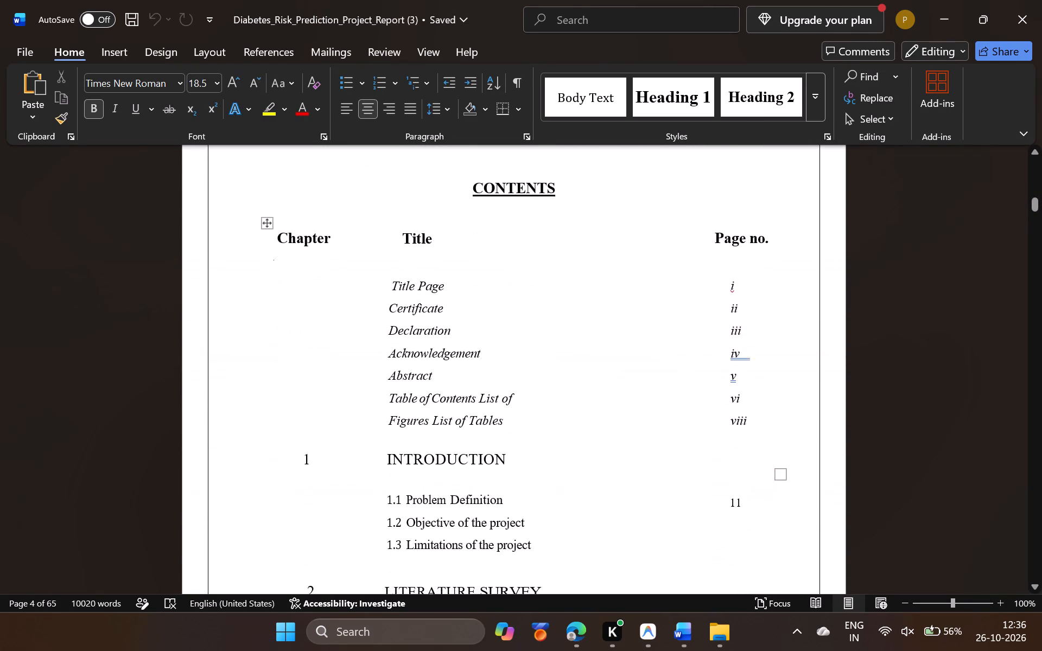
pyautogui.scroll(-1, 588, 346)
pyautogui.scroll(1, 588, 346)
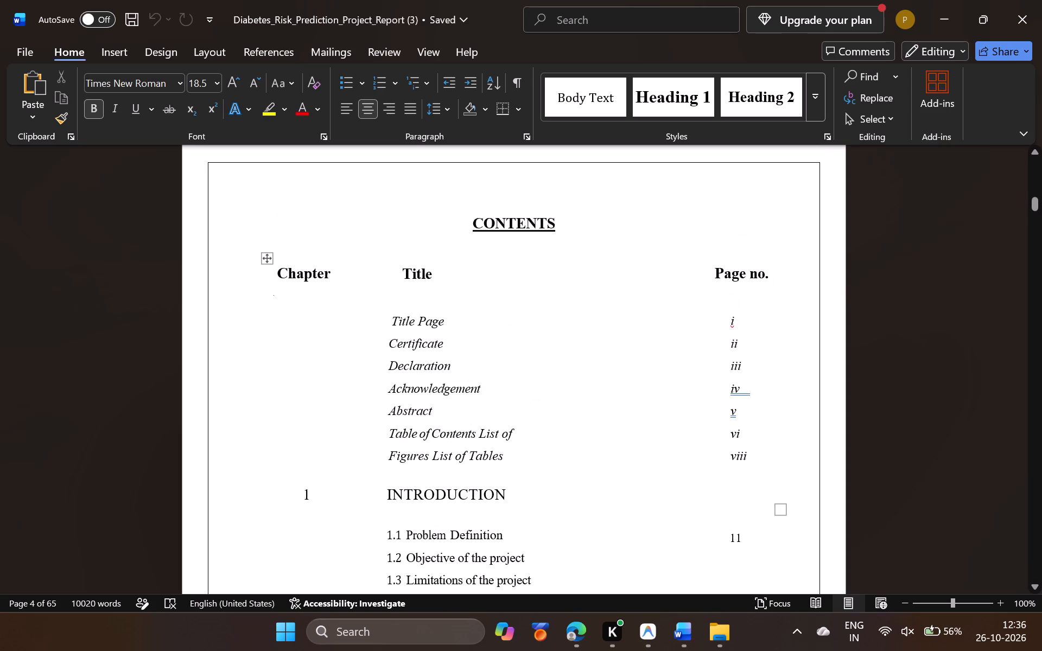
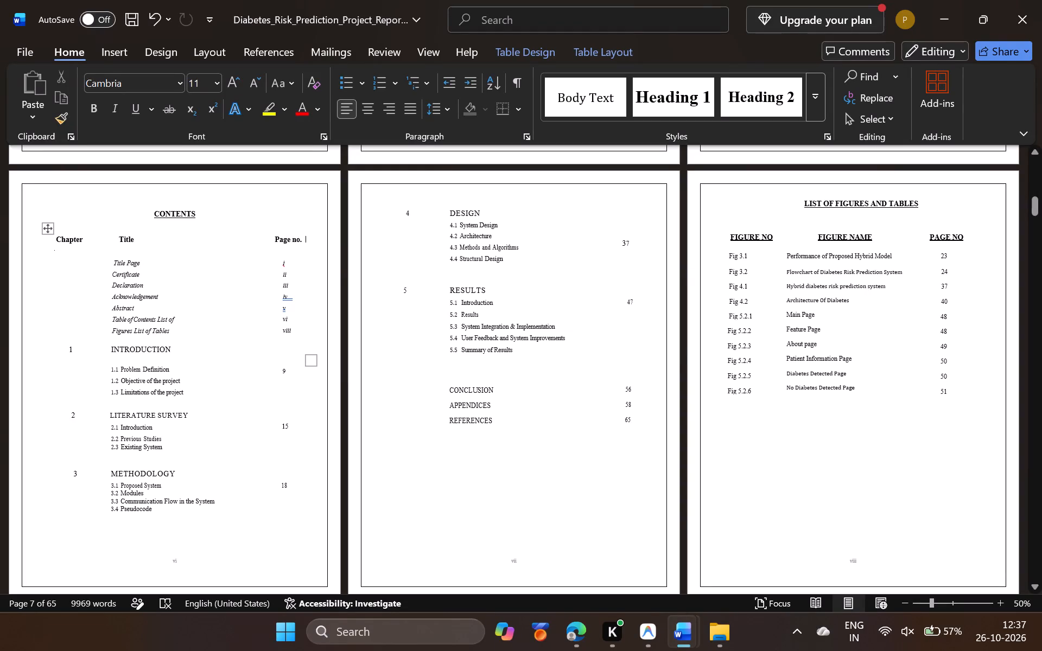
# Examine the contents pages, the figure and table lists, the abbreviation table and the opening chapter pages.
pyautogui.scroll(-3, 387, 394)
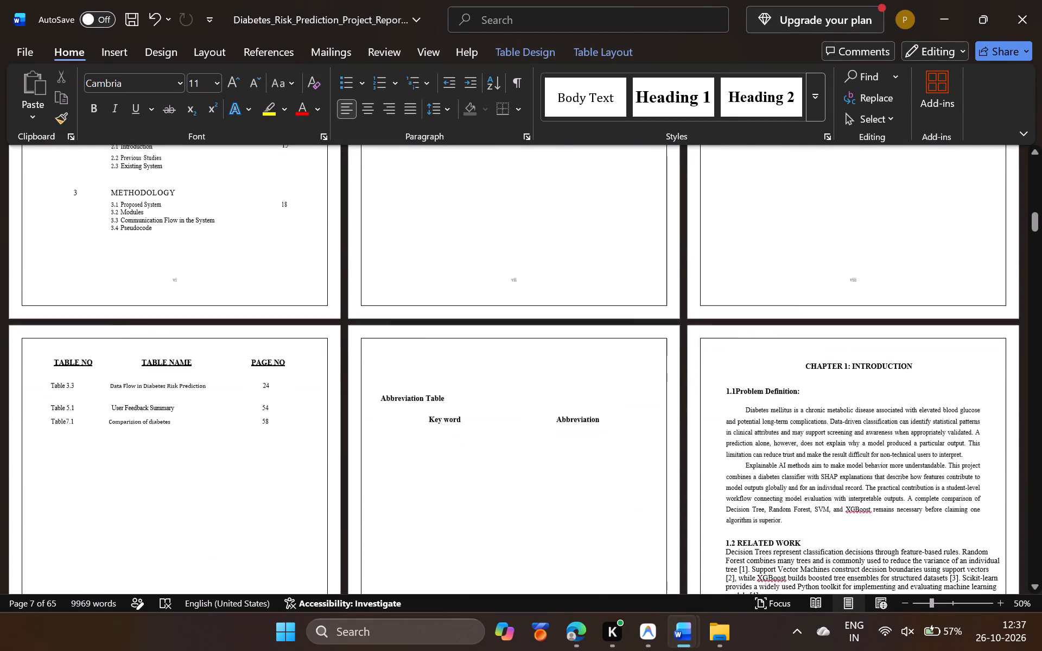
pyautogui.scroll(-3, 387, 394)
pyautogui.scroll(1, 387, 394)
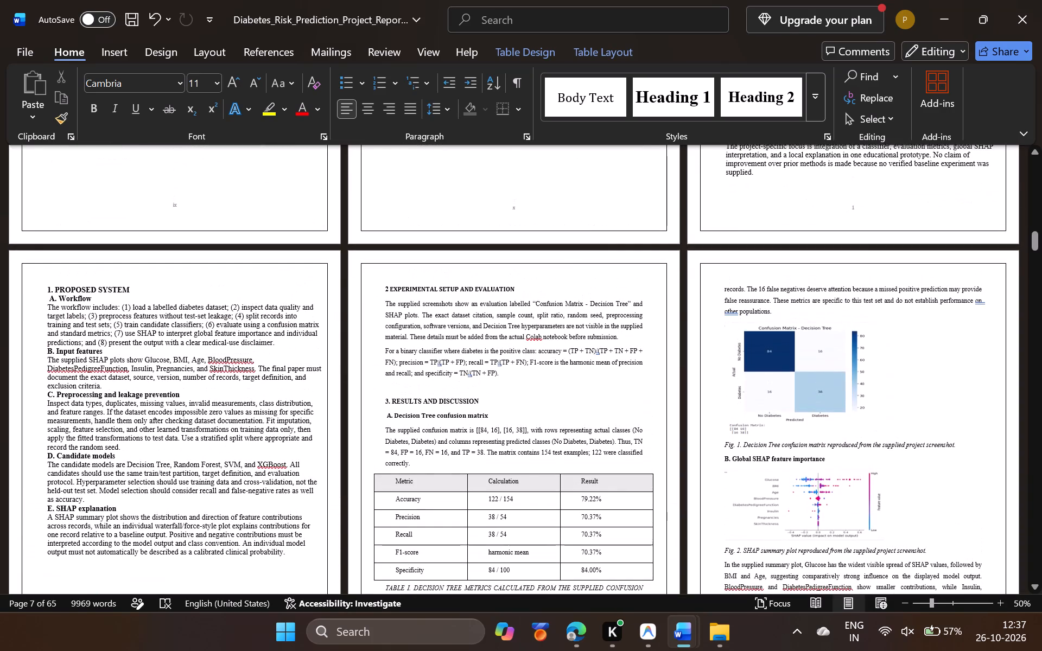
pyautogui.scroll(4, 575, 249)
pyautogui.scroll(-1, 575, 249)
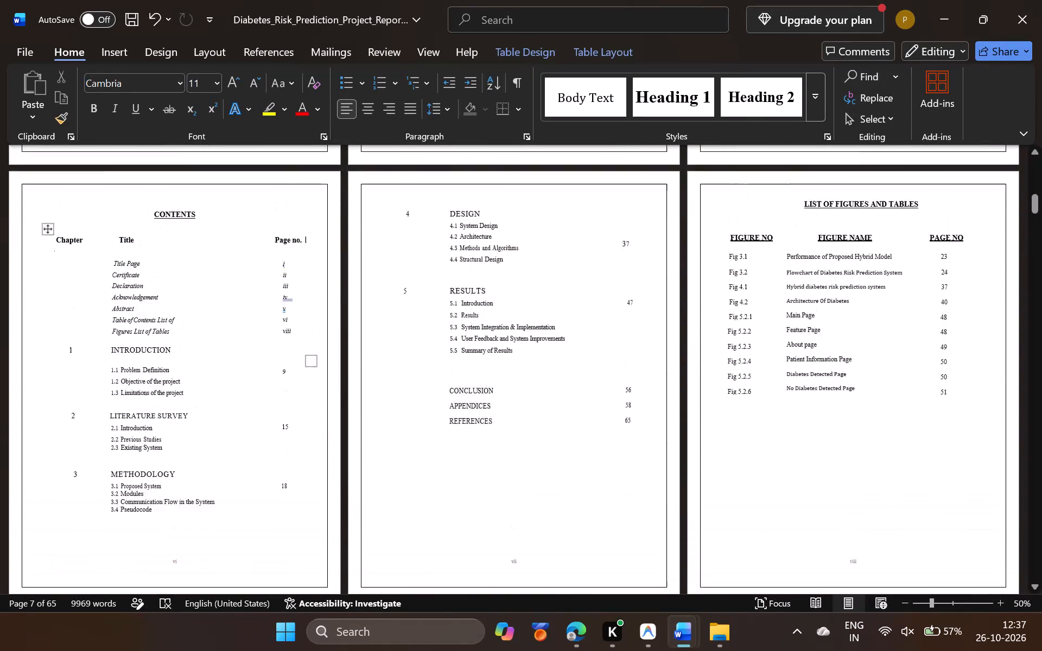
pyautogui.scroll(-2, 575, 249)
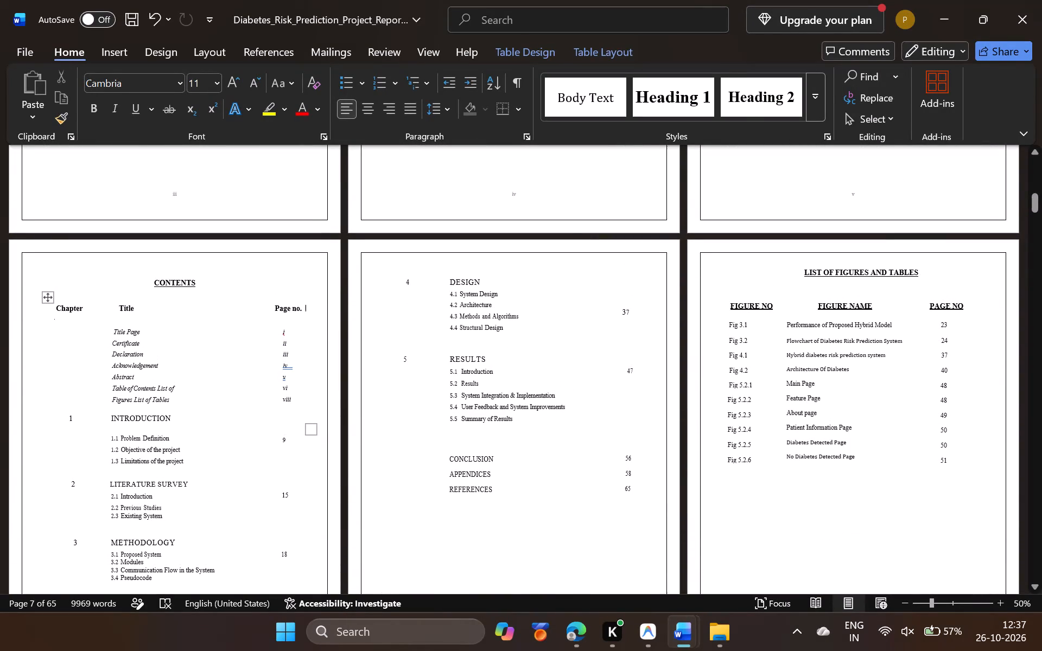
pyautogui.scroll(-2, 575, 249)
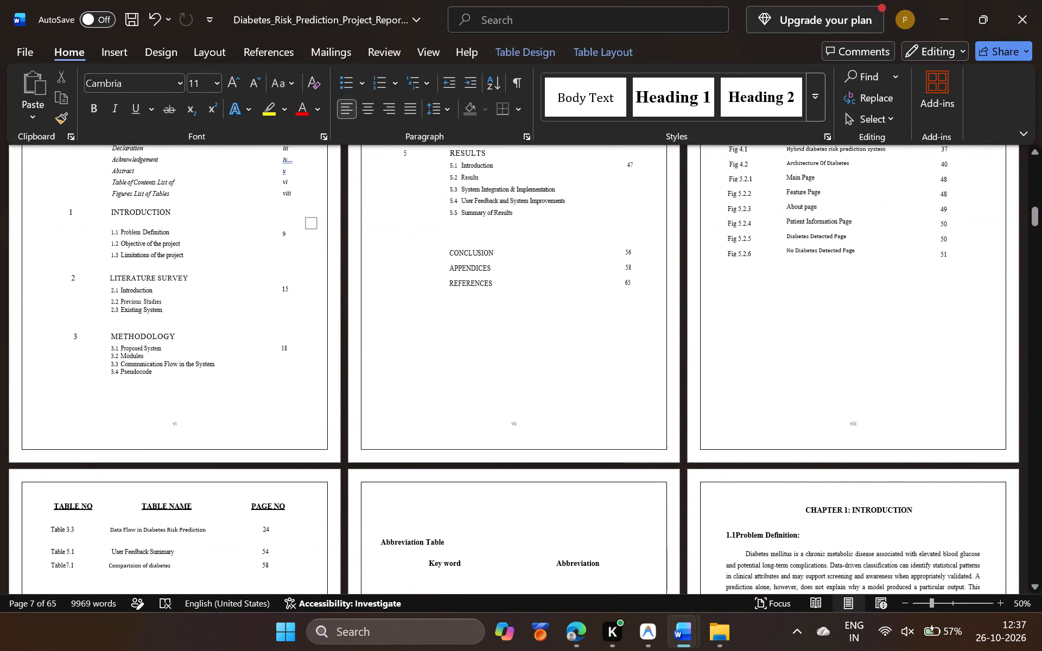
pyautogui.scroll(-1, 575, 249)
pyautogui.scroll(1, 575, 249)
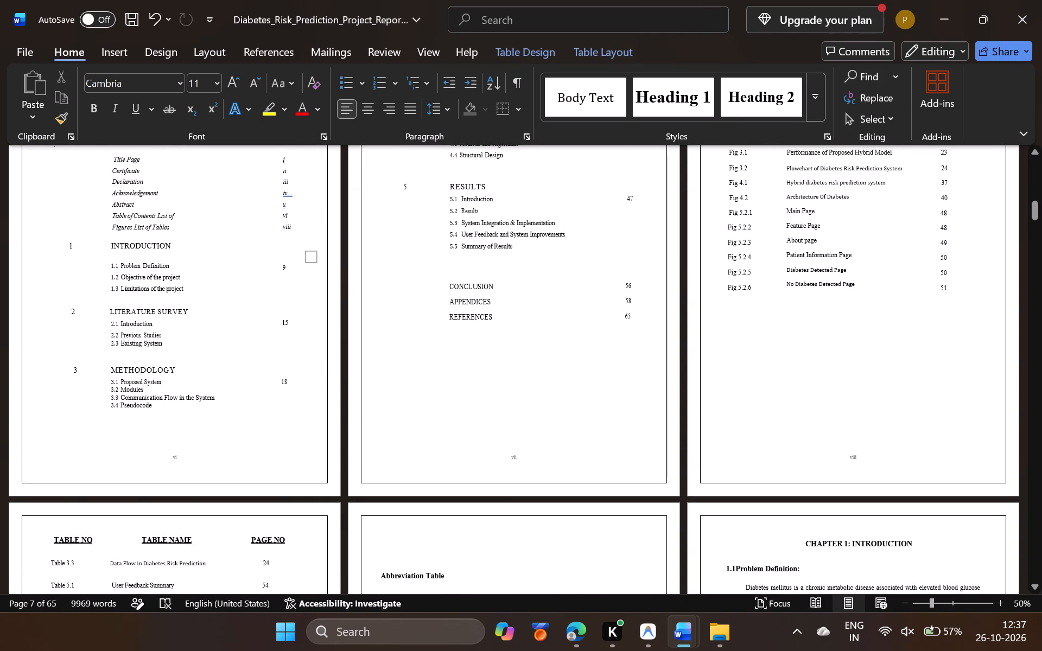
# Set the page number of the Introduction chapter in the contents table to 1.
pyautogui.click(293, 267)
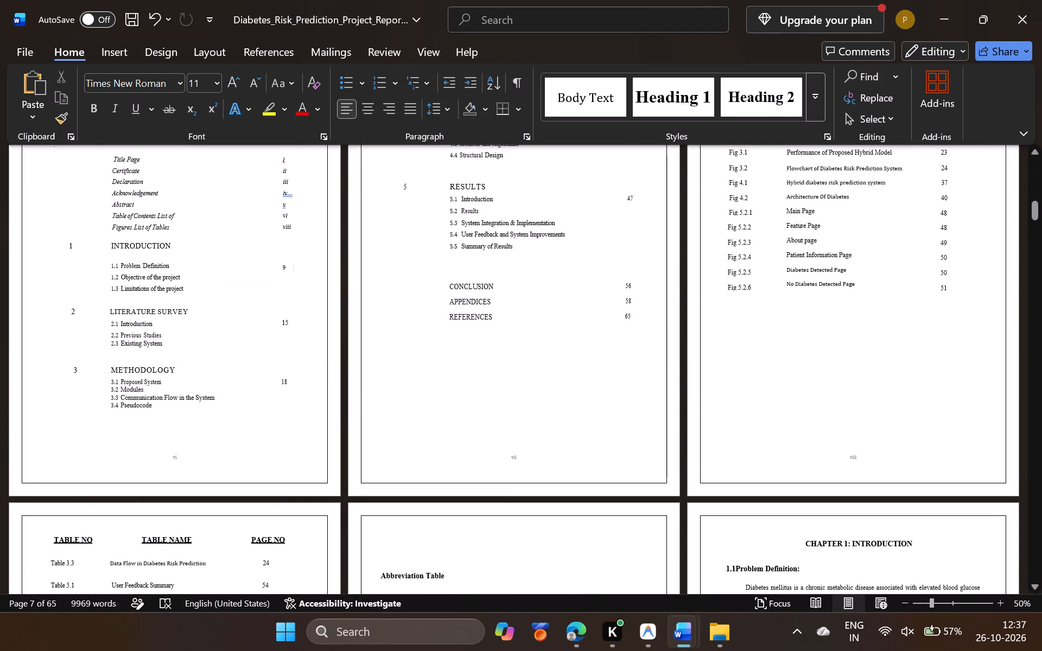
pyautogui.click(285, 267)
pyautogui.press('BackSpace')
pyautogui.press('1')
# Set the font of the "Diabetes Detected Page" and "No Diabetes Detected Page" entries in the list of figures to Times New Roman.
pyautogui.scroll(1, 666, 194)
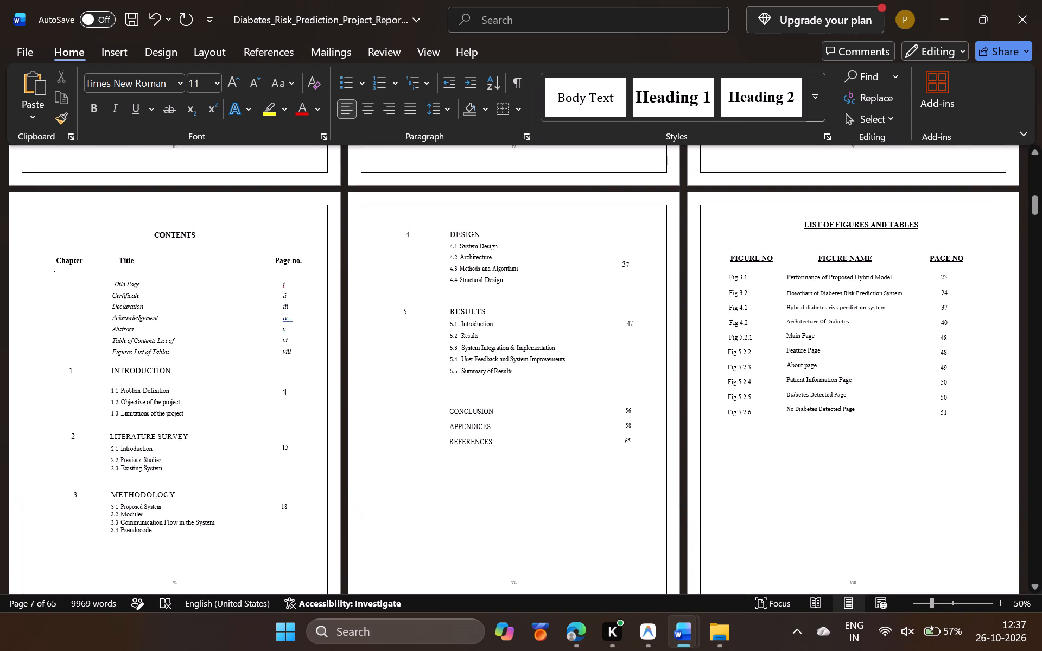
pyautogui.scroll(1, 666, 194)
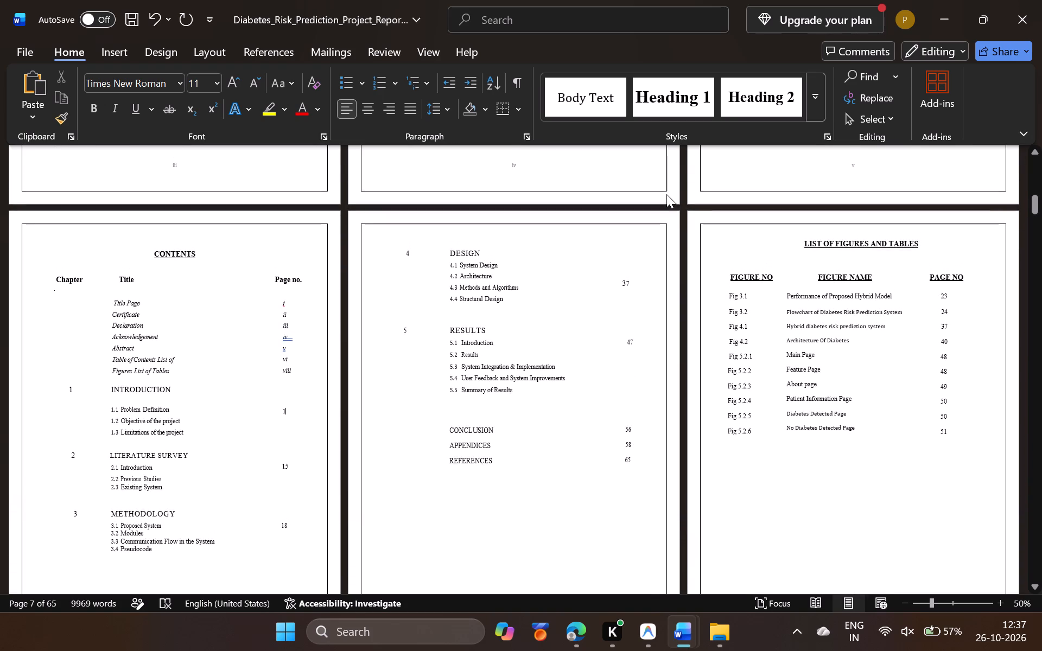
pyautogui.scroll(-1, 830, 283)
pyautogui.scroll(-1, 791, 421)
pyautogui.scroll(1, 791, 421)
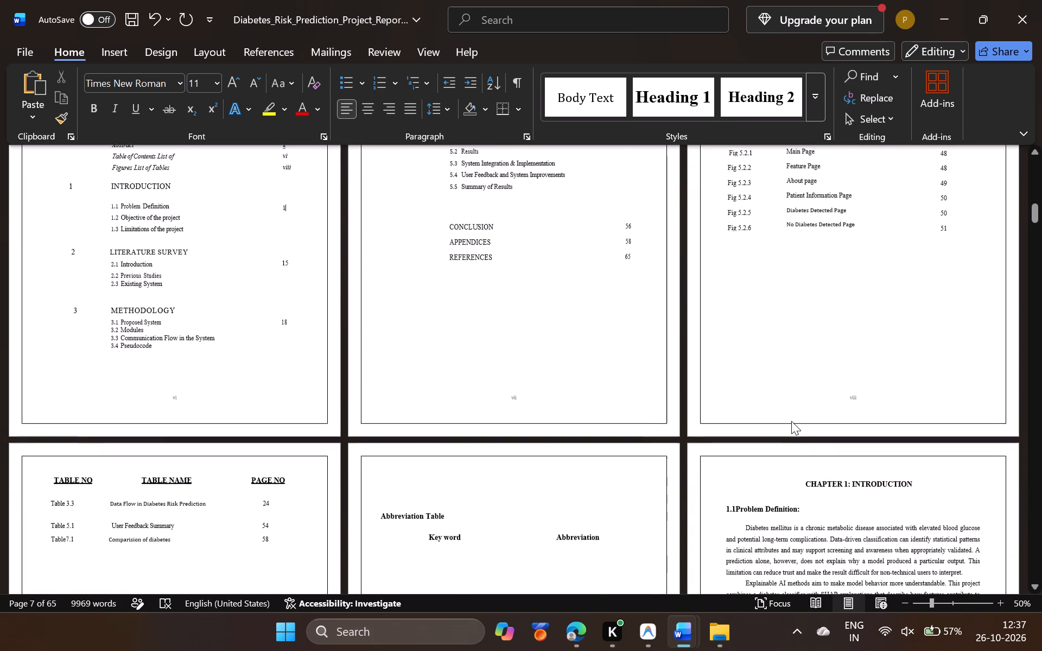
pyautogui.scroll(1, 791, 421)
pyautogui.click(861, 319)
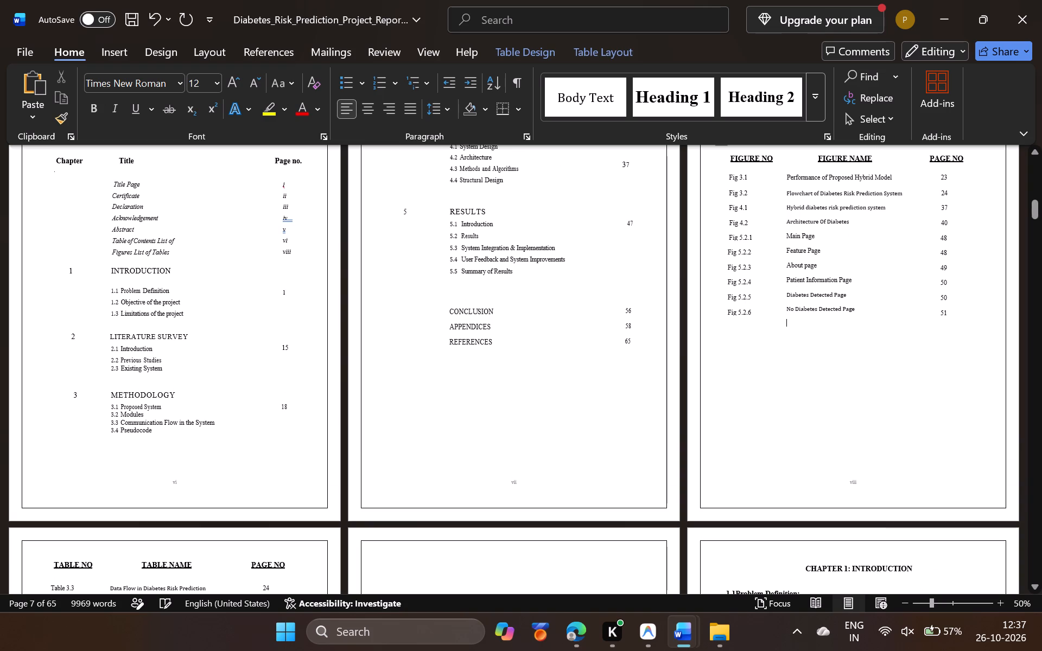
pyautogui.keyDown('ctrl'); pyautogui.scroll(5, 872, 322); pyautogui.keyUp('ctrl')
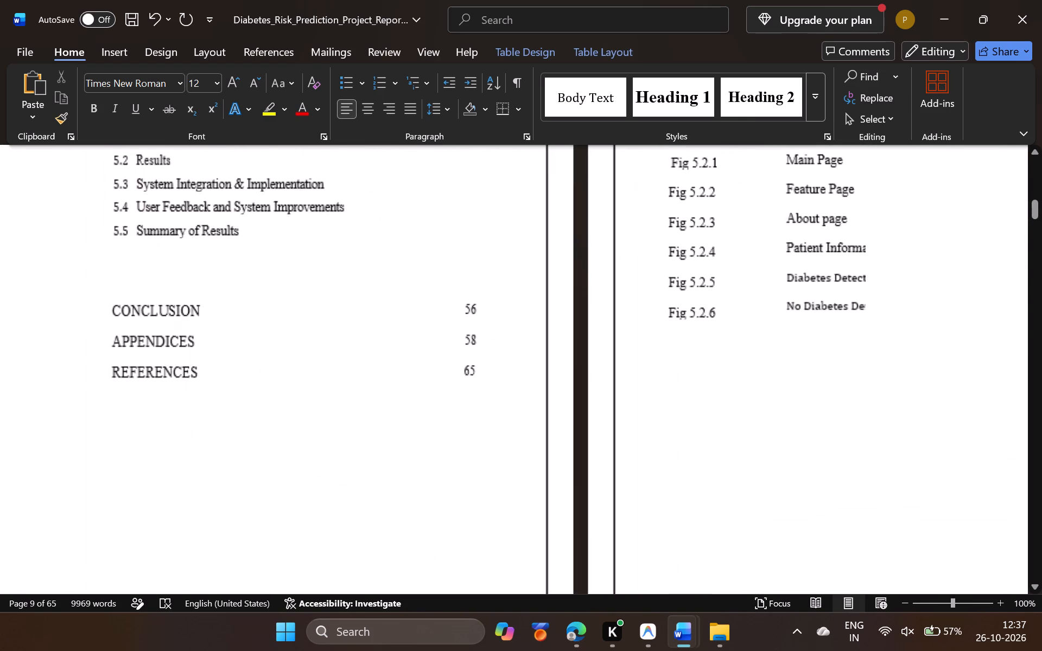
pyautogui.click(482, 306)
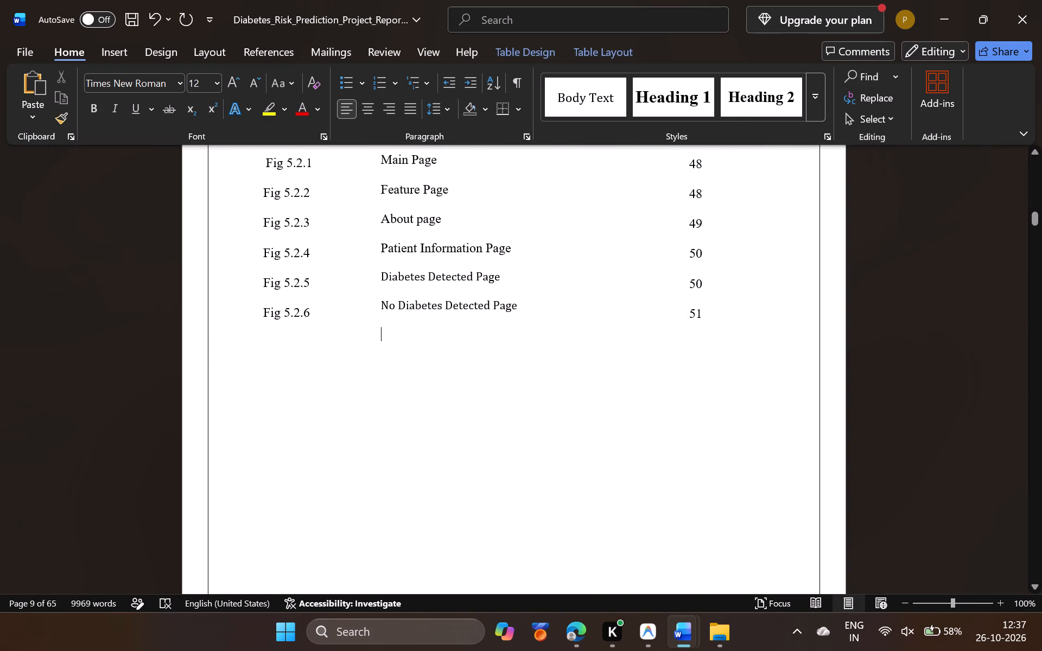
pyautogui.click(496, 279)
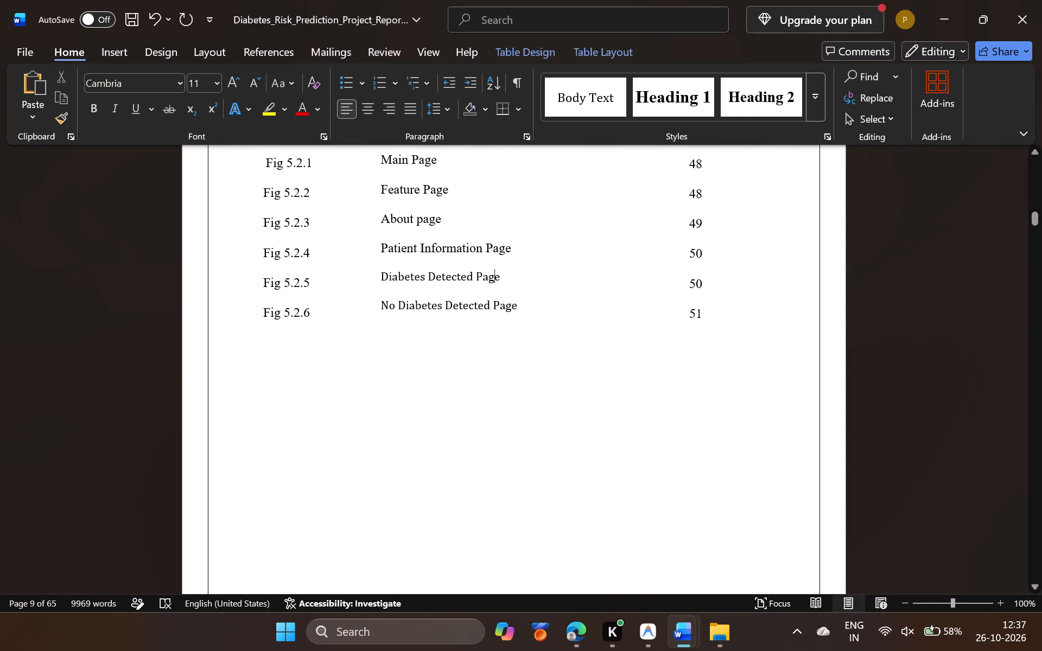
pyautogui.click(476, 251)
pyautogui.moveTo(525, 315); pyautogui.dragTo(416, 282)
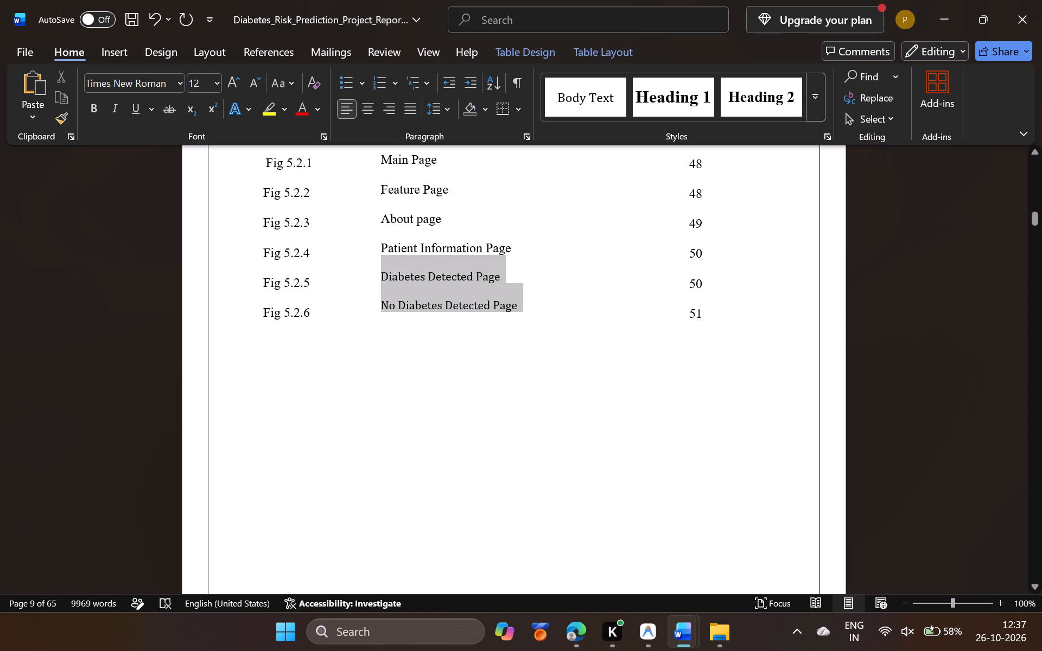
pyautogui.moveTo(416, 282); pyautogui.dragTo(402, 275)
pyautogui.click(151, 84)
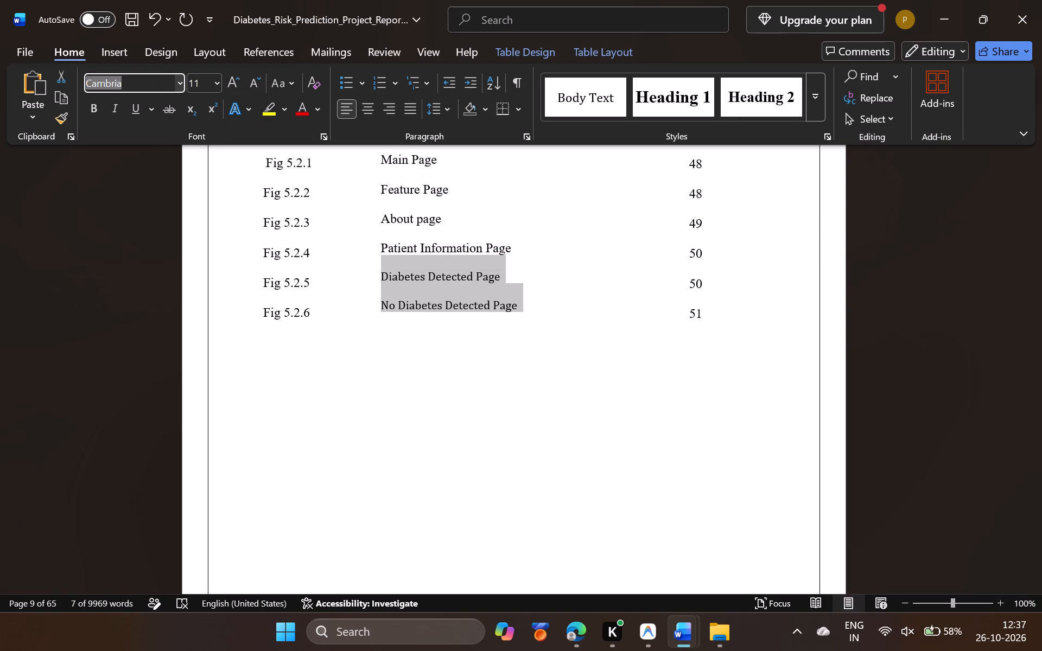
pyautogui.write("times'")
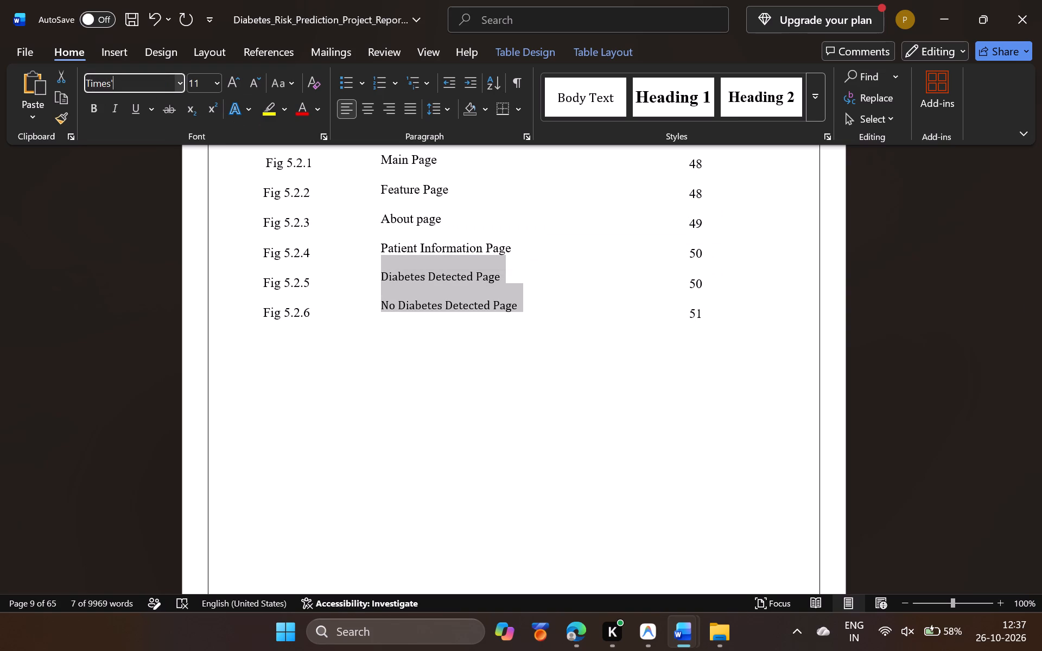
pyautogui.press('BackSpace')
pyautogui.press('space')
pyautogui.write('n')
pyautogui.press('Return')
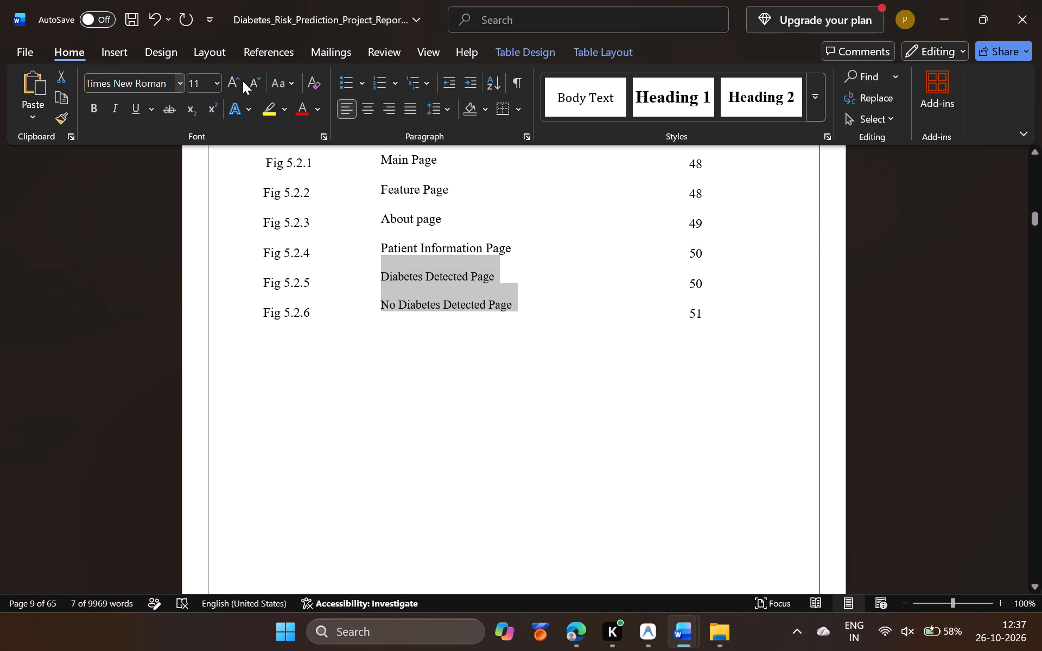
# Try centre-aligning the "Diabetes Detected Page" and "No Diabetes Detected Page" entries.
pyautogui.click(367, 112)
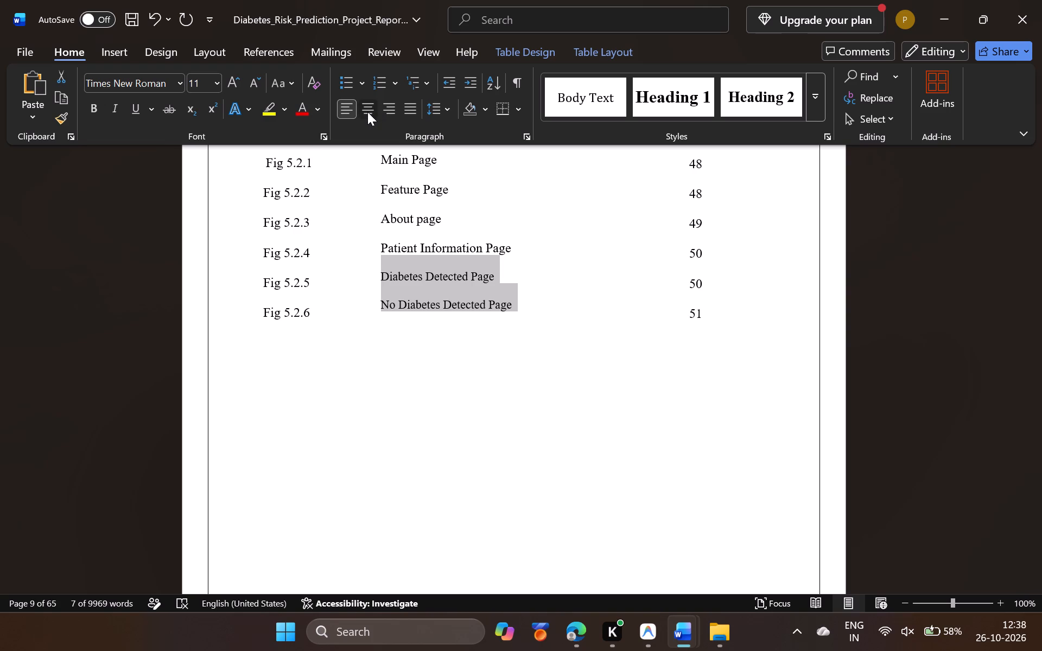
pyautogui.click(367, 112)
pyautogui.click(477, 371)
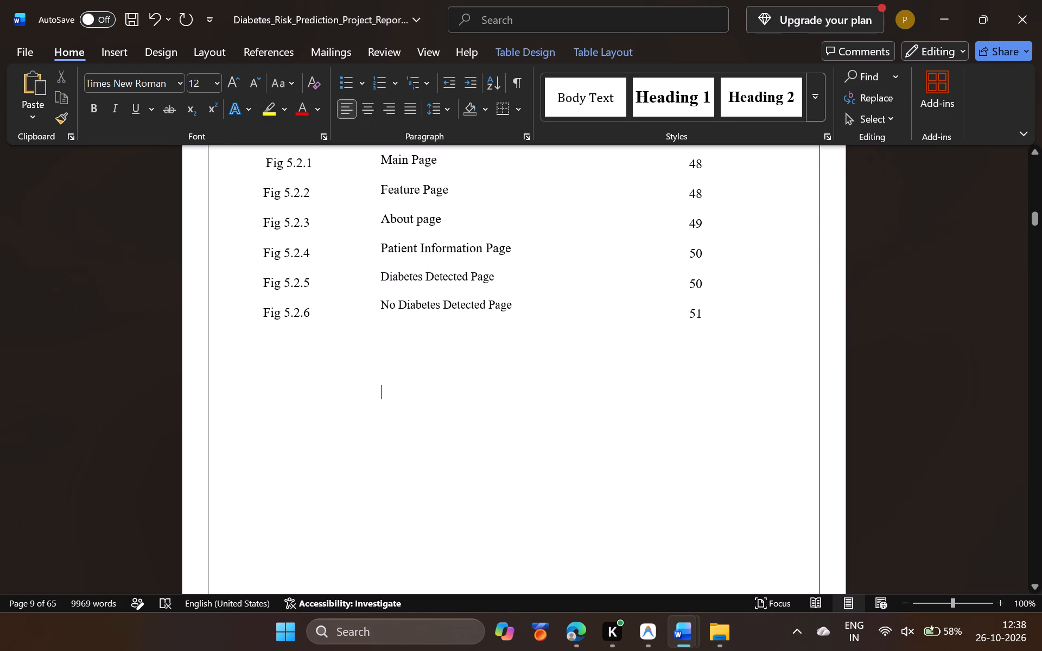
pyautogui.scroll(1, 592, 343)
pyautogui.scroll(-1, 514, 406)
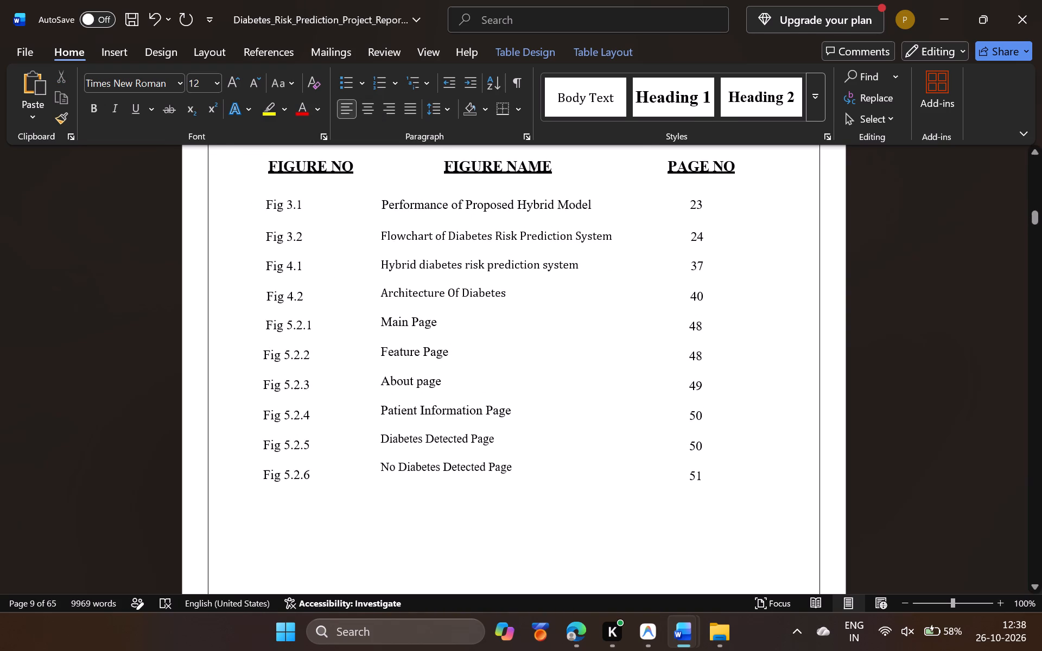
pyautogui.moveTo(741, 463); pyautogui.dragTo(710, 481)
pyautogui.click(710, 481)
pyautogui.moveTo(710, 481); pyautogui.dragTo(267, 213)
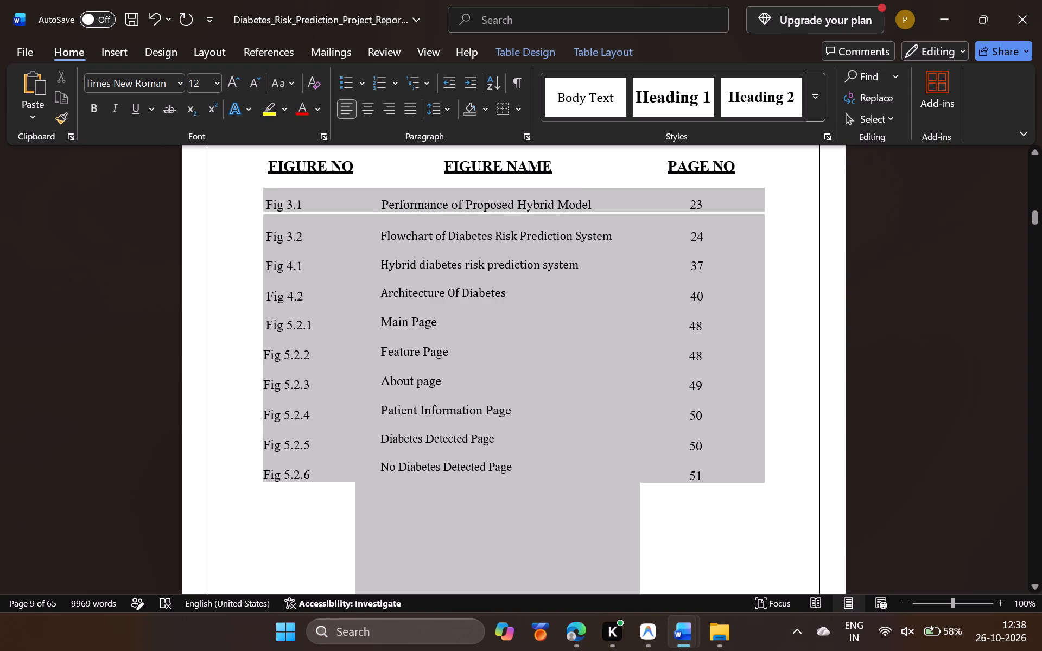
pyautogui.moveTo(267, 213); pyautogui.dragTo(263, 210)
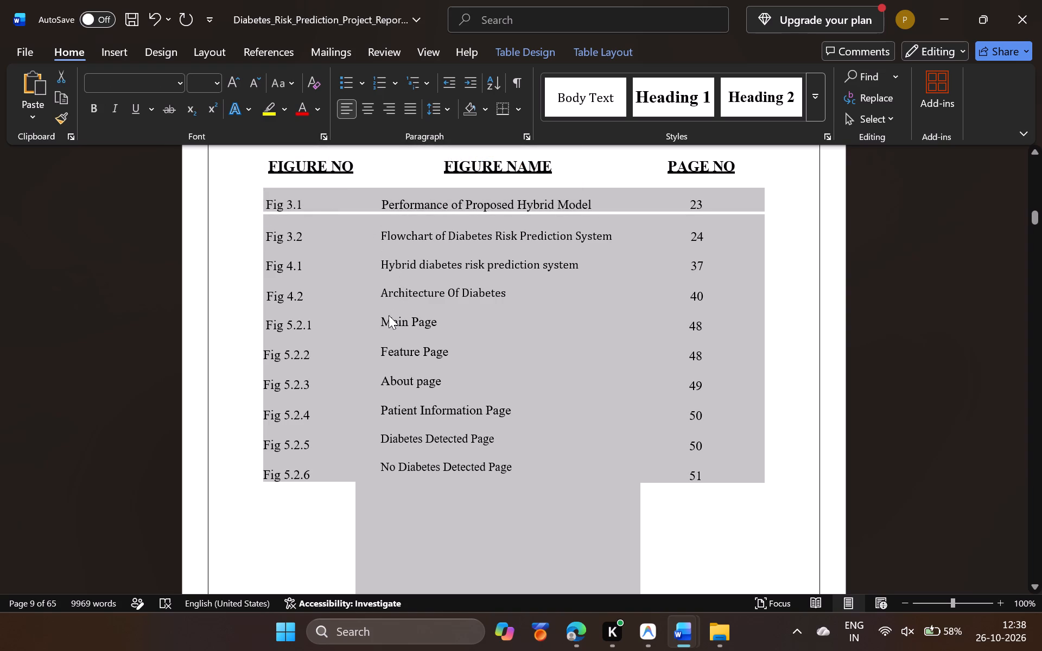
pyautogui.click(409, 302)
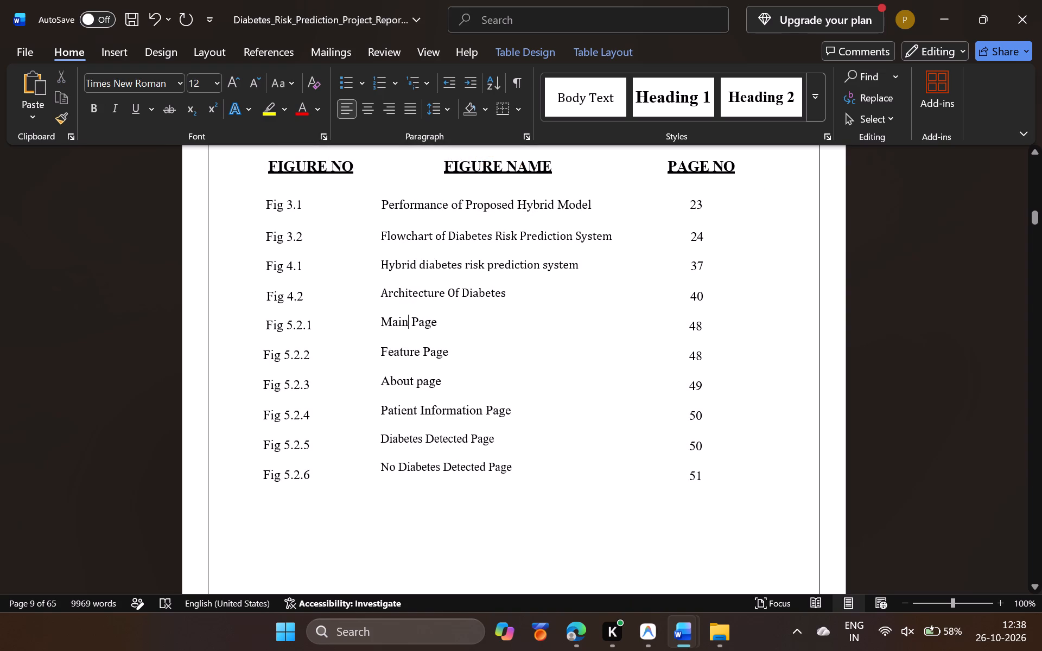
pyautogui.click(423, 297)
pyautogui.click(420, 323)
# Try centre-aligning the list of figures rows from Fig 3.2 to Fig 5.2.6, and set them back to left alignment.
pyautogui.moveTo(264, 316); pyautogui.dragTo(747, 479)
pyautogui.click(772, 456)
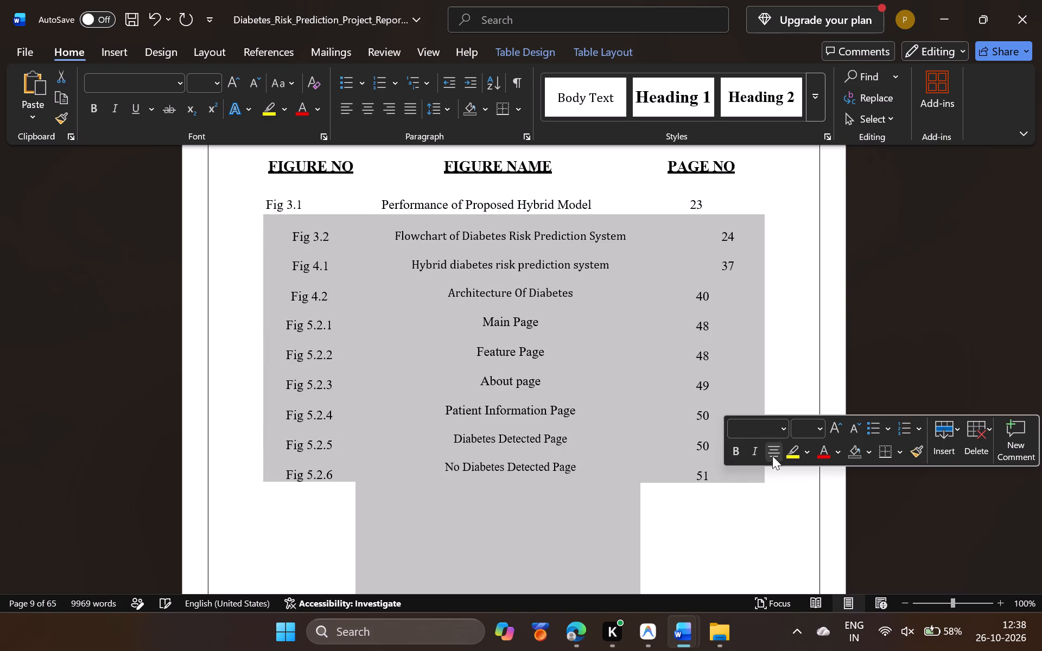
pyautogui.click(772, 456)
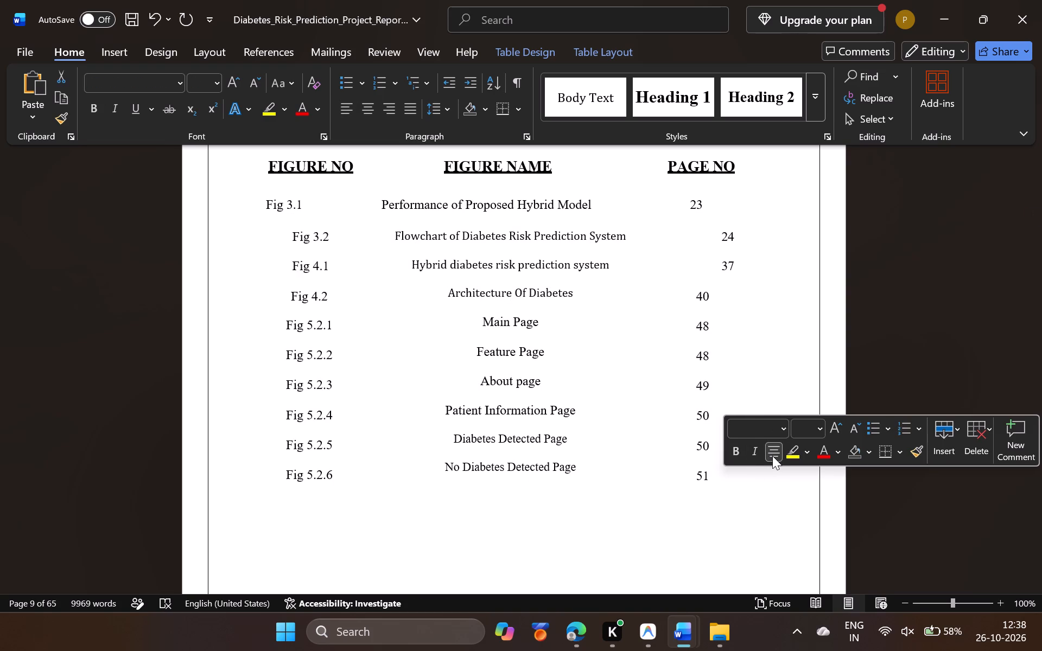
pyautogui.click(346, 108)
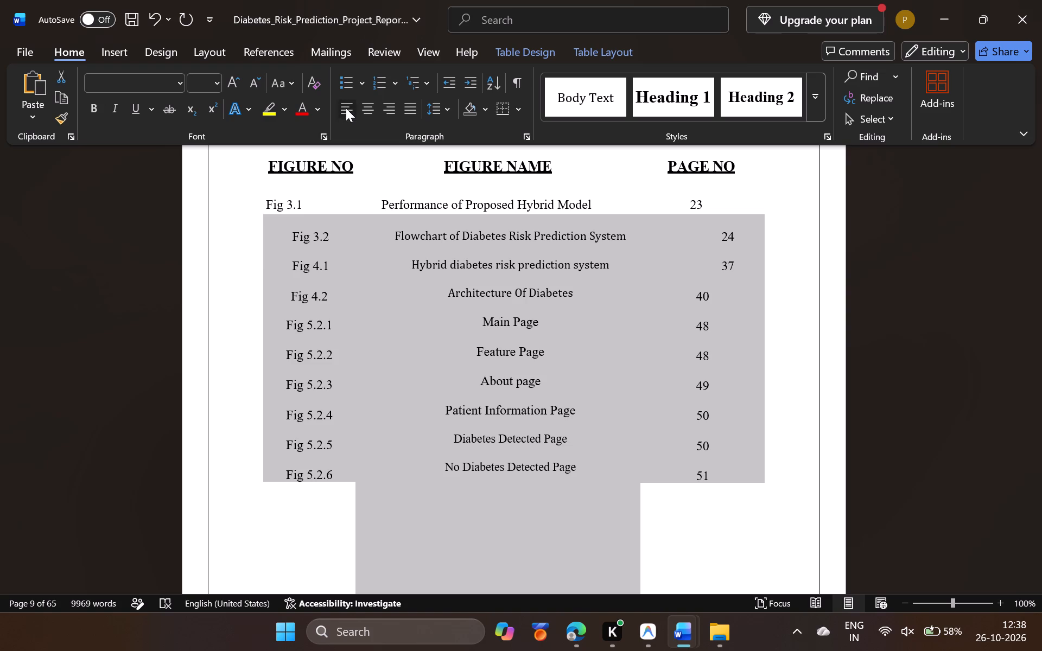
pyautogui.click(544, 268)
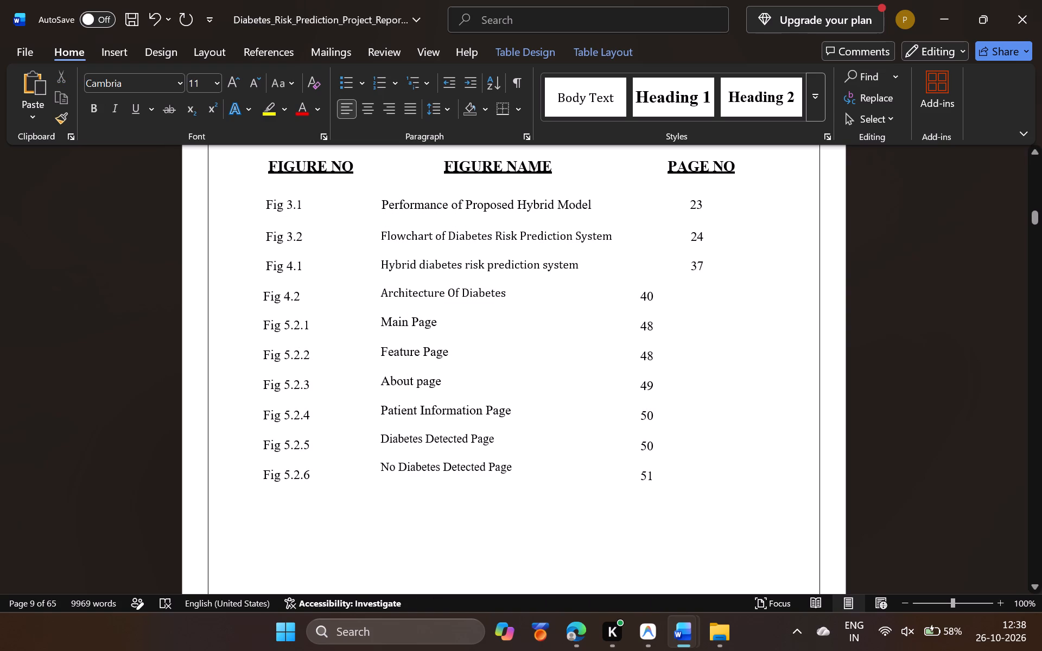
# Centre-align all the list of figures rows from Fig 3.1 to Fig 5.2.6.
pyautogui.moveTo(682, 470); pyautogui.dragTo(226, 203)
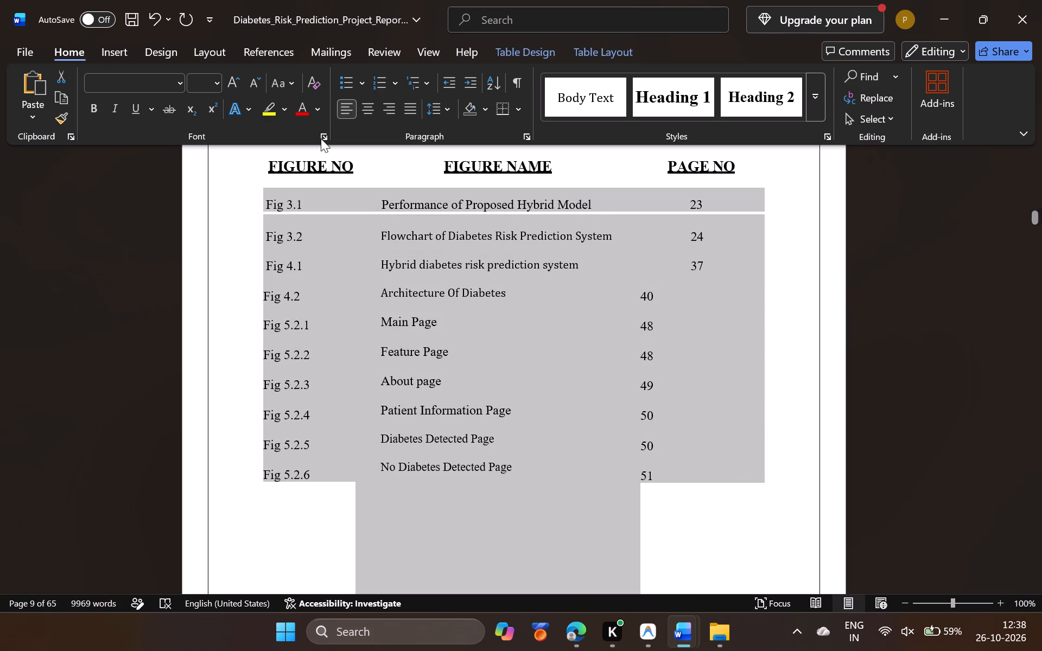
pyautogui.click(386, 114)
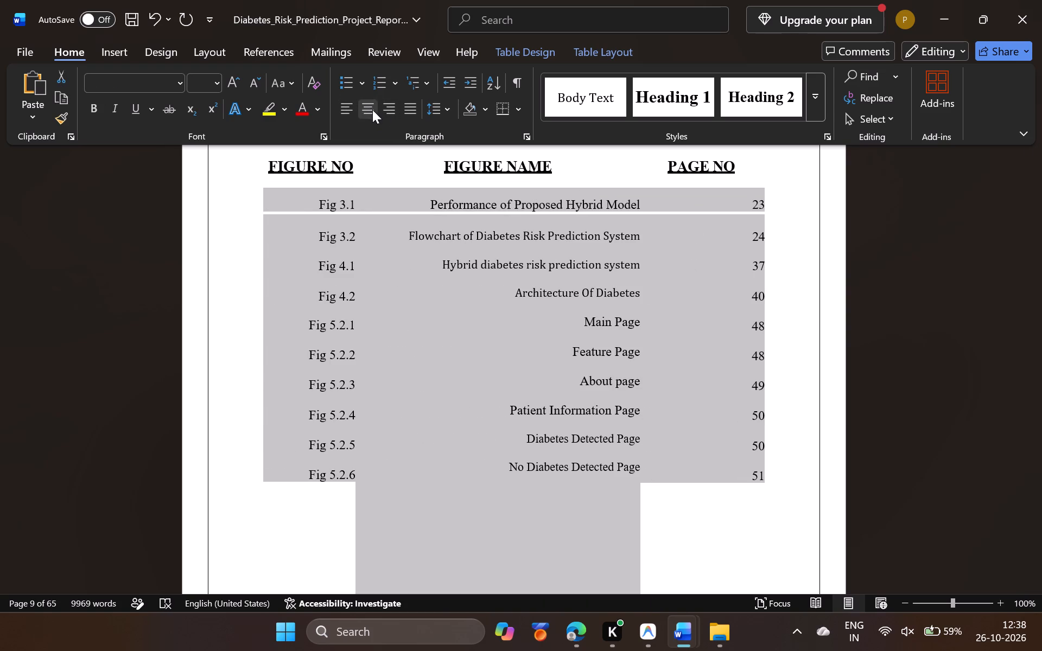
pyautogui.click(371, 108)
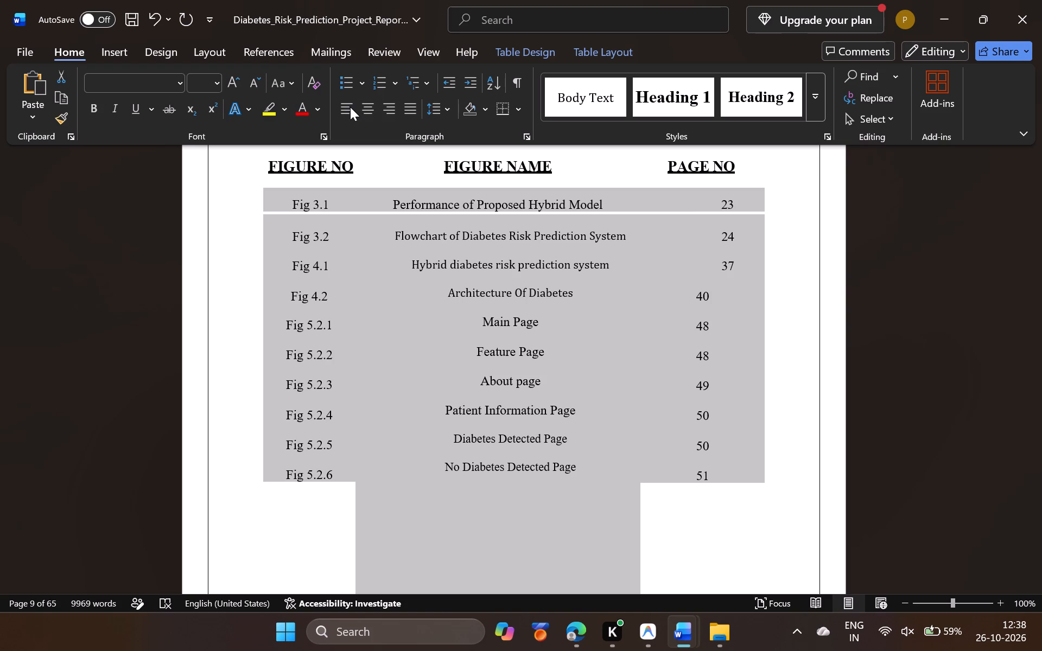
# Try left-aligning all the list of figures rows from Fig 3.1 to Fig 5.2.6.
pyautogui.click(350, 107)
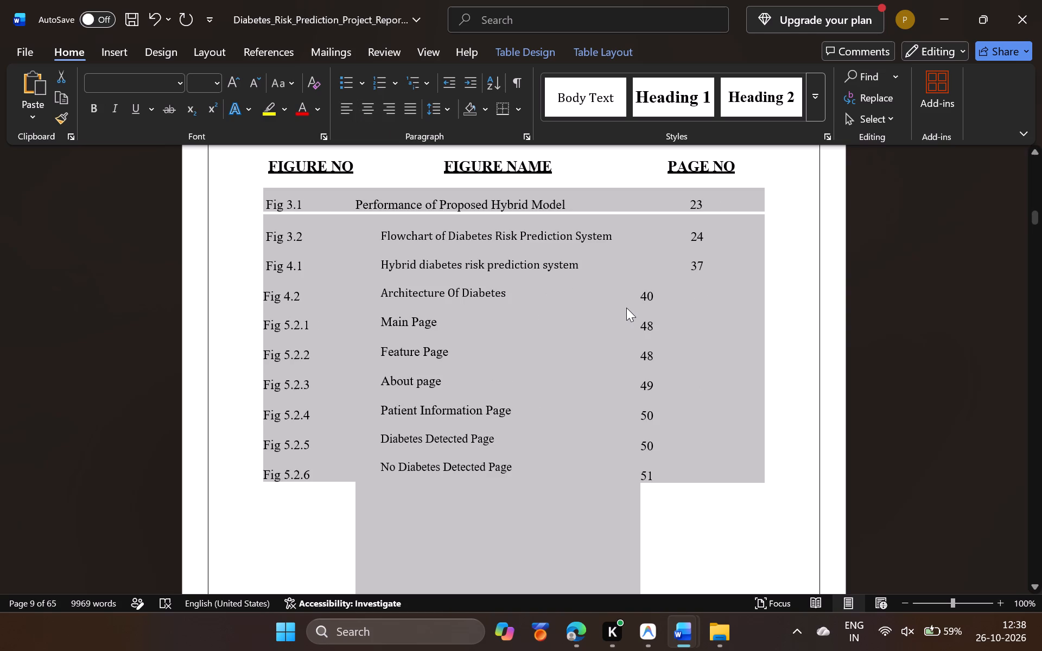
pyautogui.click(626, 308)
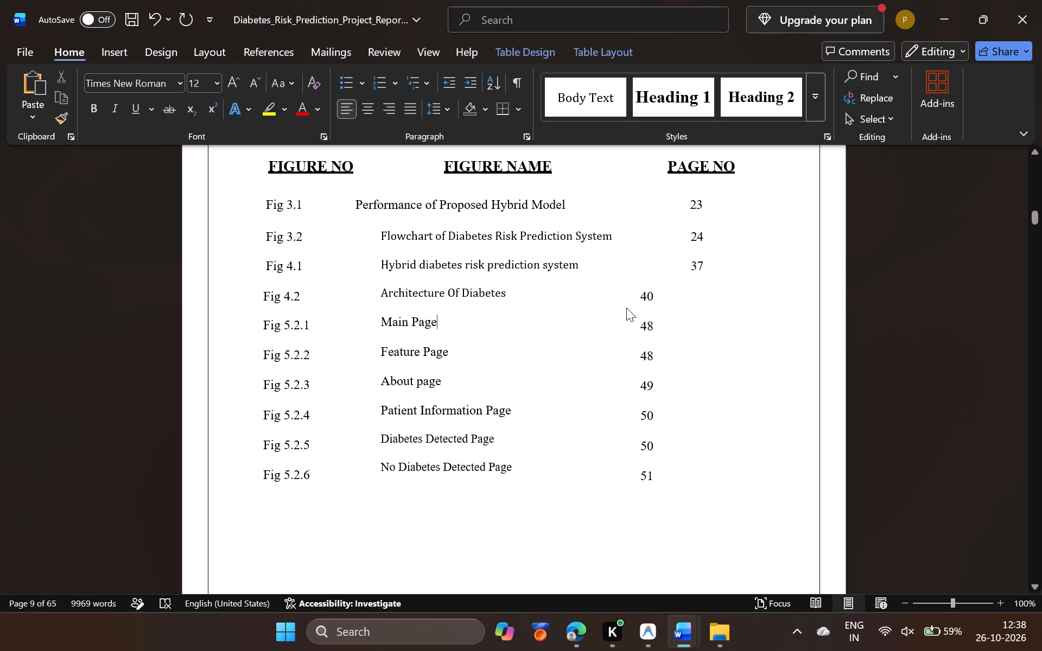
# Undo the alignment changes to the list of figures rows, back to where only the two "Detected Page" entries are centred.
pyautogui.hotkey('ctrl', 'z')
pyautogui.hotkey('ctrl', 'z')
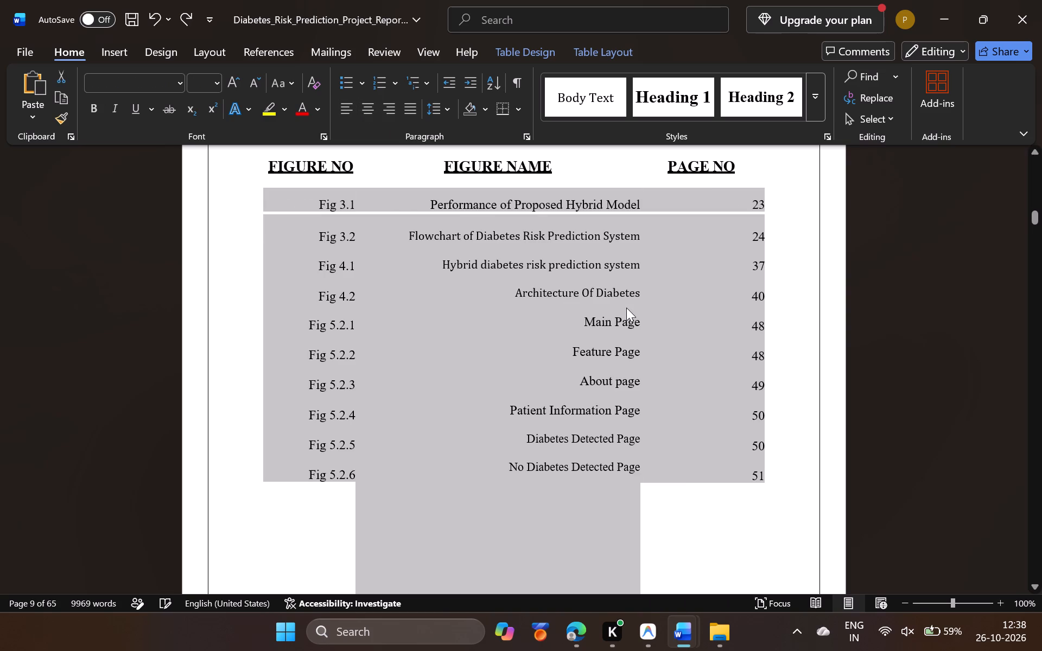
pyautogui.hotkey('ctrl', 'z')
pyautogui.hotkey('ctrl', 'z')
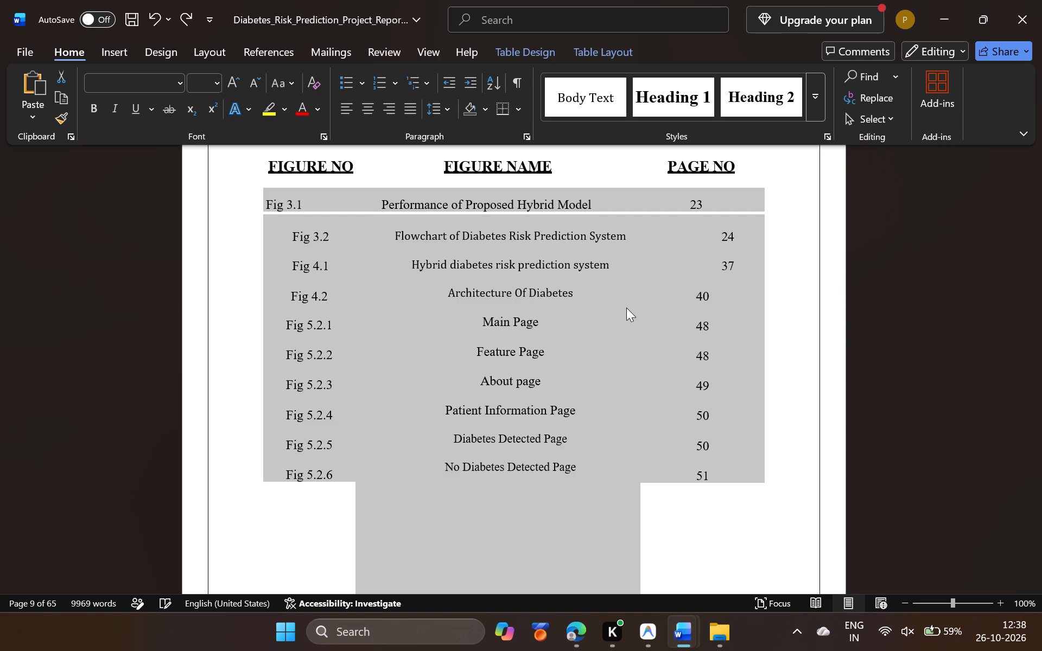
pyautogui.hotkey('ctrl', 'z')
pyautogui.hotkey('ctrl', 'z')
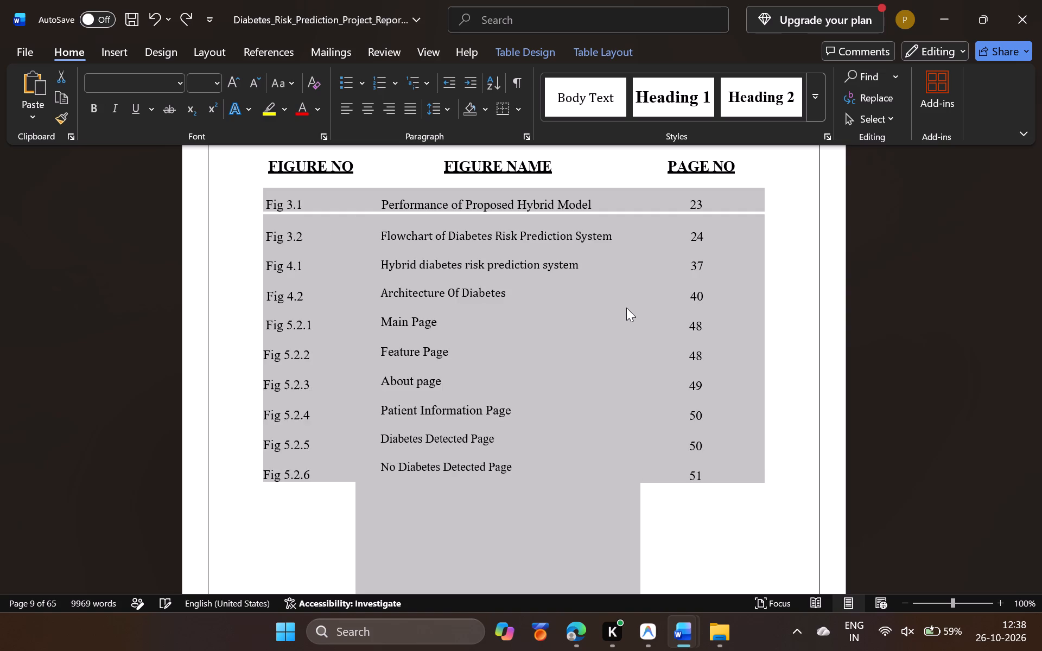
pyautogui.hotkey('ctrl', 'z')
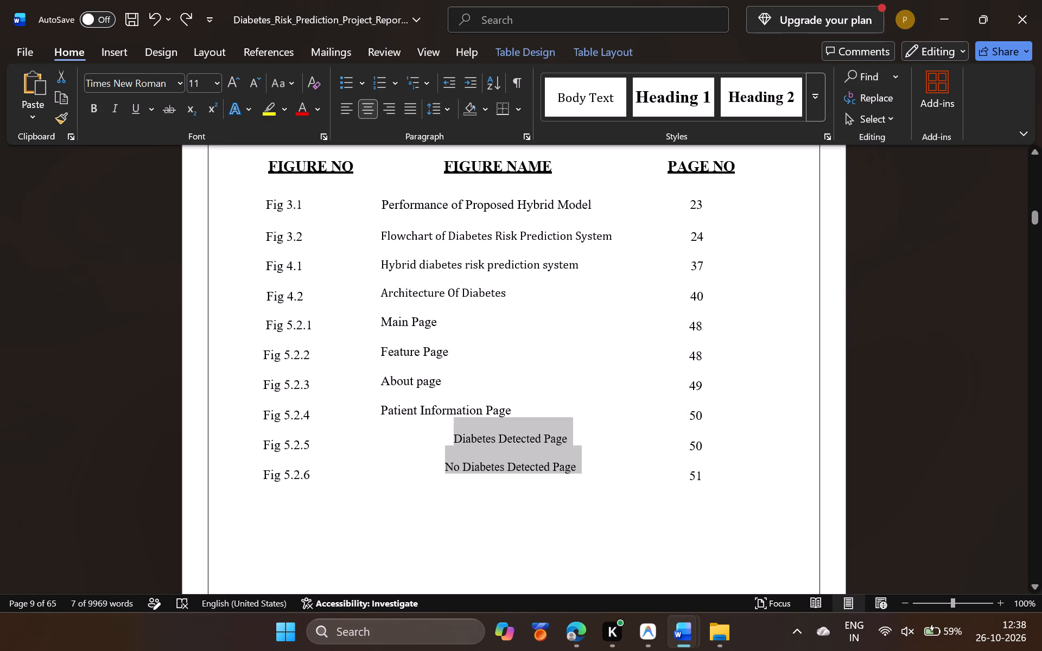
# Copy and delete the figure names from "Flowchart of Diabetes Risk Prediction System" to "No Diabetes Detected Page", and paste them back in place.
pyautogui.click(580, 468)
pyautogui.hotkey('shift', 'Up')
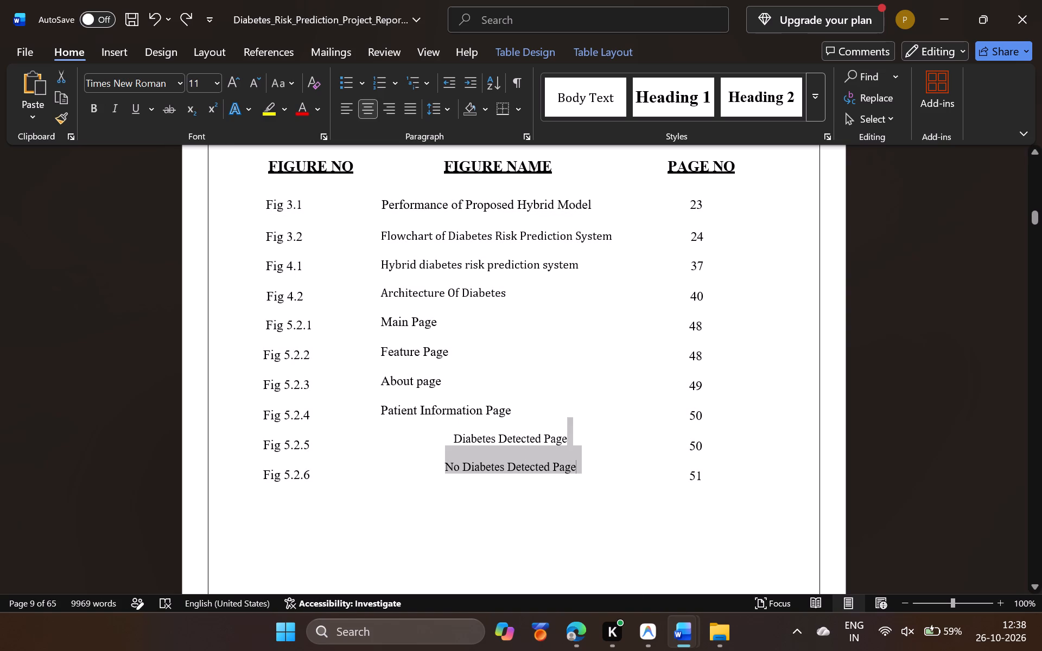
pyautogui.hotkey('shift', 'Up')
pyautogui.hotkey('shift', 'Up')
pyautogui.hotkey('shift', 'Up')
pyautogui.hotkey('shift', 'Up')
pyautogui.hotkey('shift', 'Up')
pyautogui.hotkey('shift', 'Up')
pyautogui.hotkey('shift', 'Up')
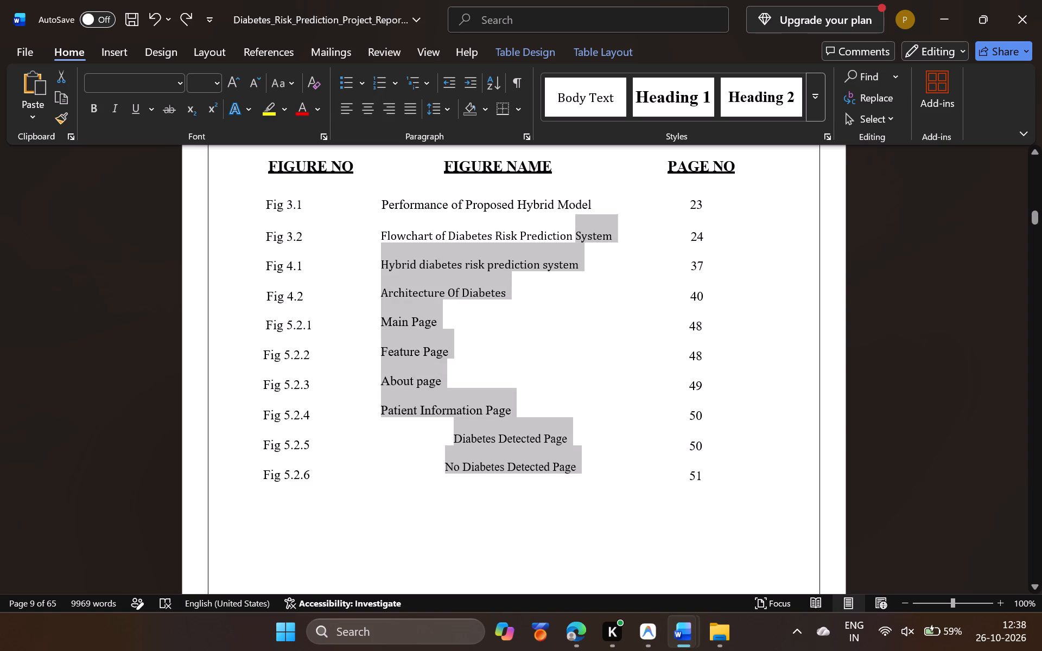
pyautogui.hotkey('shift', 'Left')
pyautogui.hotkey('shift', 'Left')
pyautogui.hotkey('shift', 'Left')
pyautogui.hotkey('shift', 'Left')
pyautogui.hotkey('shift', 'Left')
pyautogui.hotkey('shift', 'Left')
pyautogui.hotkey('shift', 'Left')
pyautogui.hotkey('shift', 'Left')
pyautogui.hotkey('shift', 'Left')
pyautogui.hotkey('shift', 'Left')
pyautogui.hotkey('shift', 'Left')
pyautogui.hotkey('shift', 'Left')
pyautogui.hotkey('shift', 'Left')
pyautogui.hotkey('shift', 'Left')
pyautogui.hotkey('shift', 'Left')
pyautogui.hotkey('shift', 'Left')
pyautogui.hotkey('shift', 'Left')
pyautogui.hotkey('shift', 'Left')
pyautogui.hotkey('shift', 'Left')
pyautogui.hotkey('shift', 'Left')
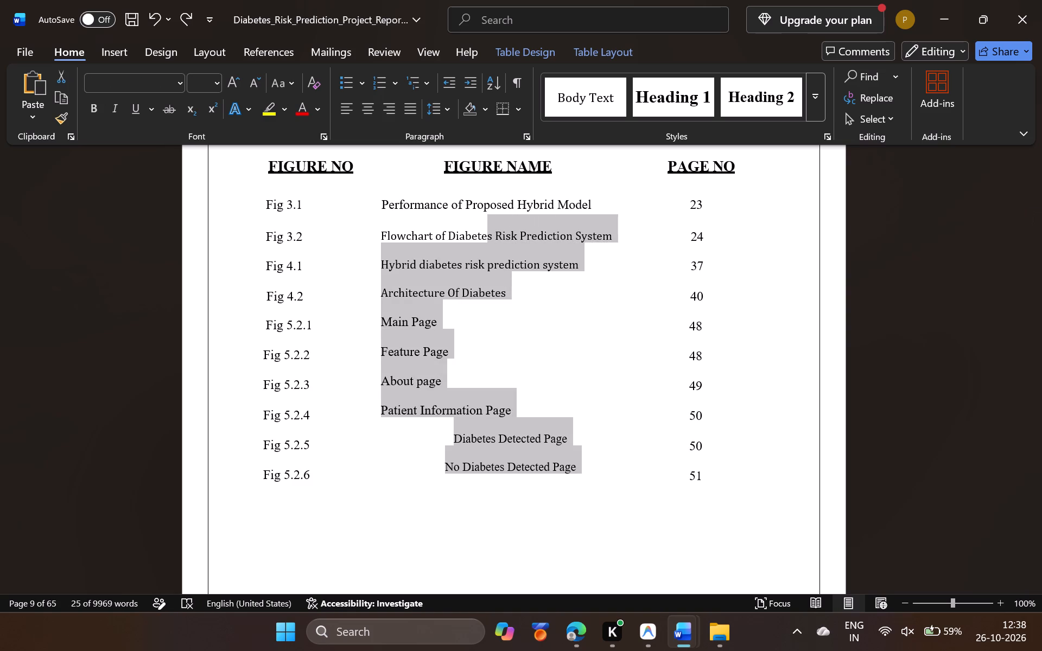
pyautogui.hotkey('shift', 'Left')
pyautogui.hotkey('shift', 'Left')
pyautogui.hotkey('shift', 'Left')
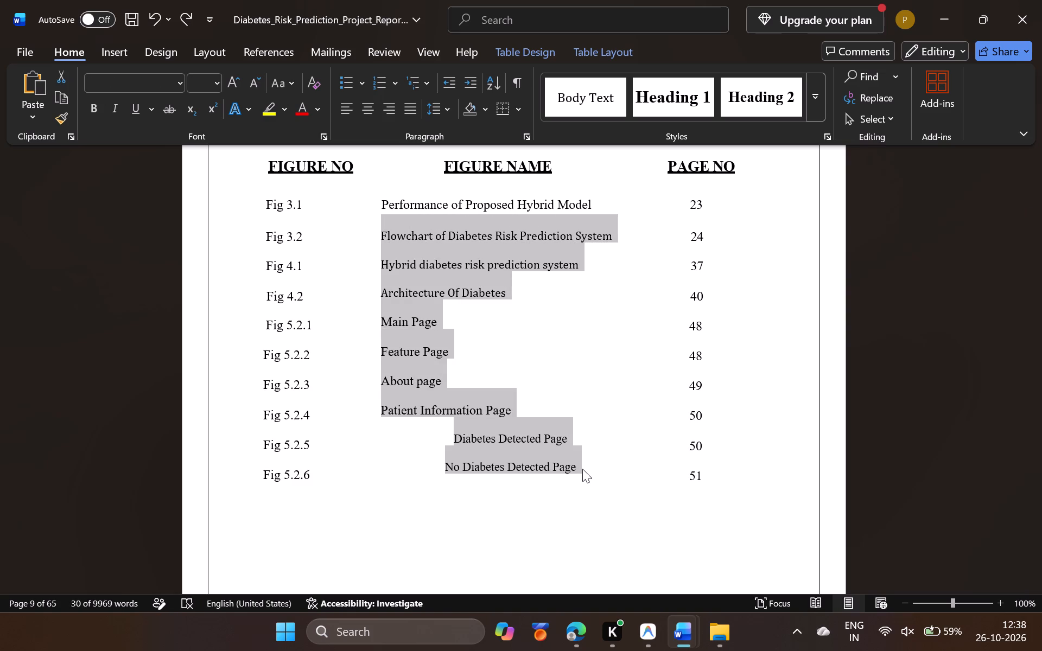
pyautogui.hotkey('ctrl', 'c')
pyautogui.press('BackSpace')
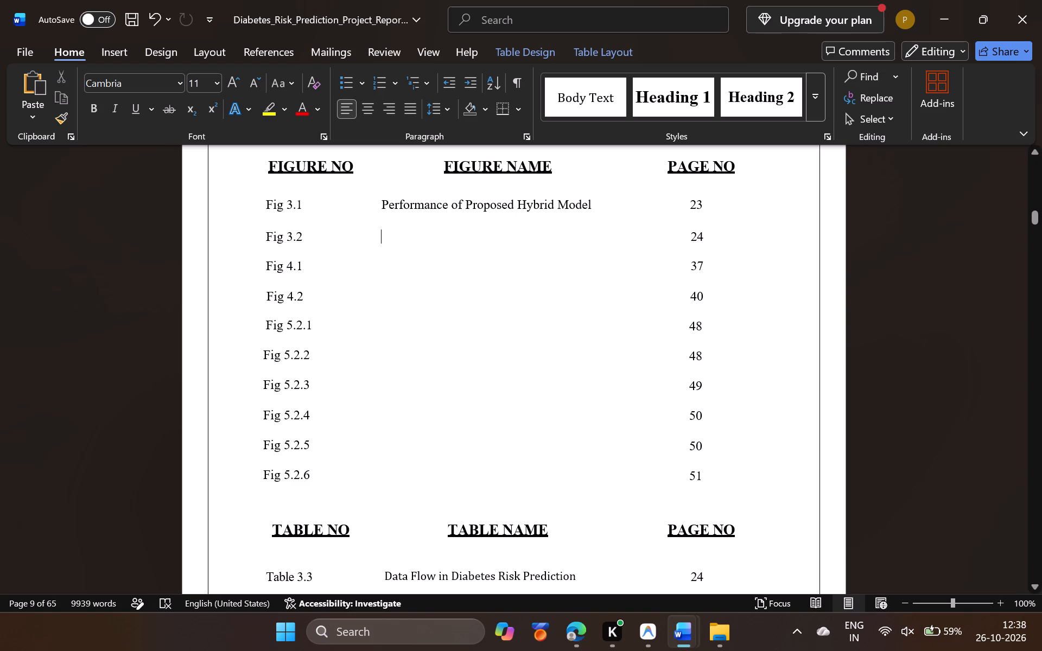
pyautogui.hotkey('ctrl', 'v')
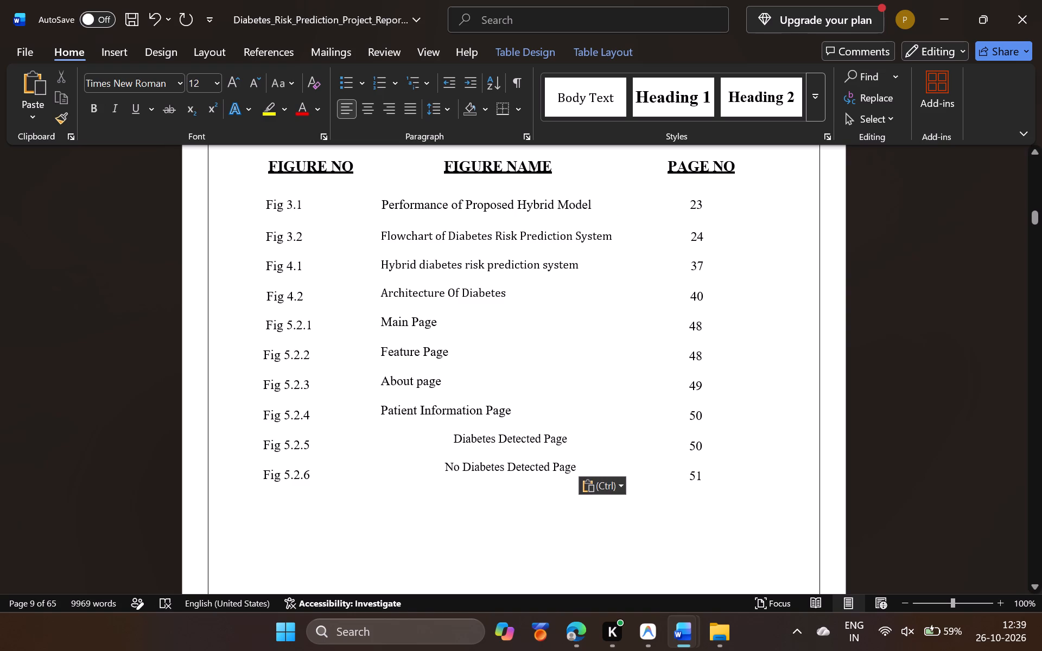
# Remove the centring from the "Diabetes Detected Page" and "No Diabetes Detected Page" entries so they line up with the other figure names.
pyautogui.click(450, 437)
pyautogui.press('BackSpace')
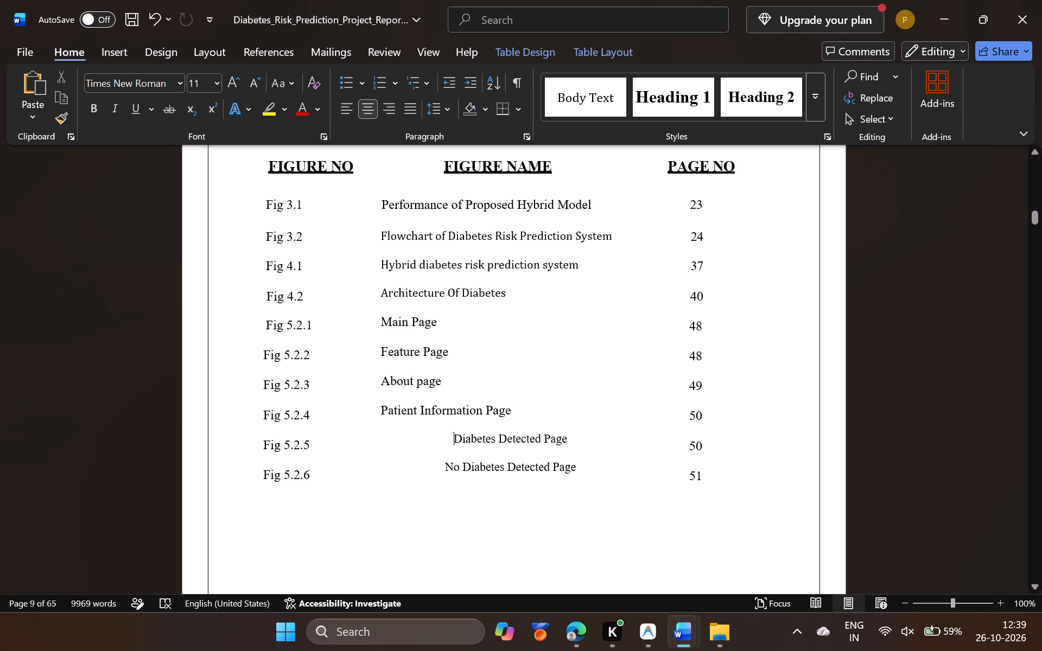
pyautogui.click(440, 461)
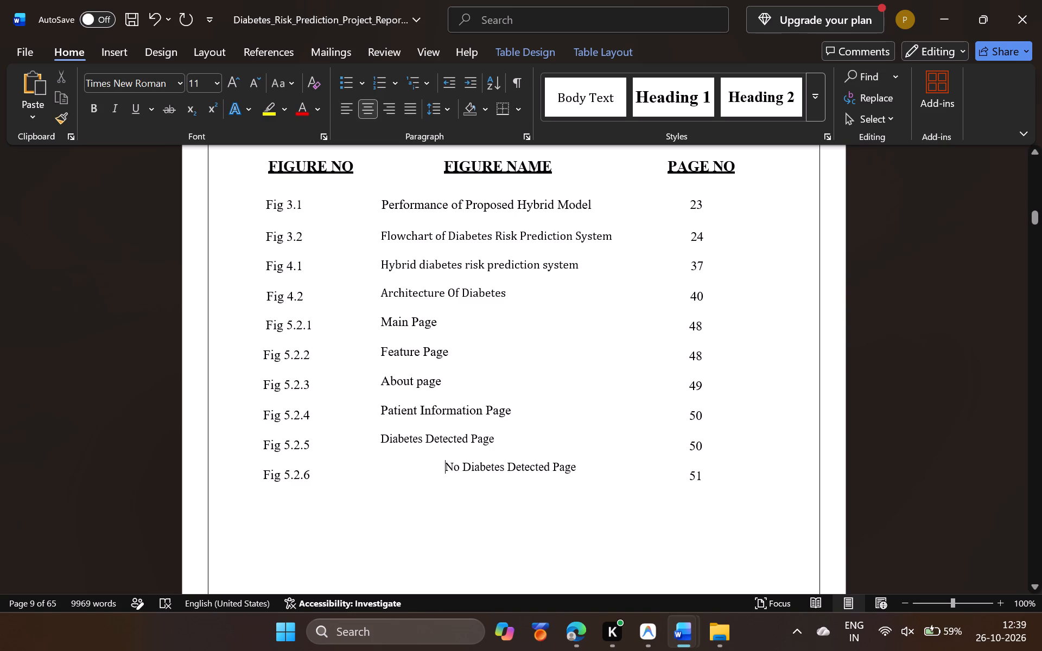
pyautogui.press('BackSpace')
pyautogui.click(431, 455)
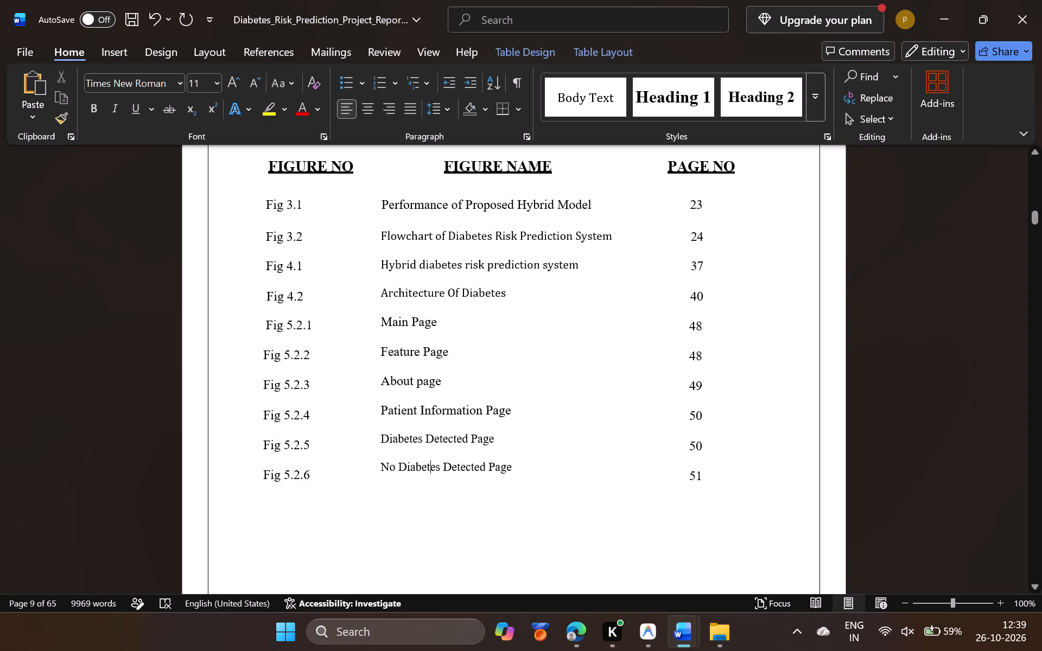
# Move the left edge of the list of figures table slightly outward, keeping the "FIGURE NO" heading on one line.
pyautogui.scroll(-1, 308, 292)
pyautogui.click(256, 207)
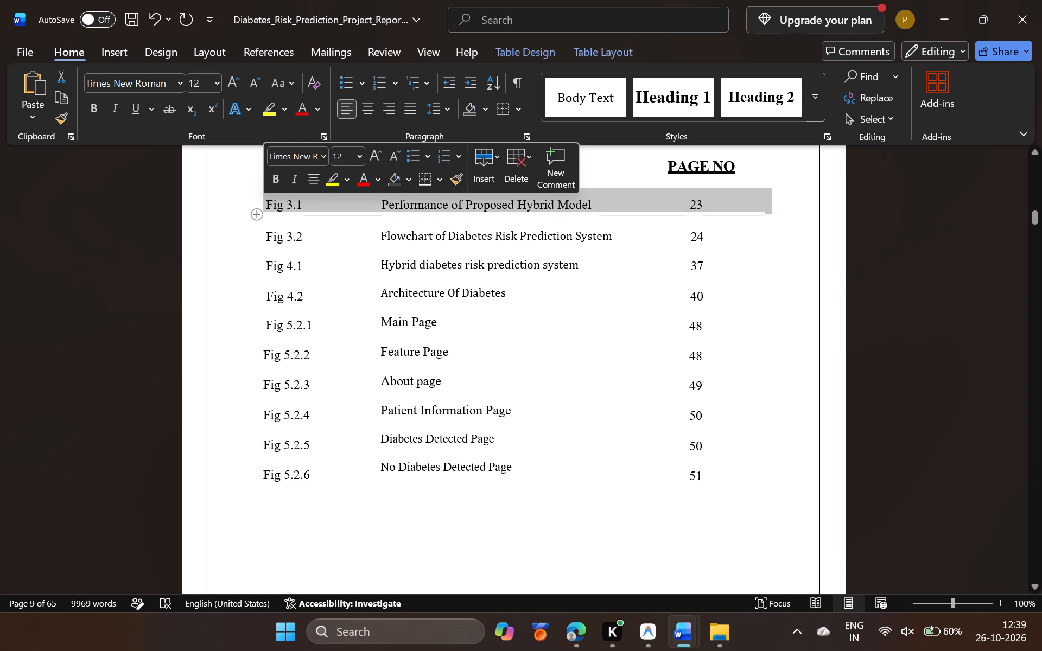
pyautogui.click(262, 233)
pyautogui.click(262, 233)
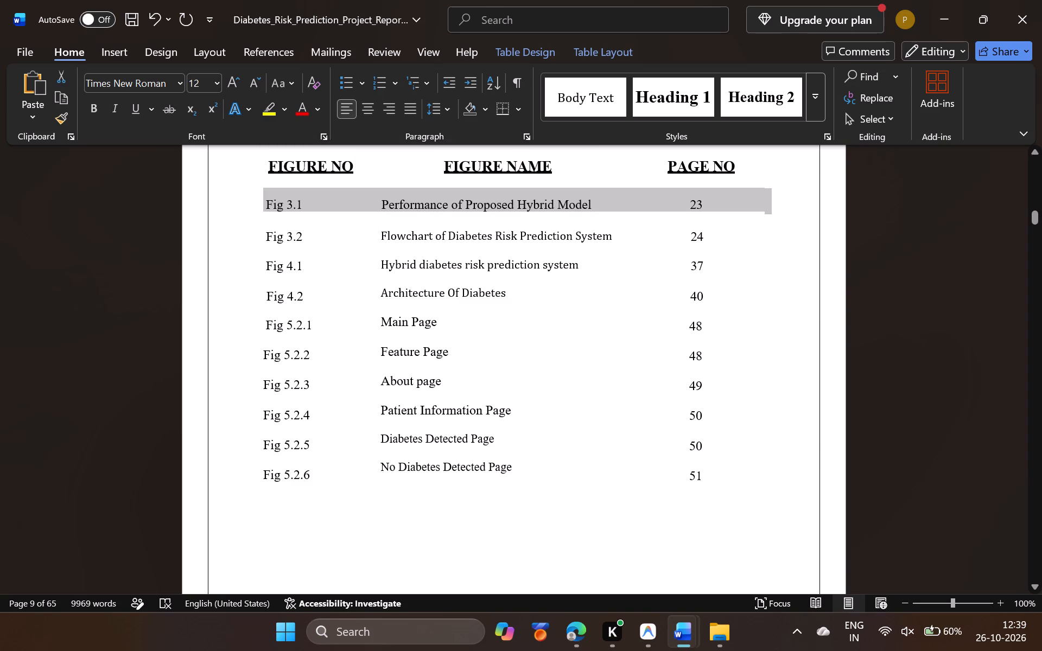
pyautogui.click(262, 233)
pyautogui.moveTo(262, 233); pyautogui.dragTo(279, 240)
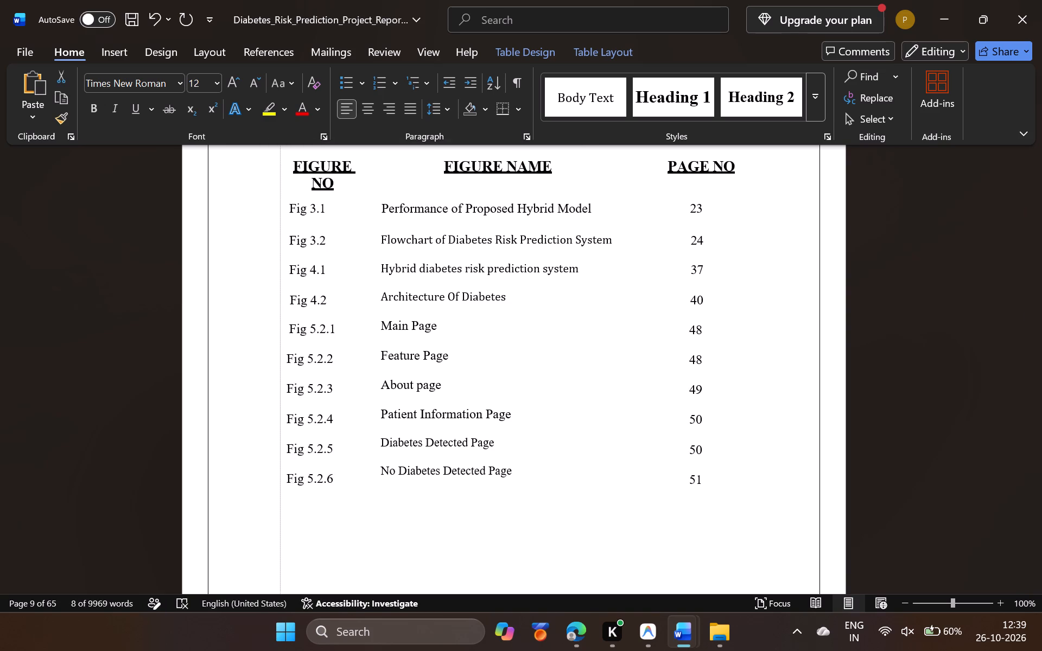
pyautogui.moveTo(279, 240); pyautogui.dragTo(256, 239)
pyautogui.click(264, 239)
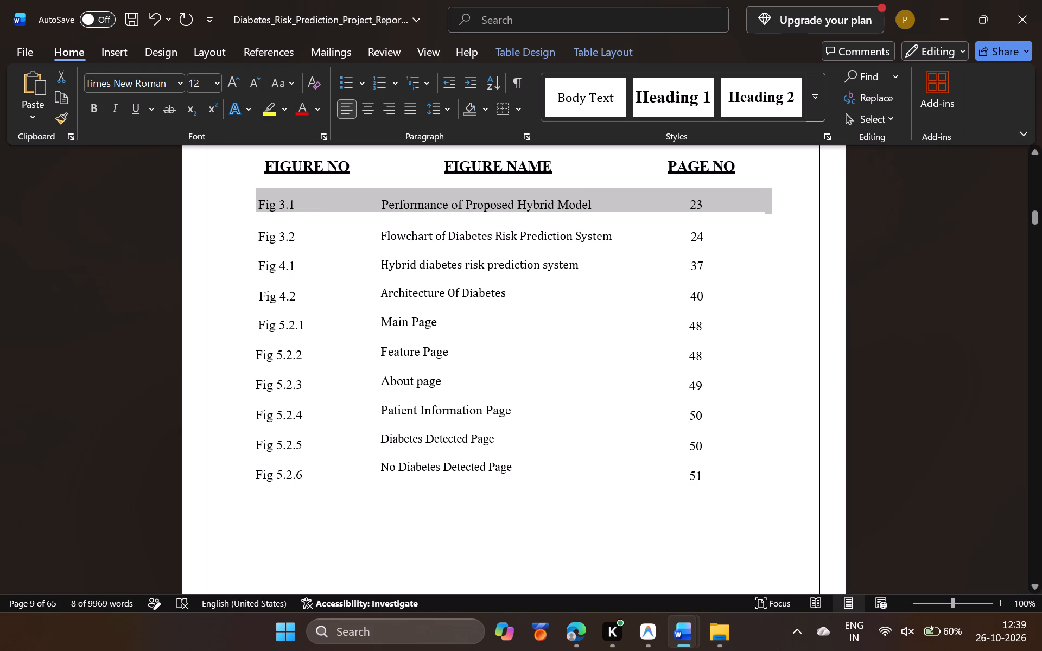
pyautogui.click(260, 238)
# Apply All Borders to the list of figures table cells from Fig 3.1 to Fig 5.2.6.
pyautogui.hotkey('shift', 'Up')
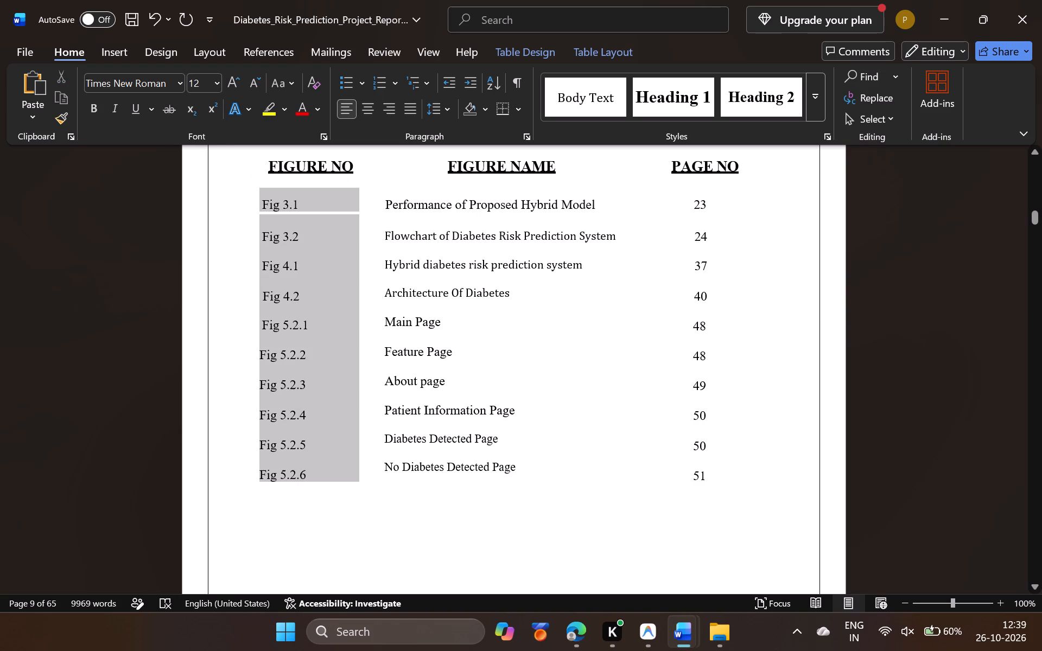
pyautogui.hotkey('shift', 'Right')
pyautogui.hotkey('shift', 'Right')
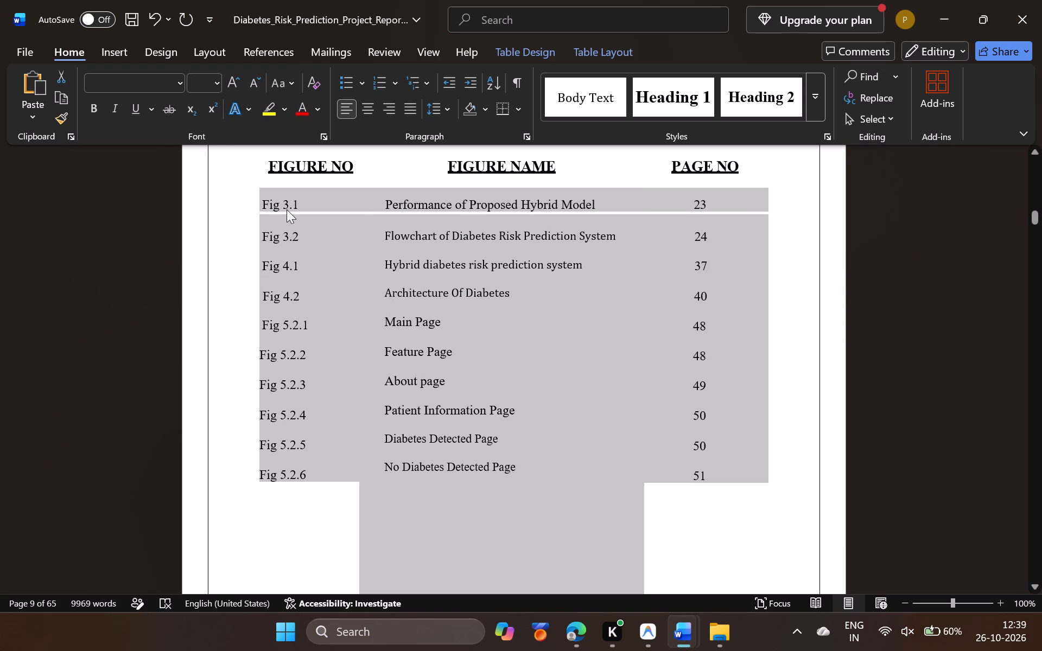
pyautogui.click(287, 209)
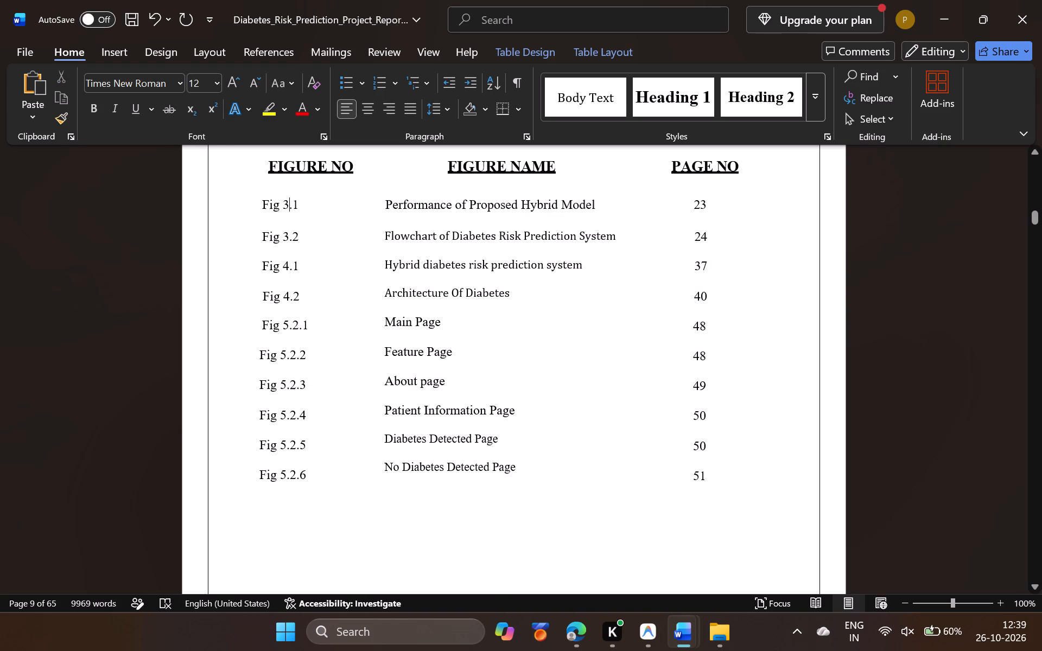
pyautogui.moveTo(261, 201); pyautogui.dragTo(707, 478)
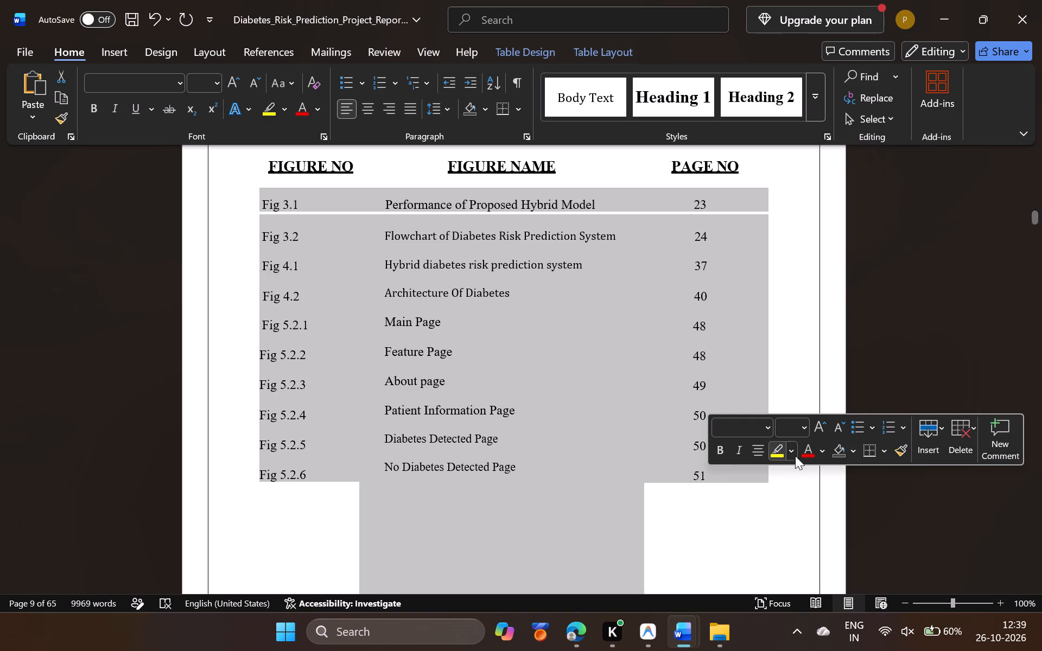
pyautogui.click(871, 444)
pyautogui.click(886, 449)
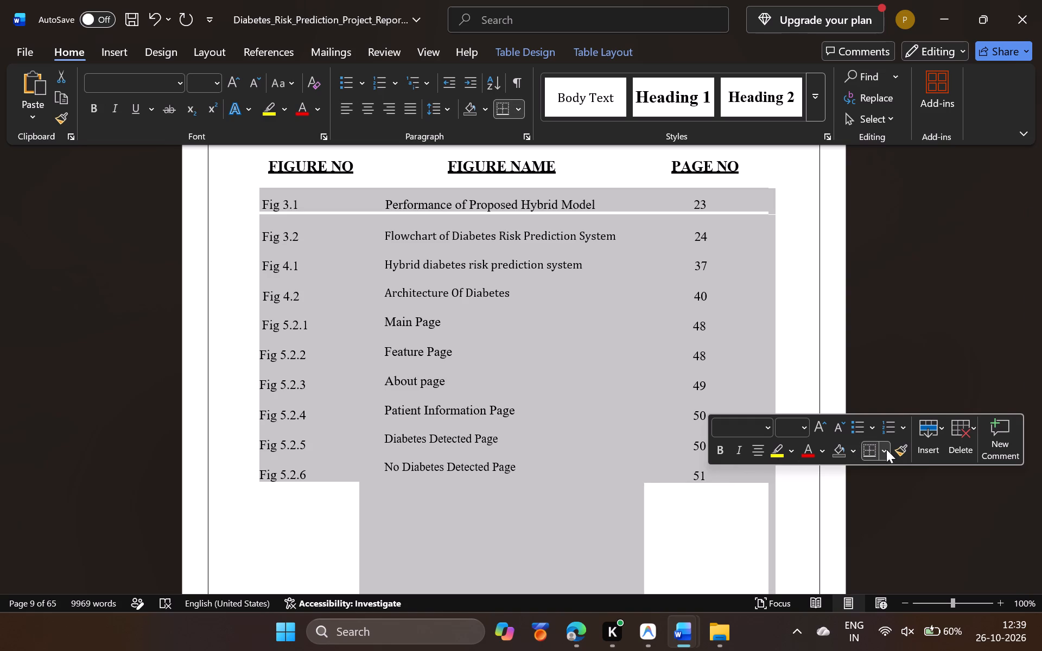
pyautogui.click(881, 197)
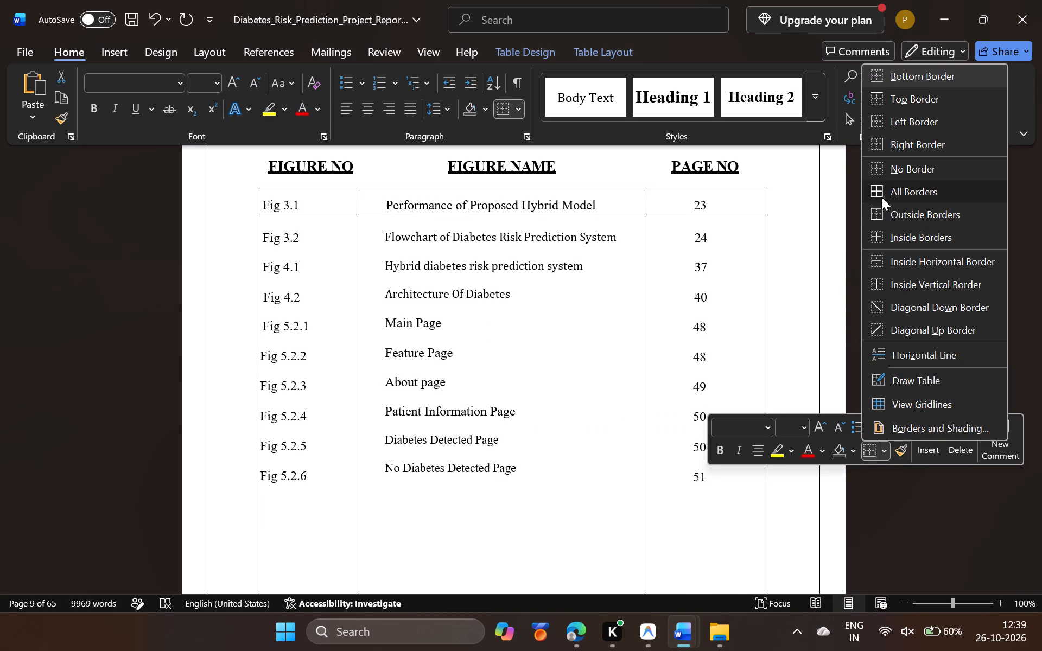
pyautogui.click(883, 452)
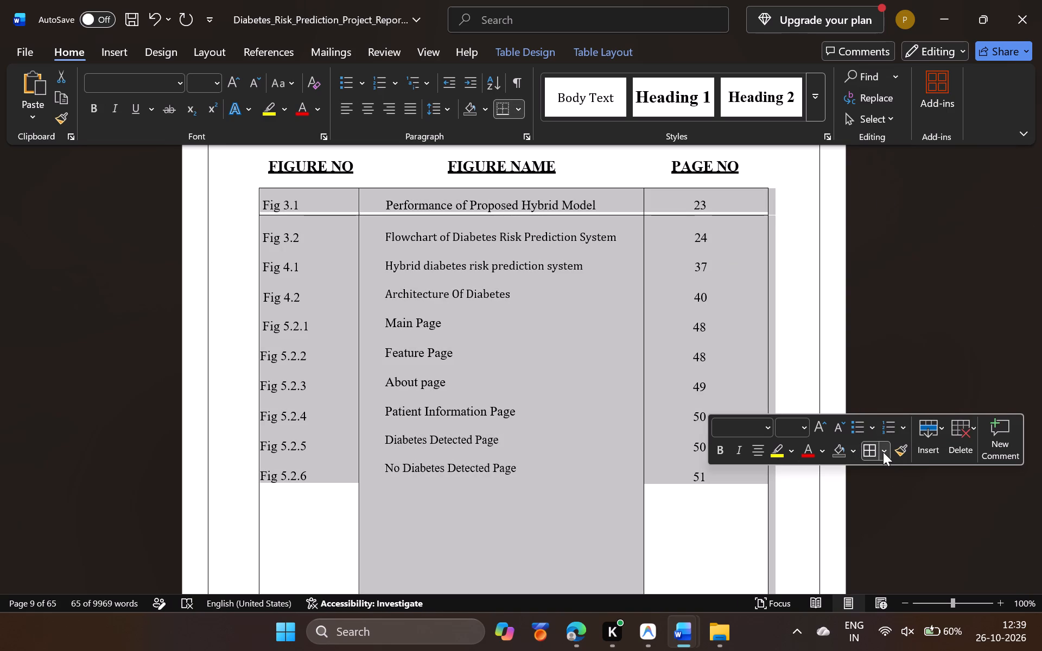
pyautogui.moveTo(883, 452); pyautogui.dragTo(877, 367)
pyautogui.click(877, 367)
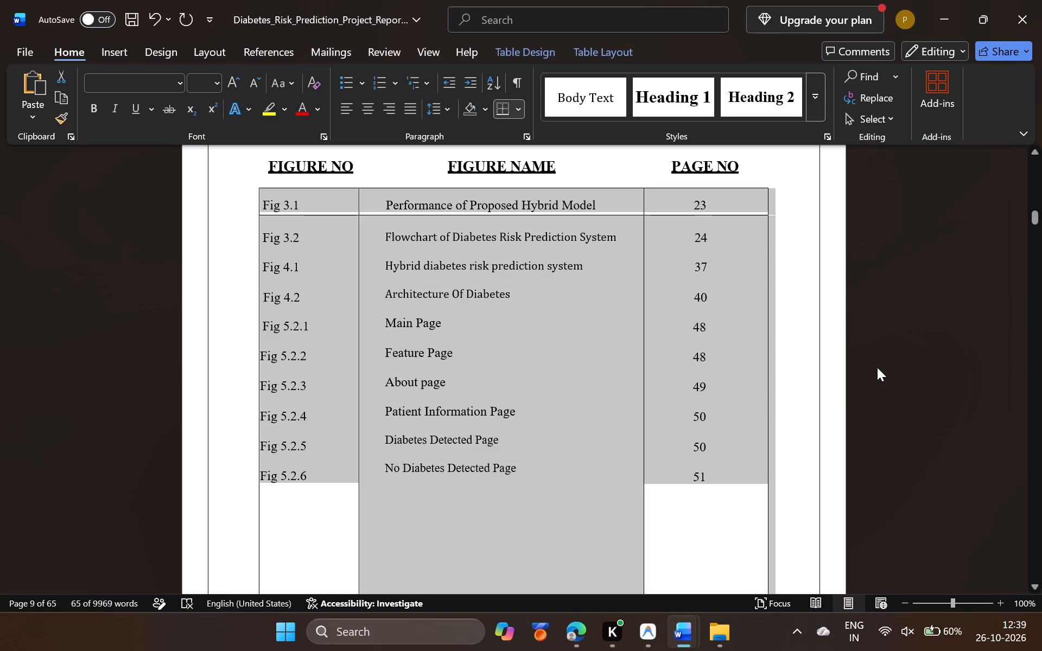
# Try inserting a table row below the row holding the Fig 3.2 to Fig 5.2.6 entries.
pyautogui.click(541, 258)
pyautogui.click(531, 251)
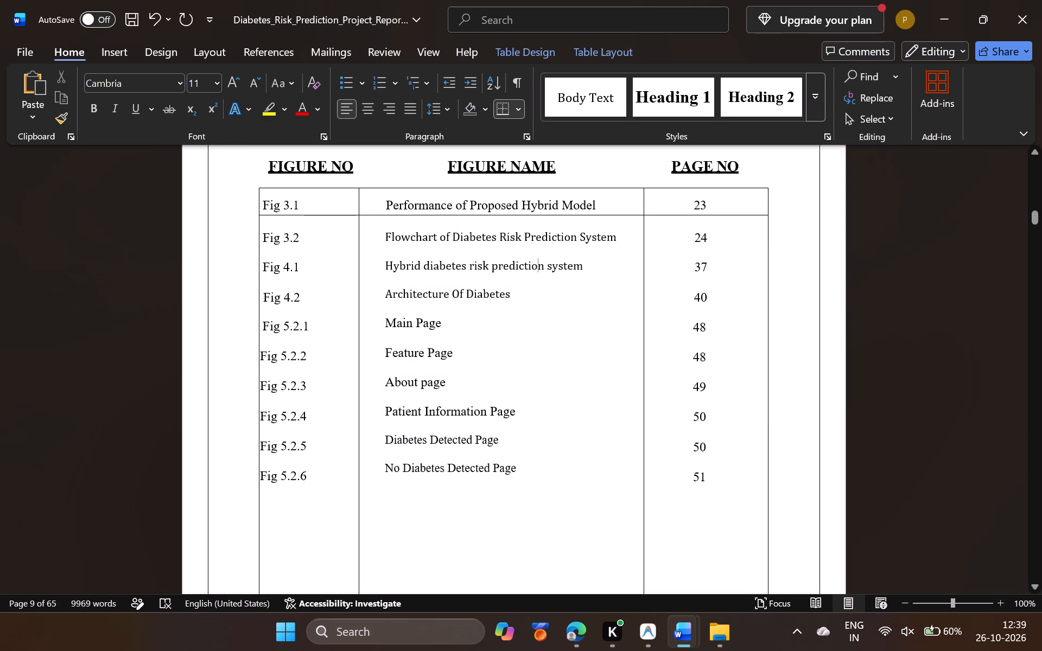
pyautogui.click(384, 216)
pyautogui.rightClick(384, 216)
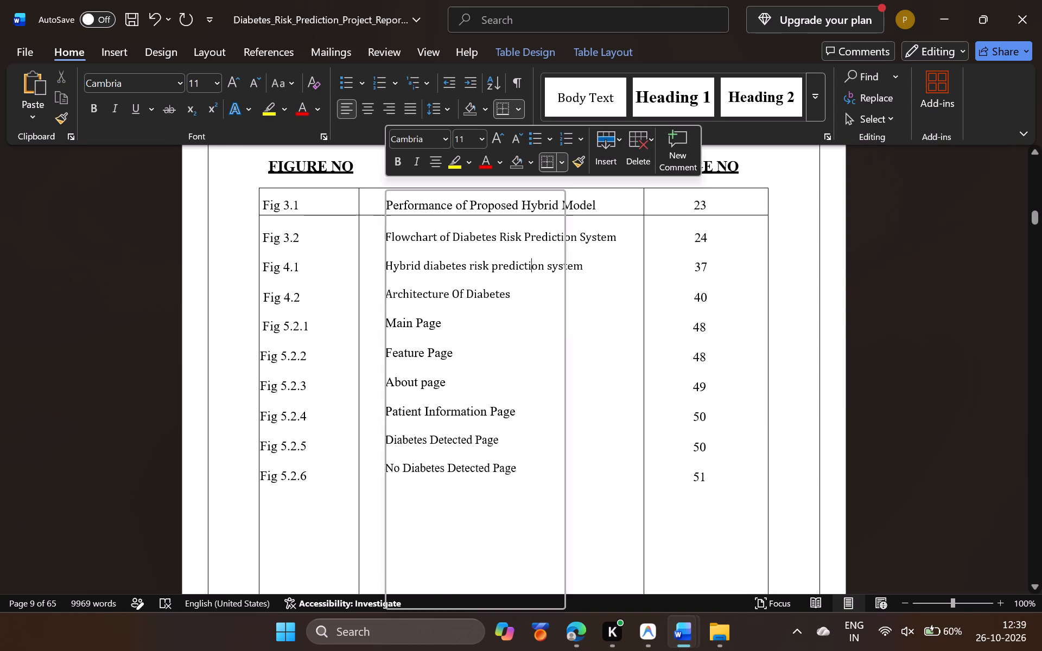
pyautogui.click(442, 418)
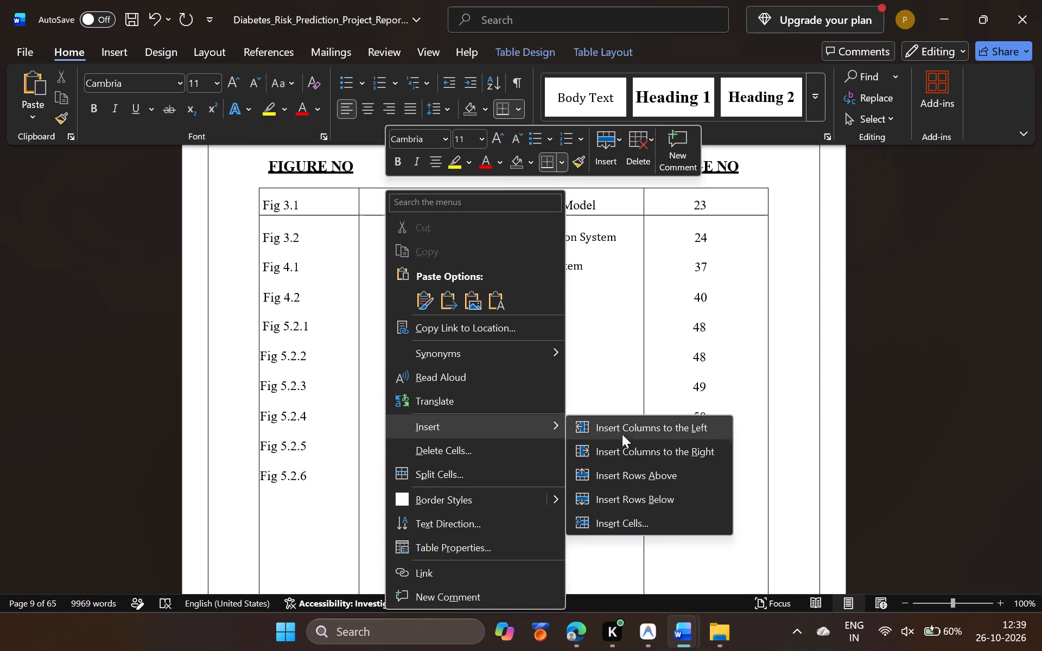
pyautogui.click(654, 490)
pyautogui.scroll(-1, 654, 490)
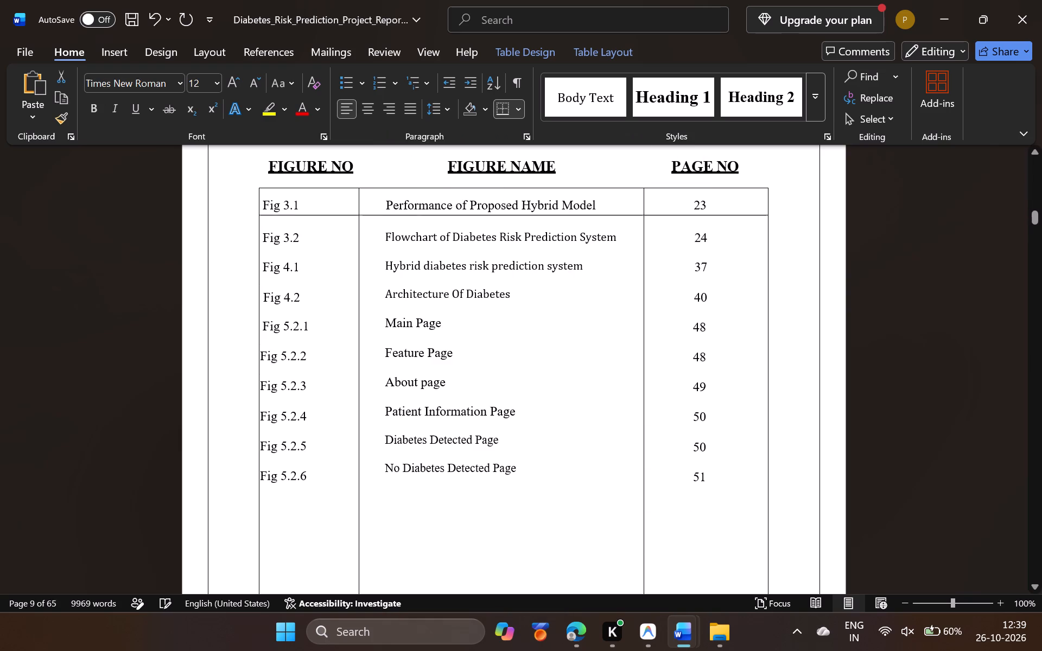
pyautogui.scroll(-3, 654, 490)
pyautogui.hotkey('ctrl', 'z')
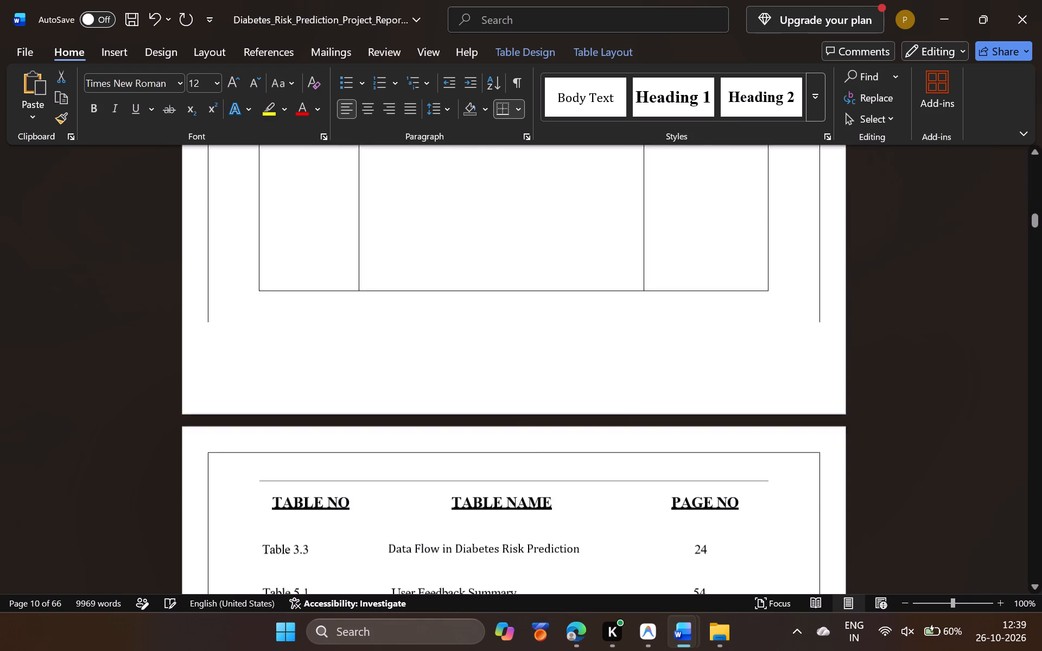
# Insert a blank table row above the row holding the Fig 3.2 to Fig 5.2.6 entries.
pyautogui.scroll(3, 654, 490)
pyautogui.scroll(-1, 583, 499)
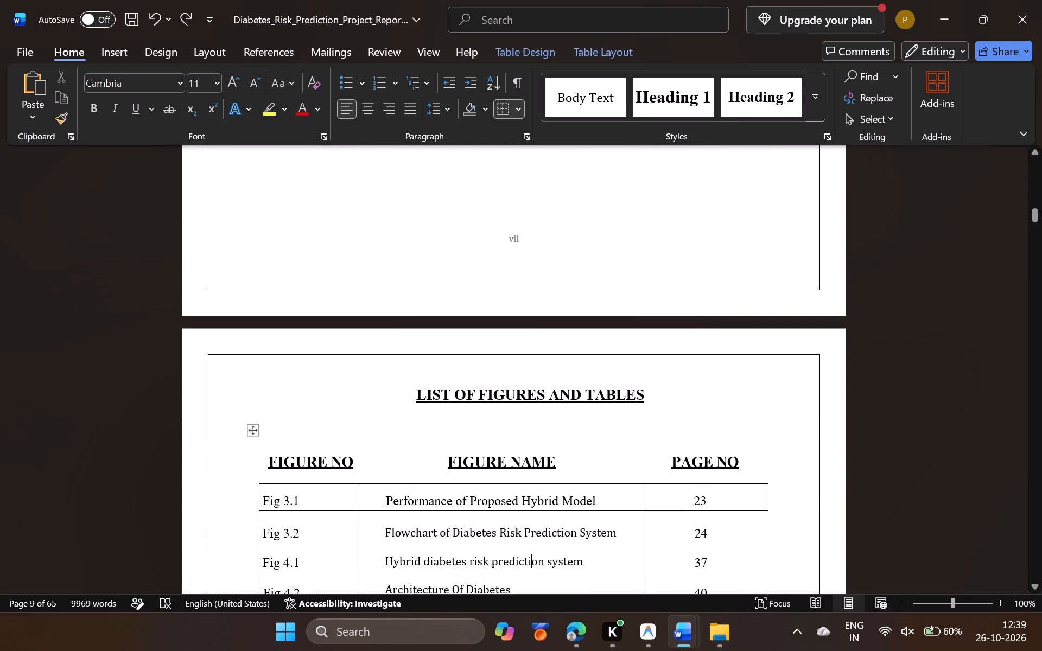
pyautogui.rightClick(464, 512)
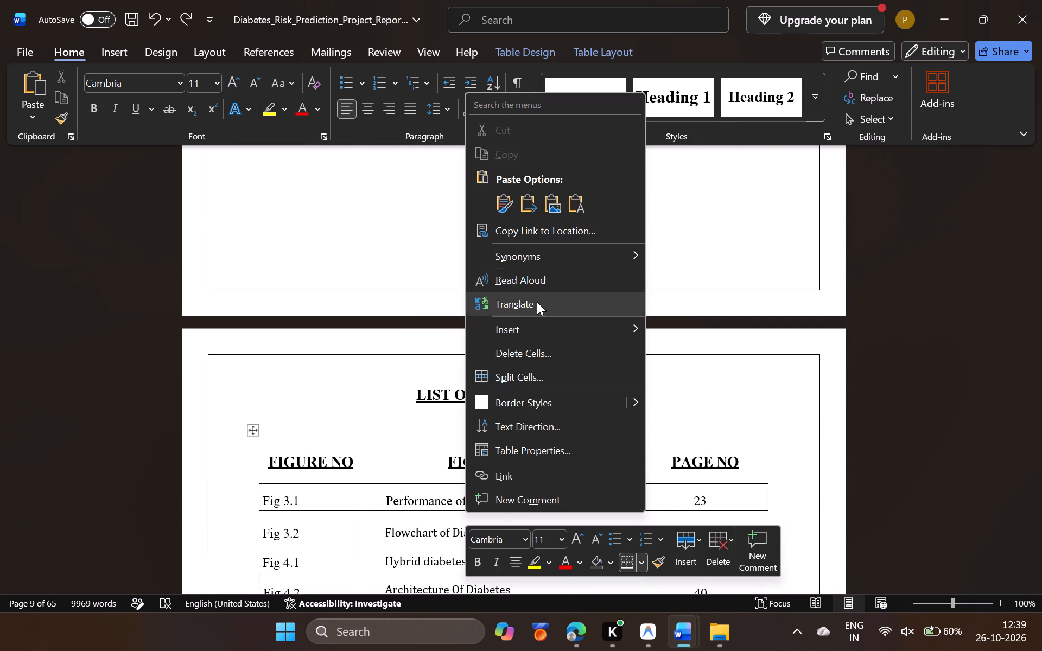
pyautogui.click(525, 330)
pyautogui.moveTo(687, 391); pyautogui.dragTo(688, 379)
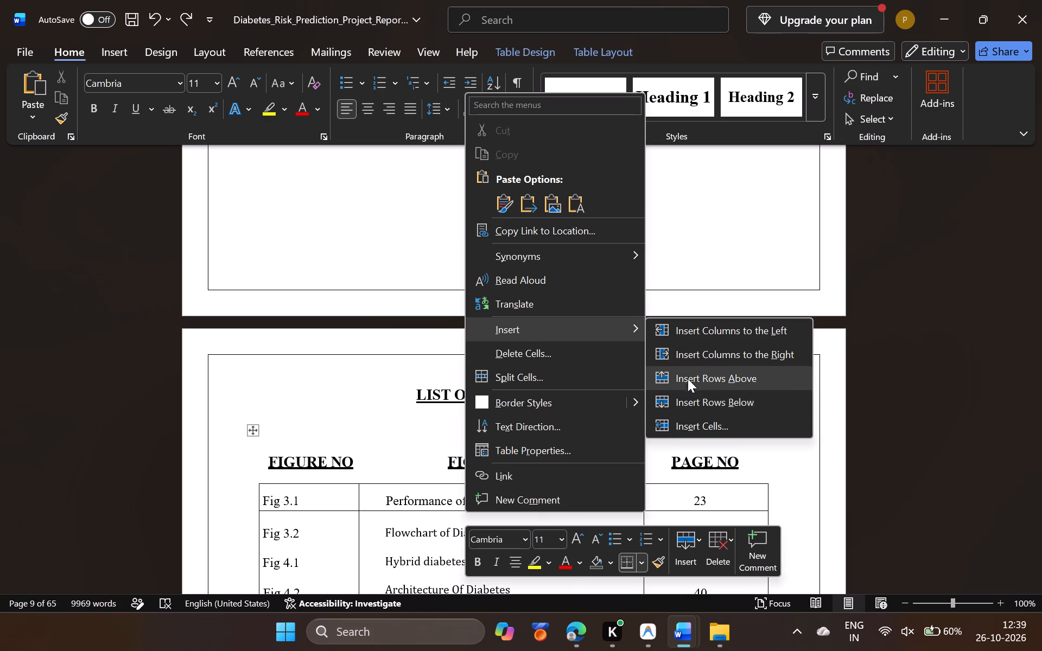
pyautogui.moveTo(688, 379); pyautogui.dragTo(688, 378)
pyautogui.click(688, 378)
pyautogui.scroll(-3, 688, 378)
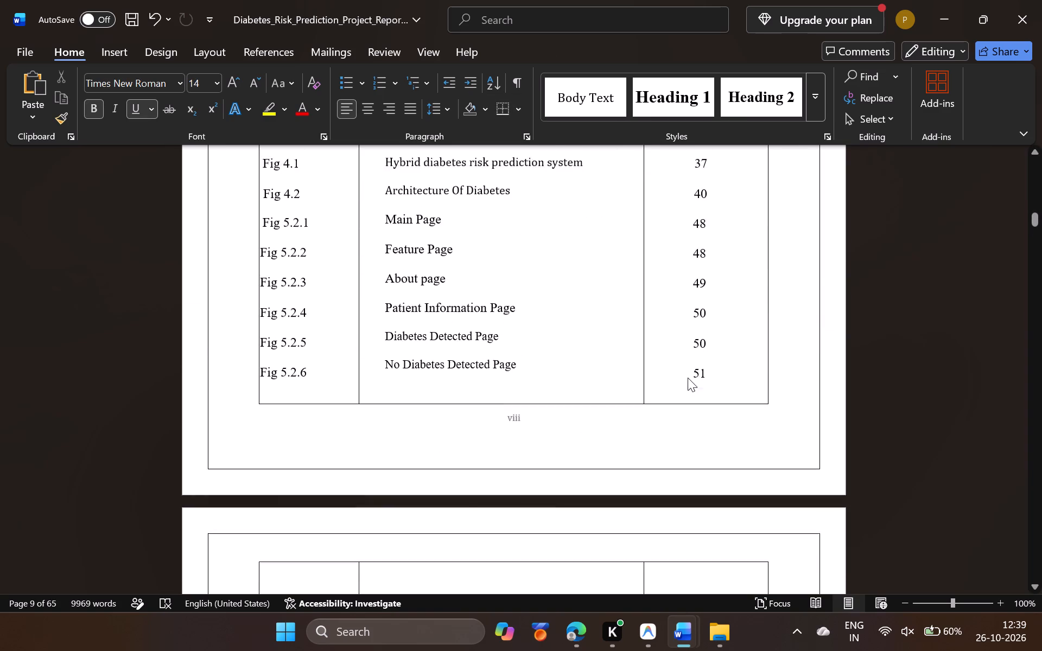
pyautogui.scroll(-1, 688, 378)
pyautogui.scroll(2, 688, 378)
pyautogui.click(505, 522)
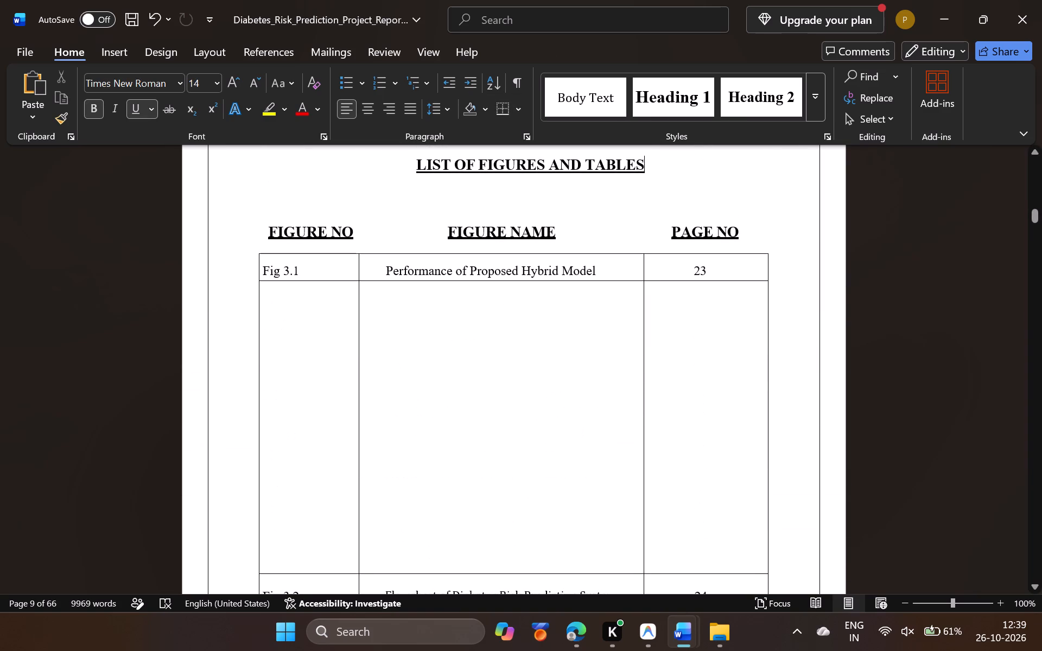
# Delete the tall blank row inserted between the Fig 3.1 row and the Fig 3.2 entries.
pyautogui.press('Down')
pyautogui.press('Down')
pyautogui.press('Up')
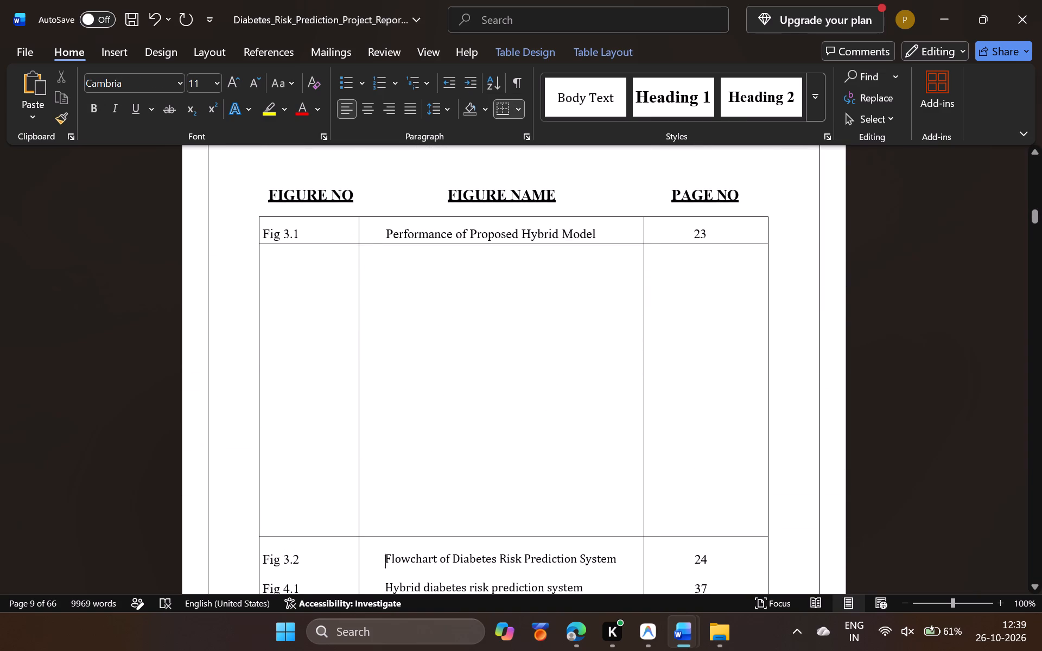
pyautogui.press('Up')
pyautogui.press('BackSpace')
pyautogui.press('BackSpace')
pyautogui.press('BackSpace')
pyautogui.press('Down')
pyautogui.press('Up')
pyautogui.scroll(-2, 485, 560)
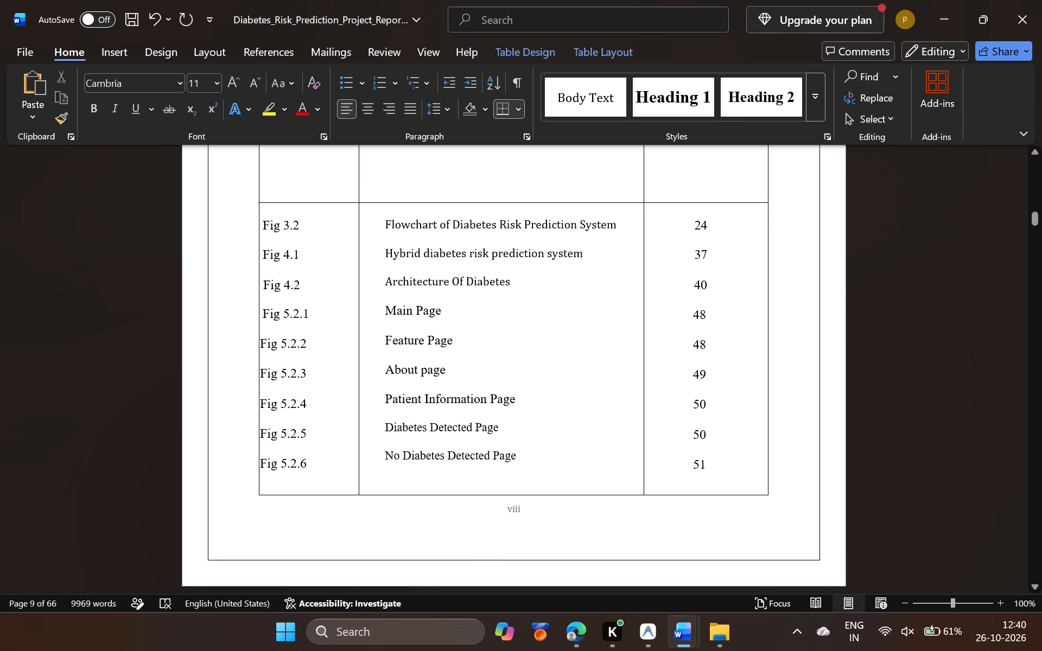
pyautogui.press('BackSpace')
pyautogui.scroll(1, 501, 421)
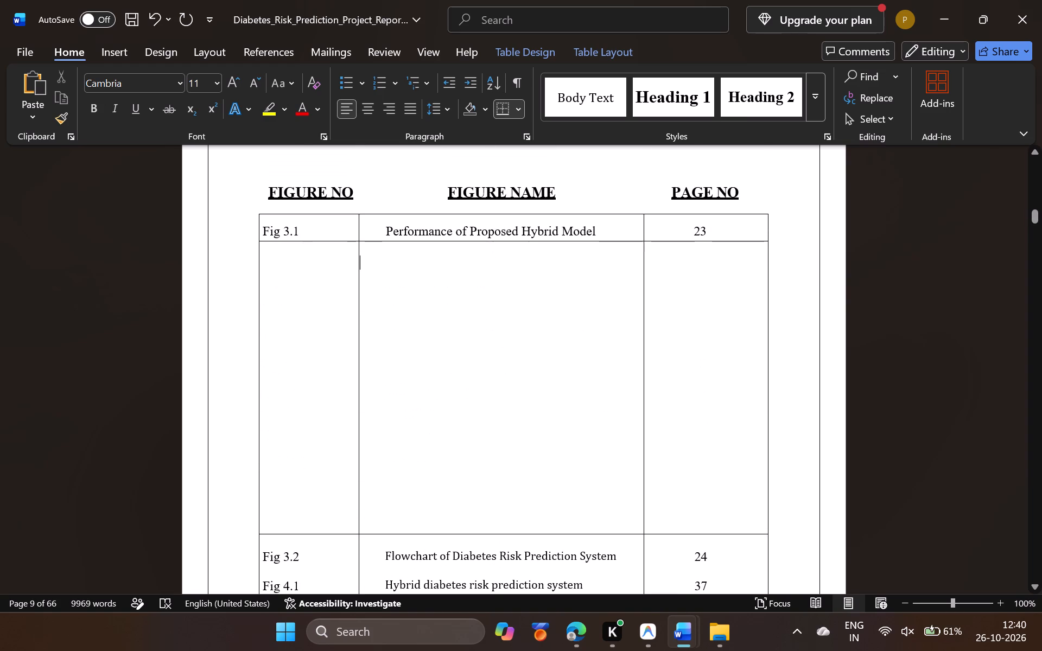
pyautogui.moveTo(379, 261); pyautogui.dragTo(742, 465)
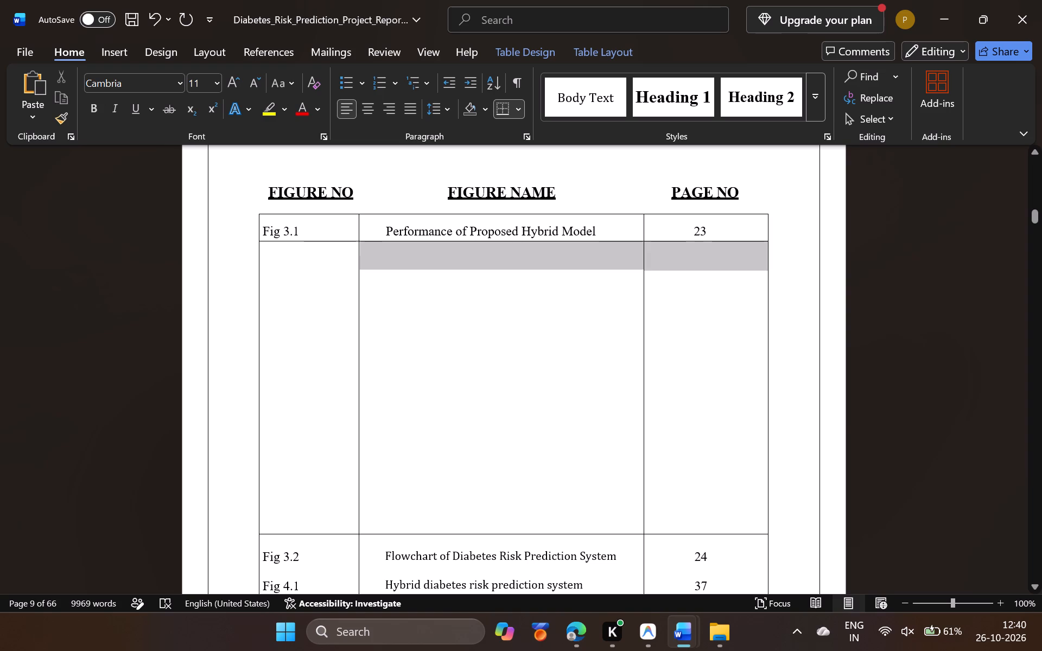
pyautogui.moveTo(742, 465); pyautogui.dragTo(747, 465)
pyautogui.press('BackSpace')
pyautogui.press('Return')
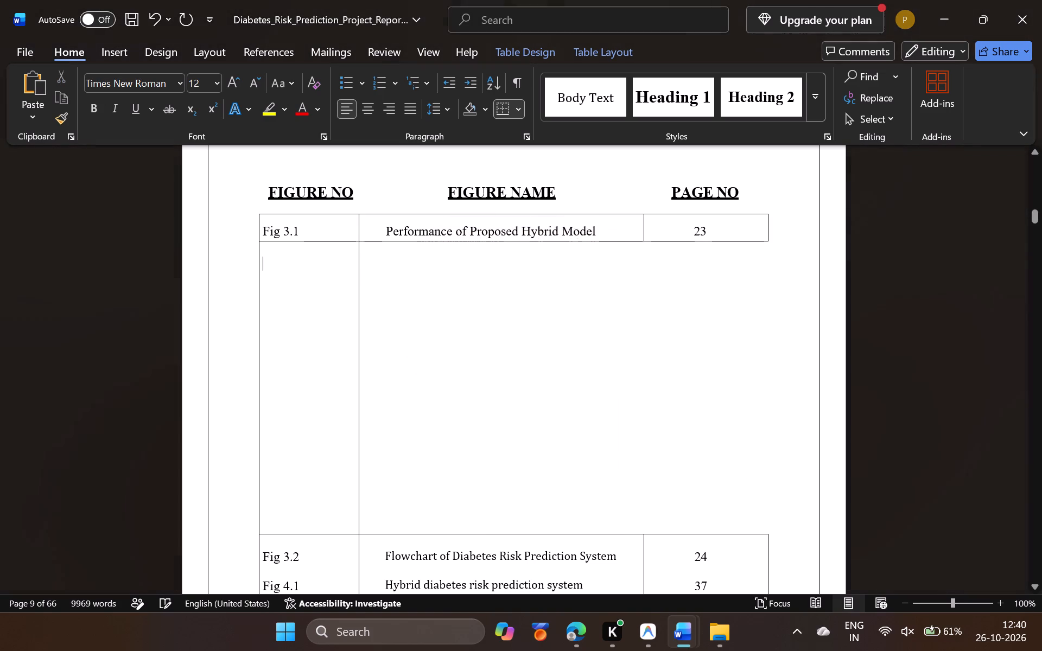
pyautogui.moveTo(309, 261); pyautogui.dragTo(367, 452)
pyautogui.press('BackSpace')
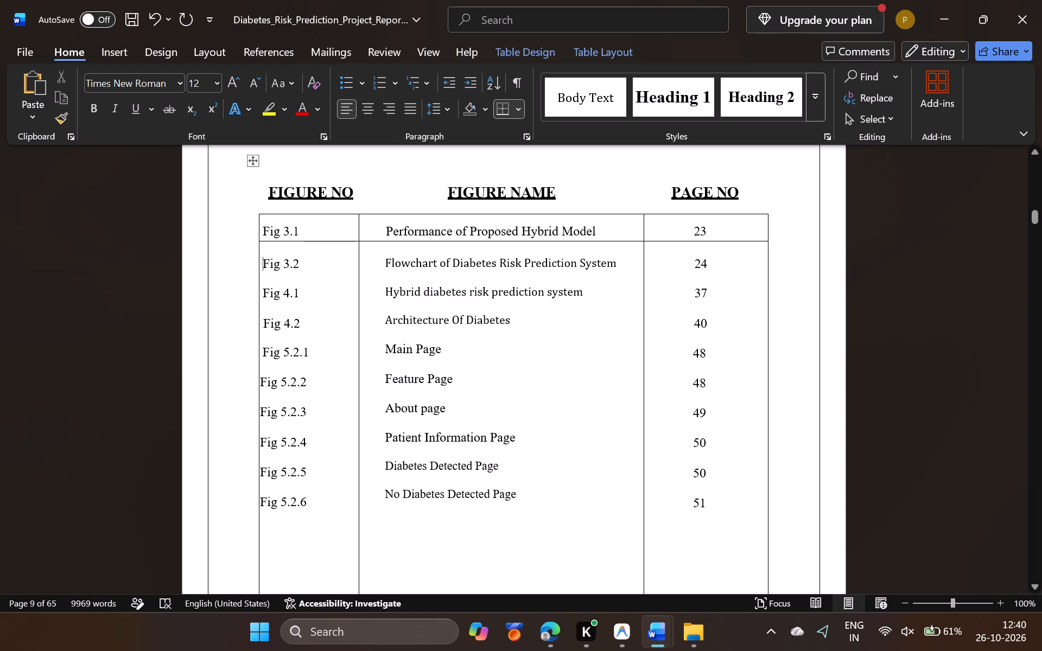
# Remove the empty lines below "No Diabetes Detected Page" so the row ends just under the last figure entry.
pyautogui.scroll(-1, 404, 432)
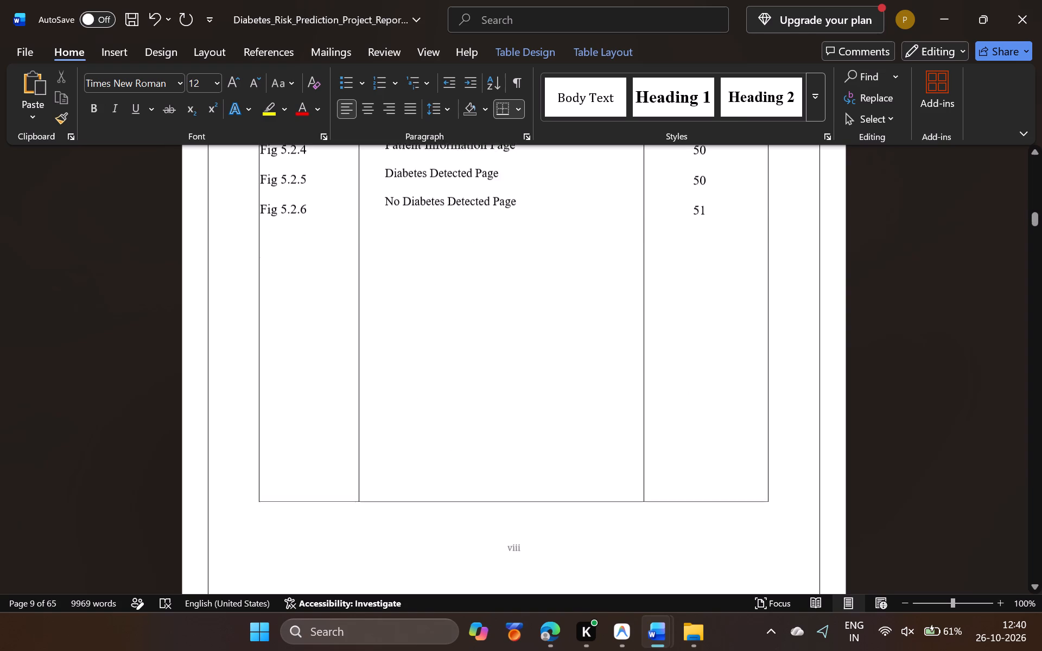
pyautogui.scroll(-2, 404, 432)
pyautogui.scroll(1, 404, 432)
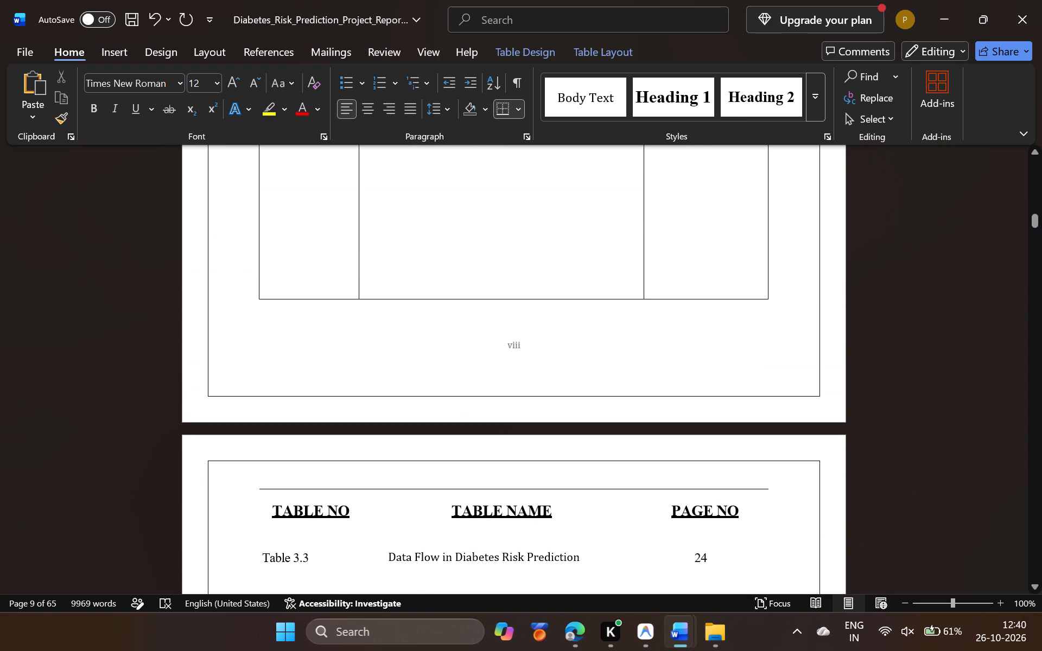
pyautogui.click(576, 299)
pyautogui.scroll(1, 721, 301)
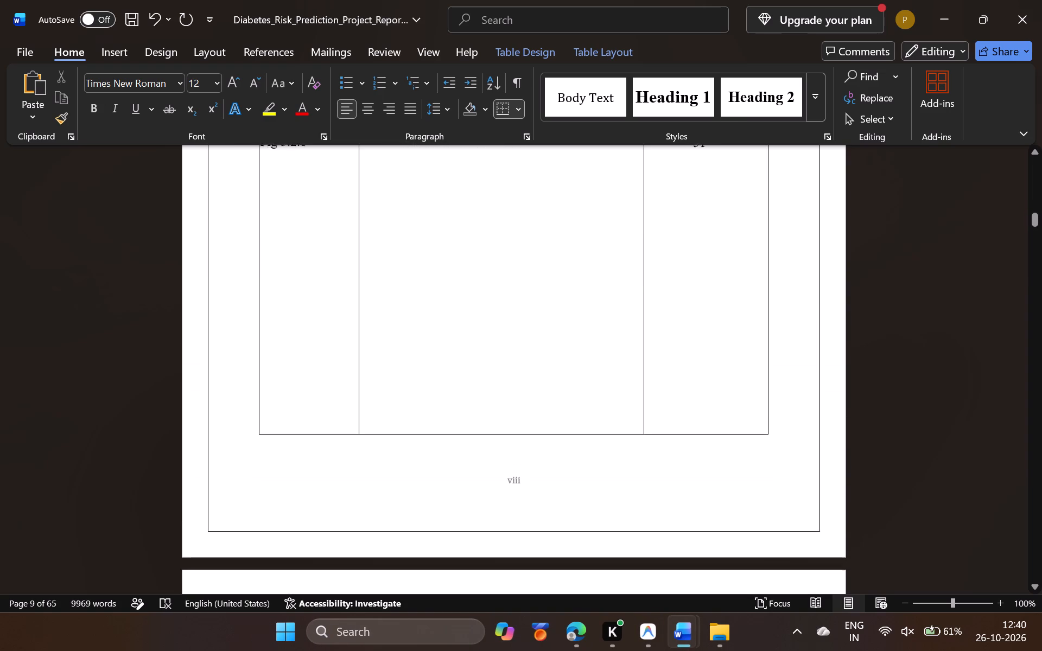
pyautogui.press('BackSpace')
pyautogui.press('BackSpace')
pyautogui.press('BackSpace')
pyautogui.press('BackSpace')
pyautogui.press('BackSpace')
pyautogui.press('BackSpace')
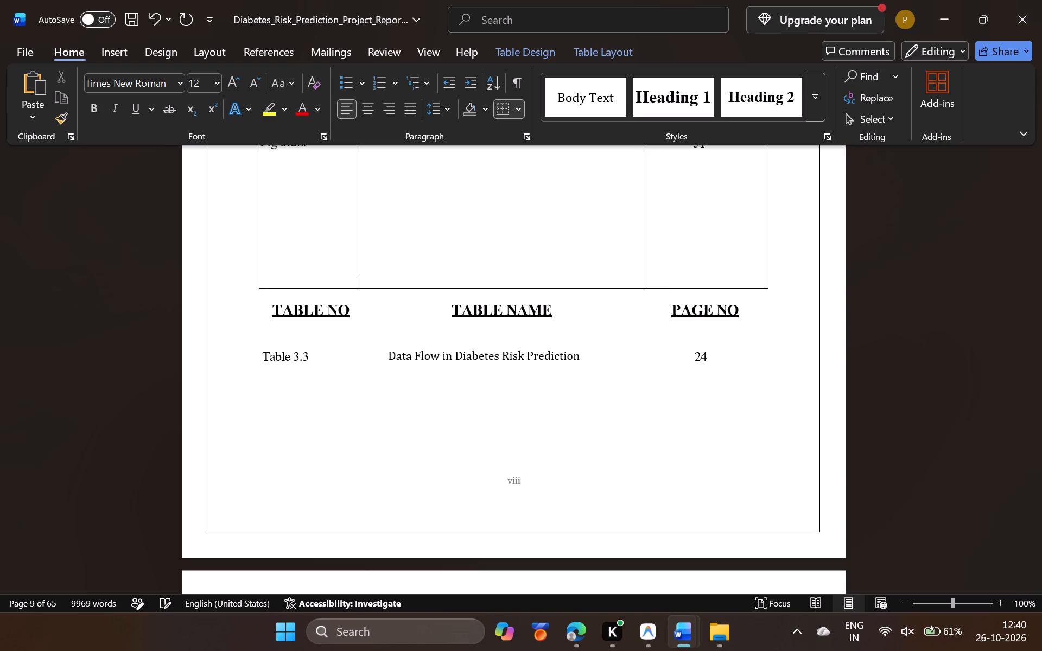
pyautogui.press('BackSpace')
pyautogui.press('BackSpace')
pyautogui.press('BackSpace')
pyautogui.press('BackSpace')
pyautogui.press('BackSpace')
pyautogui.scroll(1, 741, 392)
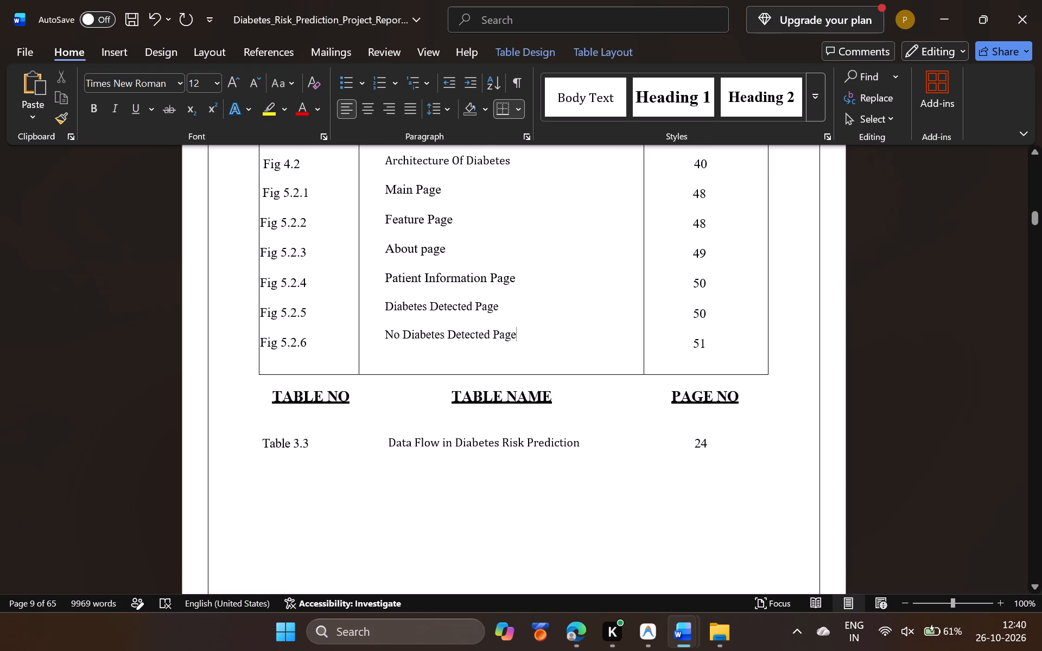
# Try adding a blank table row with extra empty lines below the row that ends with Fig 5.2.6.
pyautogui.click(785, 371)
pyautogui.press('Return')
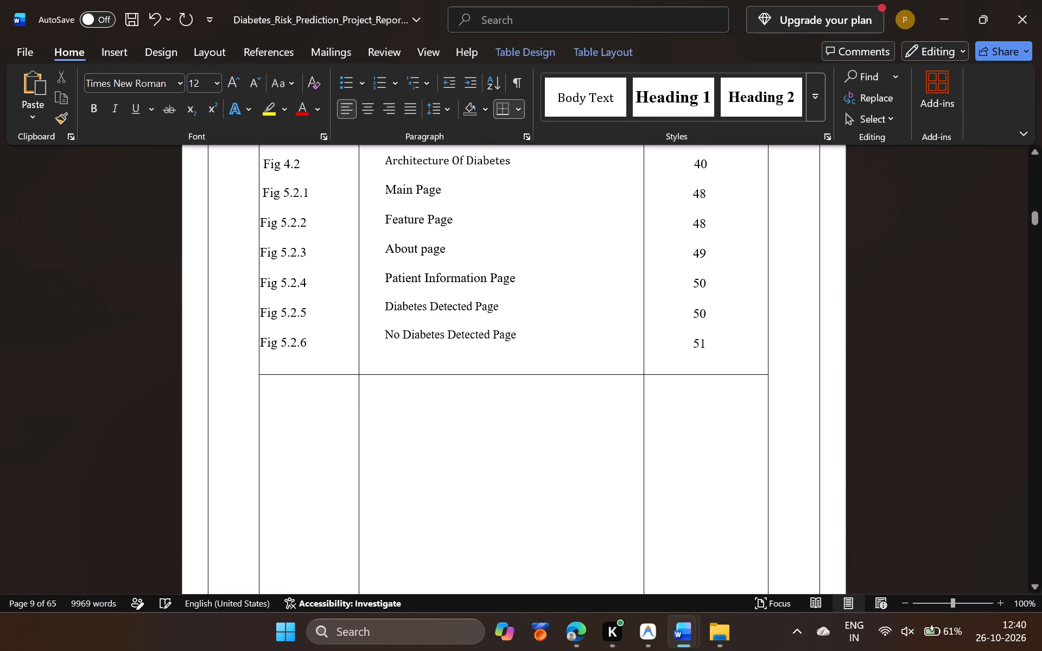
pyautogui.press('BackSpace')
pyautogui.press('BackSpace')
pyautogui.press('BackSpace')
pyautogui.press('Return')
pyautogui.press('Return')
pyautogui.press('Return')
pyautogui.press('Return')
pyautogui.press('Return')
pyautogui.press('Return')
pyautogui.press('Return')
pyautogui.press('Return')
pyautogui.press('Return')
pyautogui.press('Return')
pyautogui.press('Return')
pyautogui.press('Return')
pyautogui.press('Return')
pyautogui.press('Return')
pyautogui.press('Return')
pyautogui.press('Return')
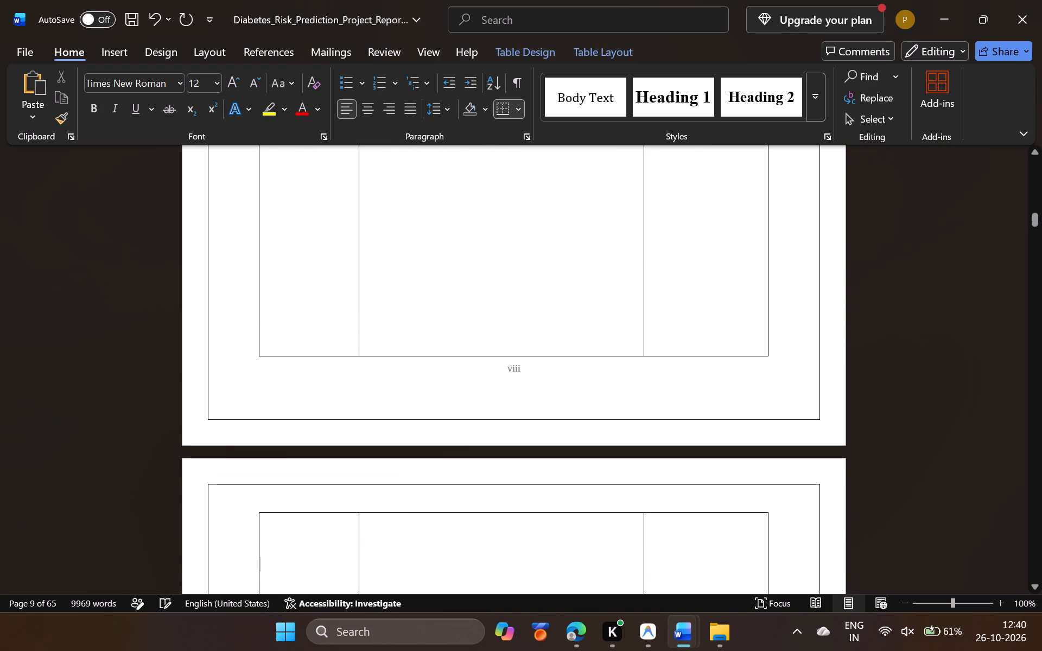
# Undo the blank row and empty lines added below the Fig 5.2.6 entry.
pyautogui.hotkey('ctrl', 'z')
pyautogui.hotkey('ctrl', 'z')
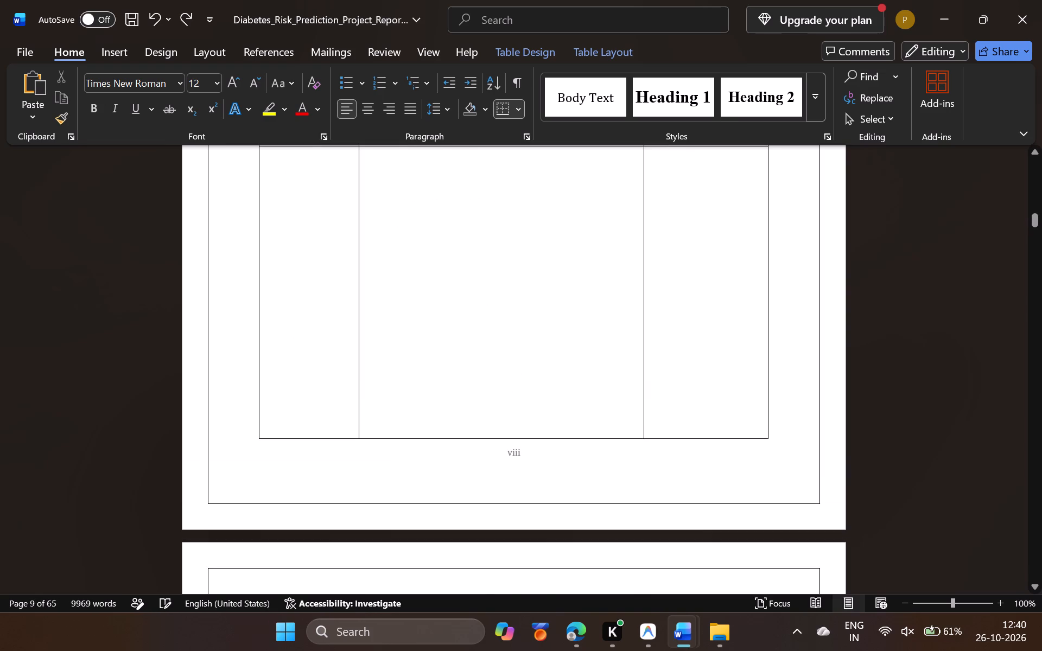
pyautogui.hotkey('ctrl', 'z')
# Insert a blank table row directly below the Fig 3.1 row and keep it one line high.
pyautogui.scroll(1, 785, 371)
pyautogui.click(781, 454)
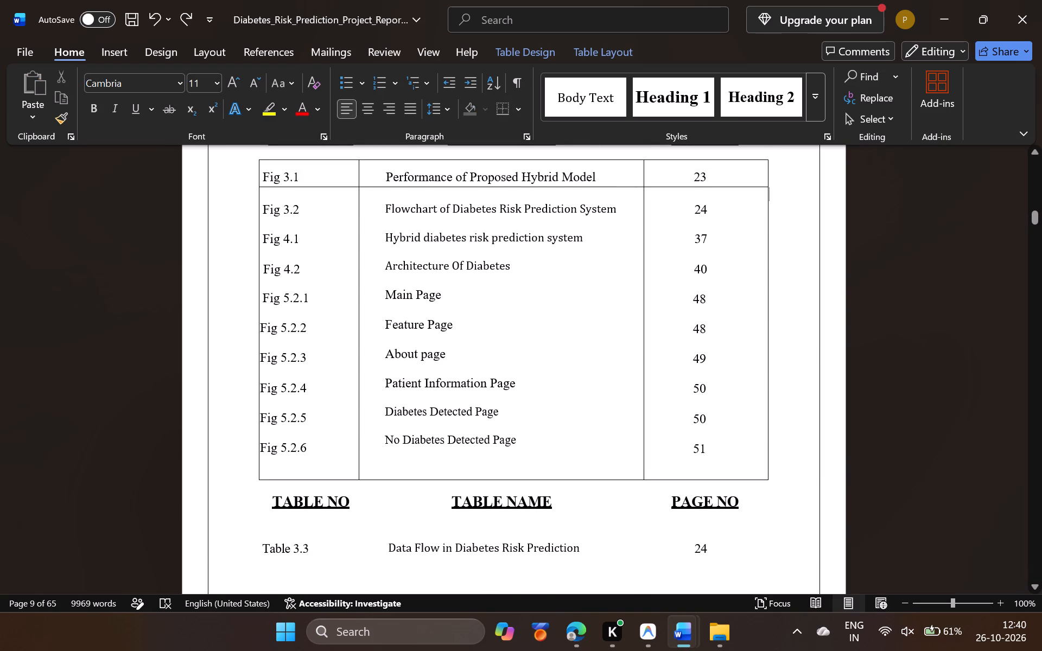
pyautogui.click(772, 482)
pyautogui.click(780, 180)
pyautogui.press('Return')
pyautogui.press('Return')
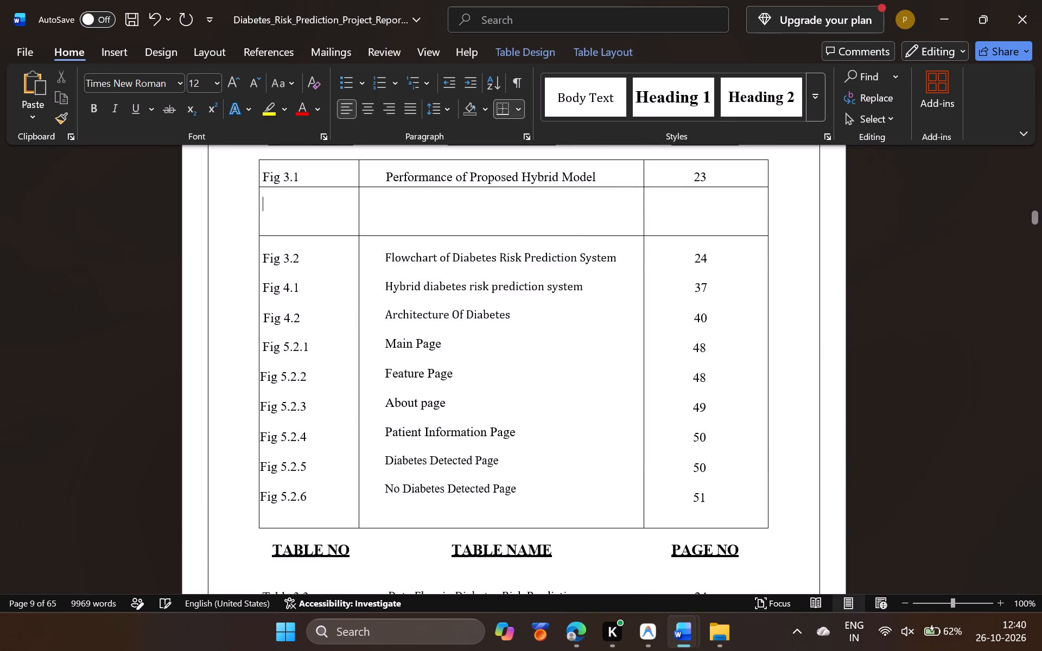
pyautogui.press('Return')
pyautogui.press('BackSpace')
pyautogui.press('BackSpace')
pyautogui.press('BackSpace')
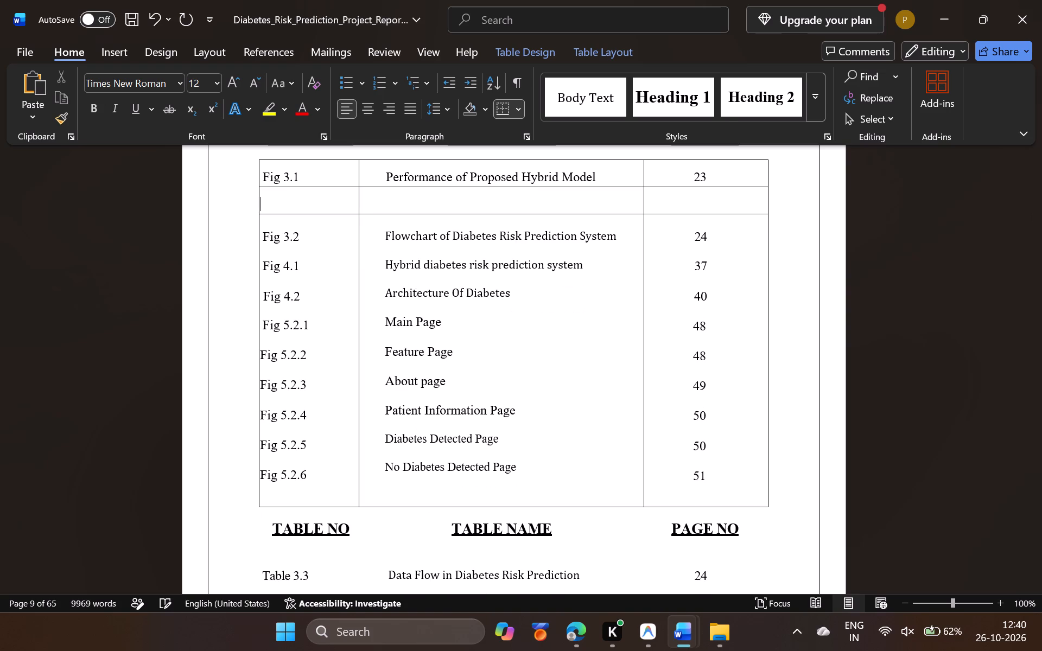
# Add eleven more one-line blank rows between the Fig 3.1 row and the Fig 3.2 entries.
pyautogui.click(786, 203)
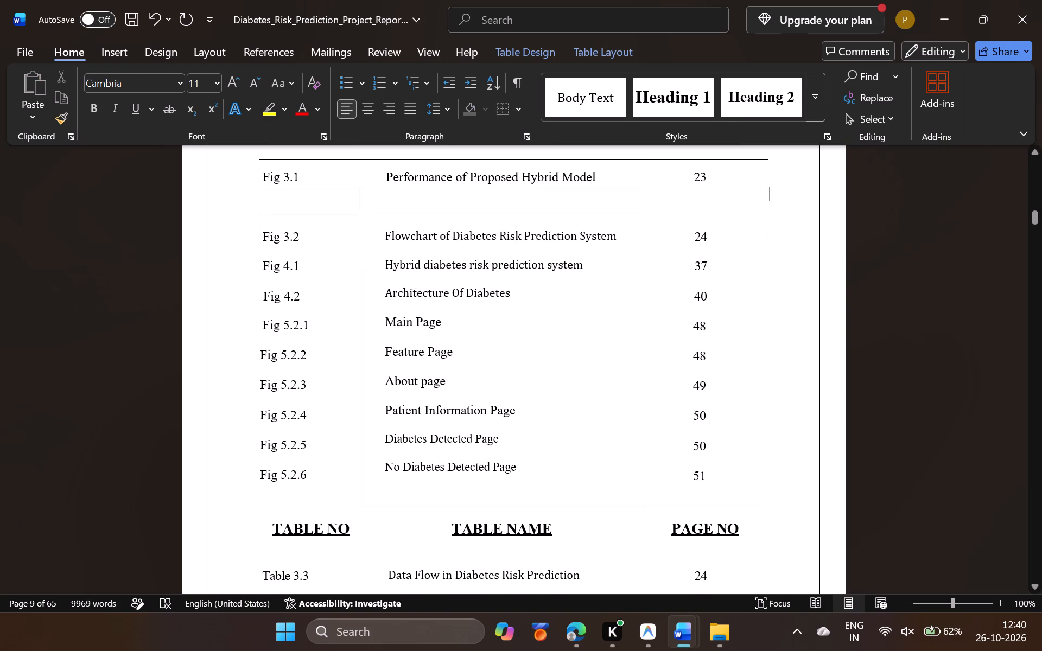
pyautogui.press('Return')
pyautogui.press('Left')
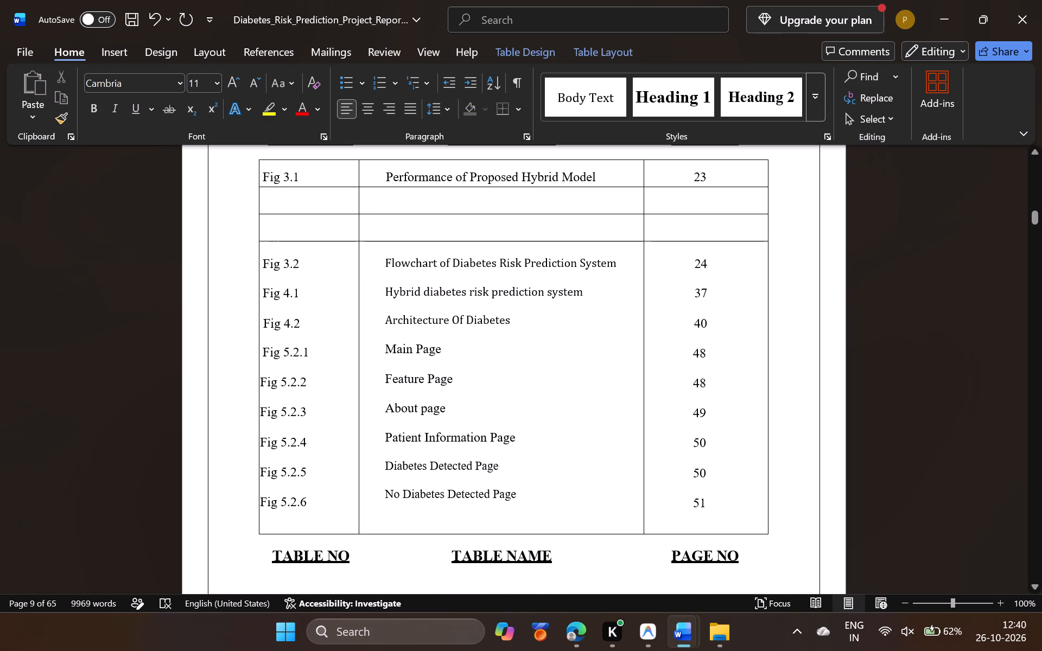
pyautogui.press('Return')
pyautogui.press('Left')
pyautogui.press('Return')
pyautogui.press('Left')
pyautogui.press('Return')
pyautogui.press('Left')
pyautogui.press('Return')
pyautogui.press('Left')
pyautogui.press('Return')
pyautogui.press('Left')
pyautogui.press('Return')
pyautogui.press('Left')
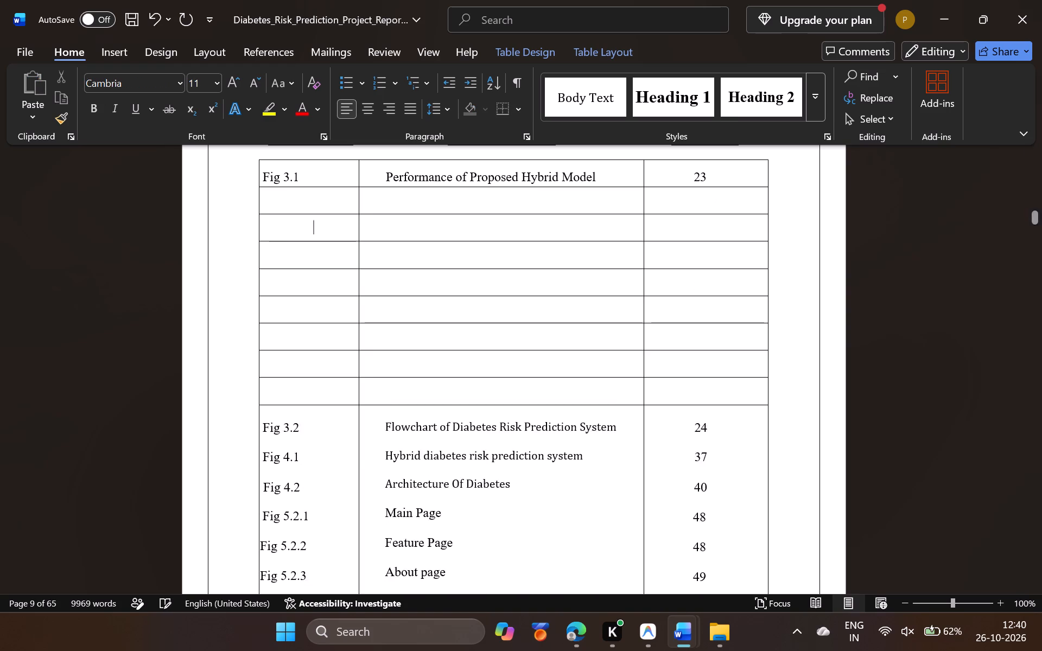
pyautogui.press('Return')
pyautogui.press('Left')
pyautogui.press('Return')
pyautogui.press('Left')
pyautogui.press('Return')
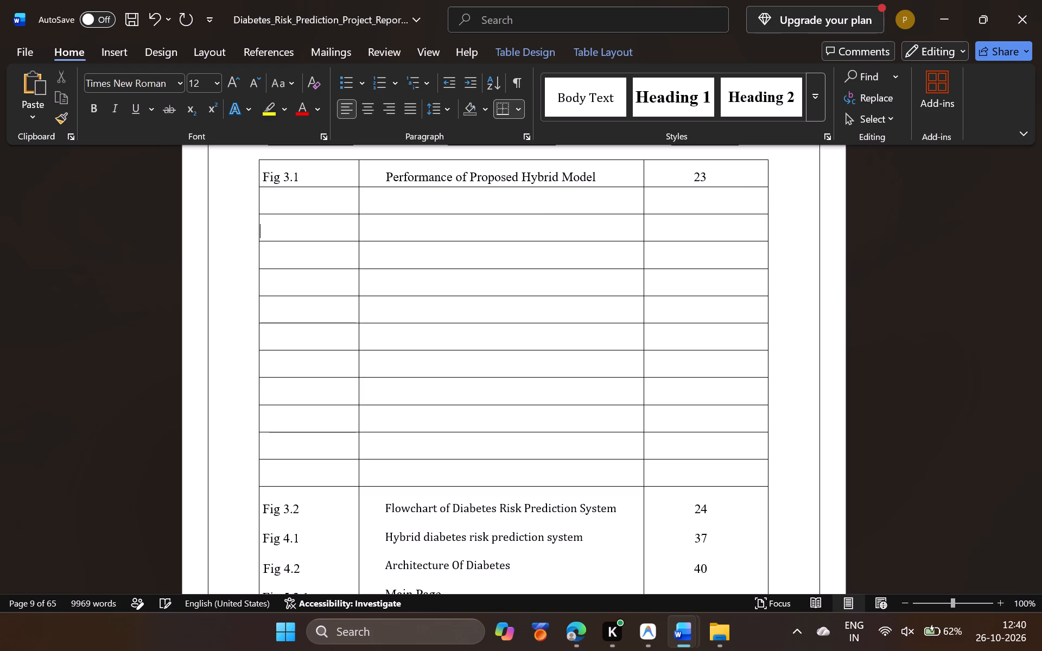
pyautogui.press('Left')
pyautogui.press('Return')
# Copy the Fig 3.2 label from the combined row into the figure number cell of the blank row below Fig 3.1.
pyautogui.scroll(1, 786, 203)
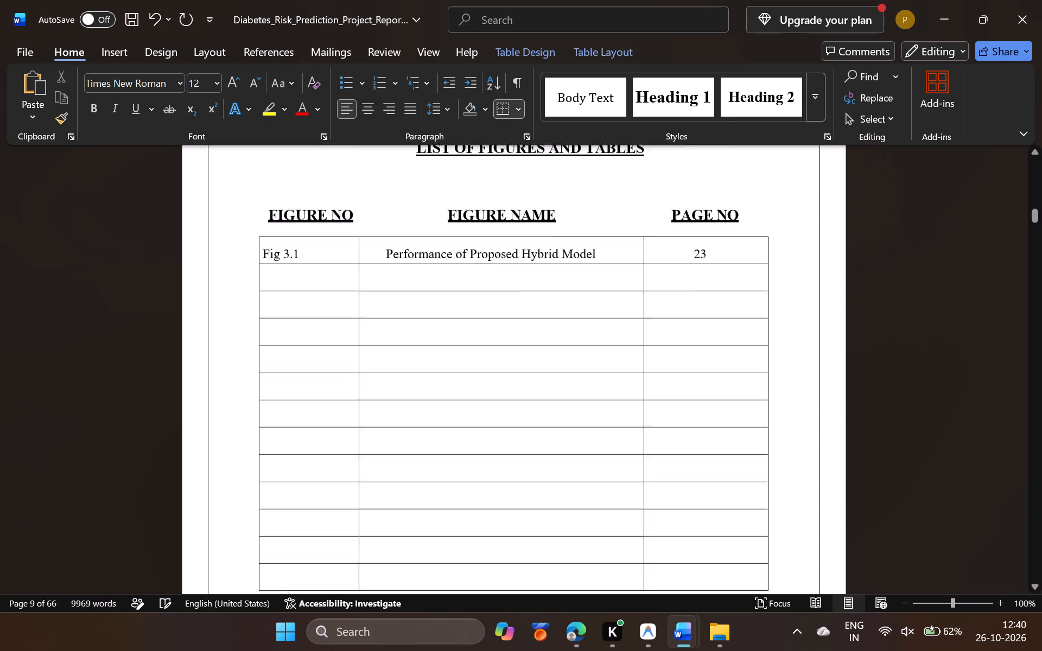
pyautogui.scroll(1, 786, 203)
pyautogui.scroll(-3, 786, 203)
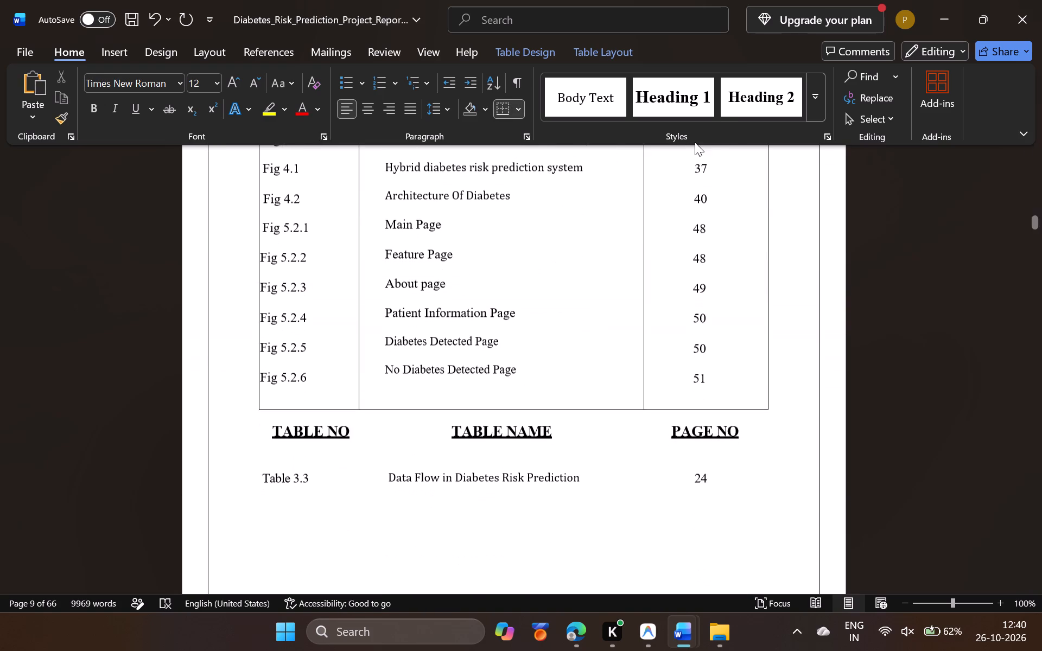
pyautogui.scroll(1, 690, 209)
pyautogui.moveTo(717, 406); pyautogui.dragTo(307, 392)
pyautogui.click(307, 392)
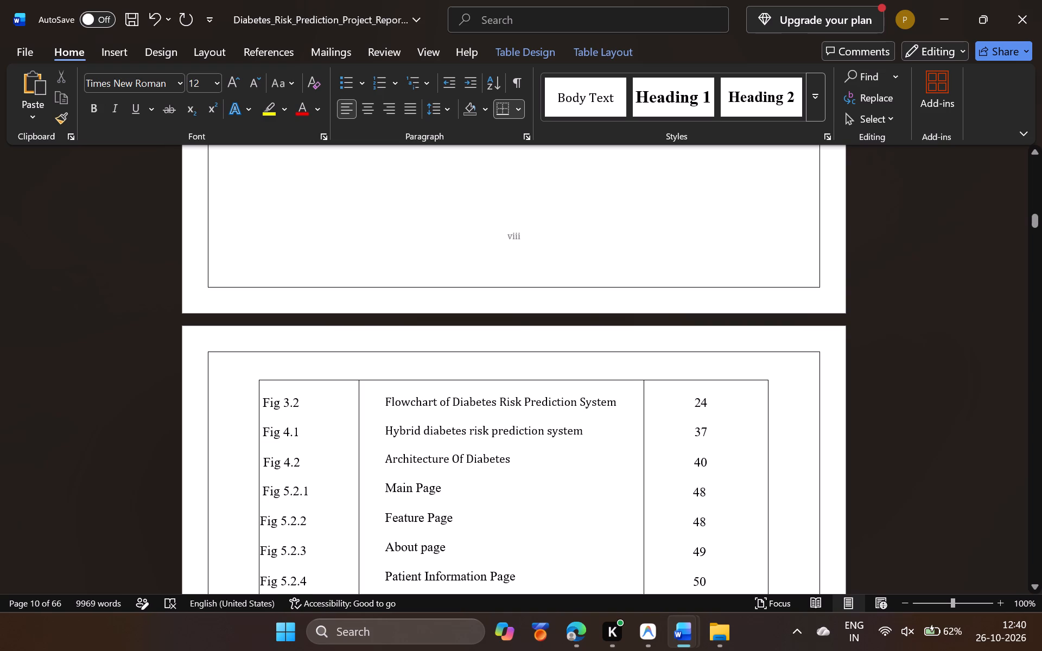
pyautogui.click(264, 400)
pyautogui.hotkey('shift', 'Right')
pyautogui.hotkey('shift', 'Right')
pyautogui.hotkey('shift', 'Right')
pyautogui.hotkey('shift', 'Right')
pyautogui.hotkey('shift', 'Right')
pyautogui.hotkey('shift', 'Right')
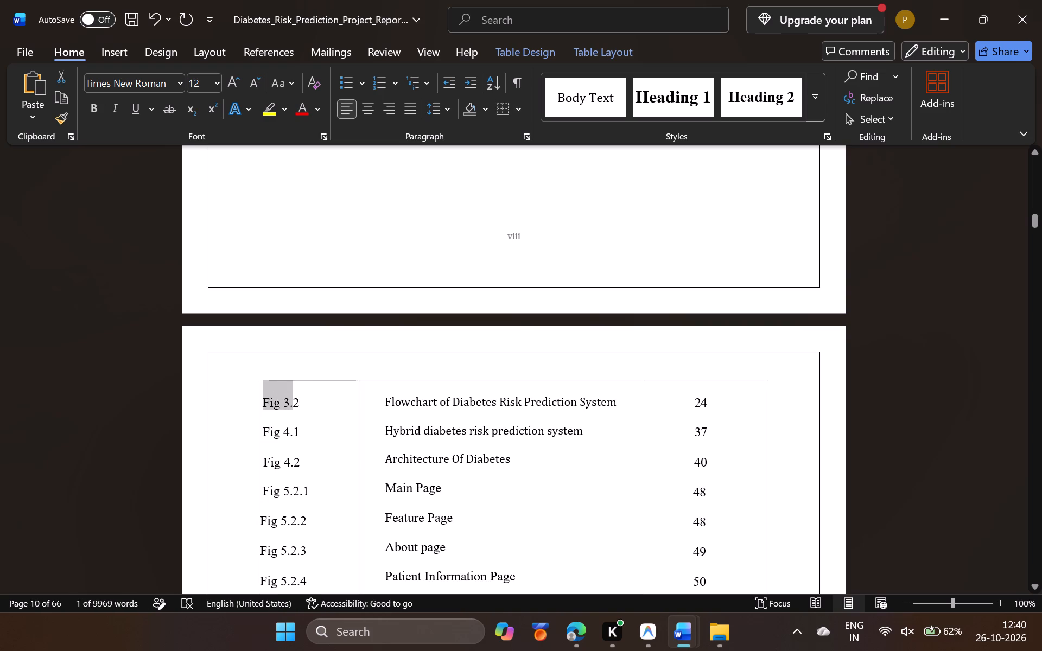
pyautogui.hotkey('shift', 'Right')
pyautogui.hotkey('shift', 'Right')
pyautogui.hotkey('shift', 'Right')
pyautogui.hotkey('shift', 'Left')
pyautogui.hotkey('shift', 'Left')
pyautogui.hotkey('shift', 'Left')
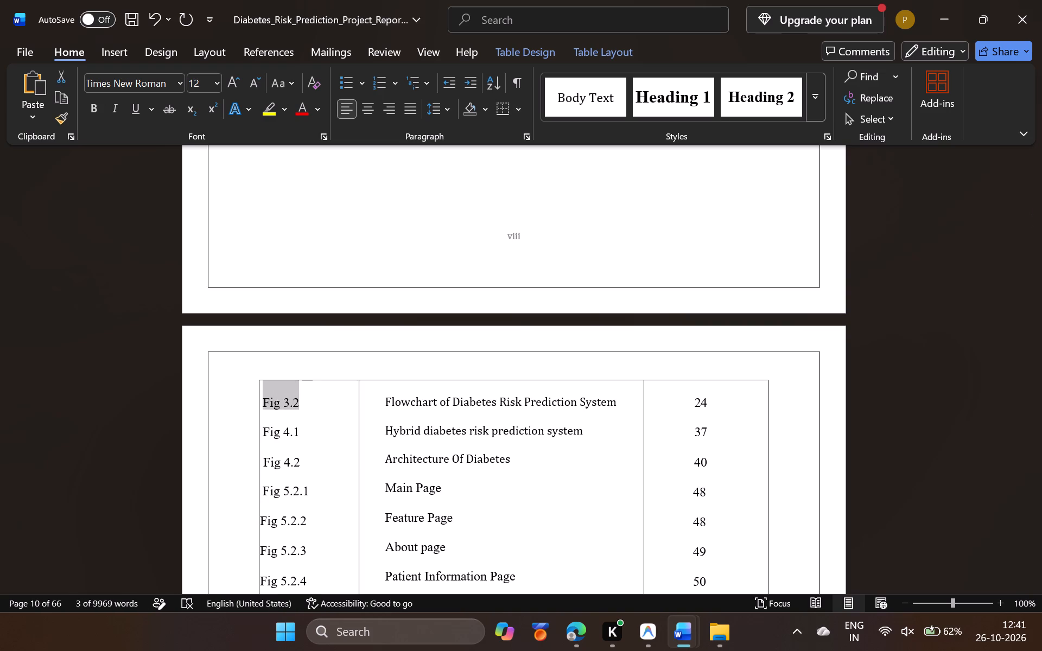
pyautogui.hotkey('ctrl', 'c')
pyautogui.scroll(1, 264, 400)
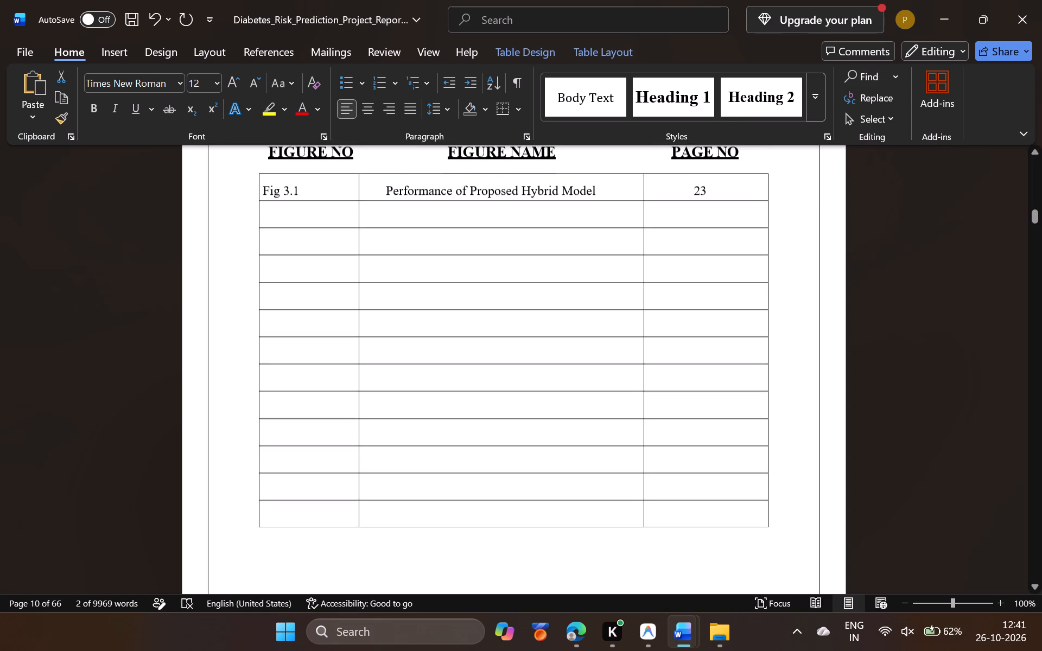
pyautogui.click(308, 217)
pyautogui.hotkey('ctrl', 'v')
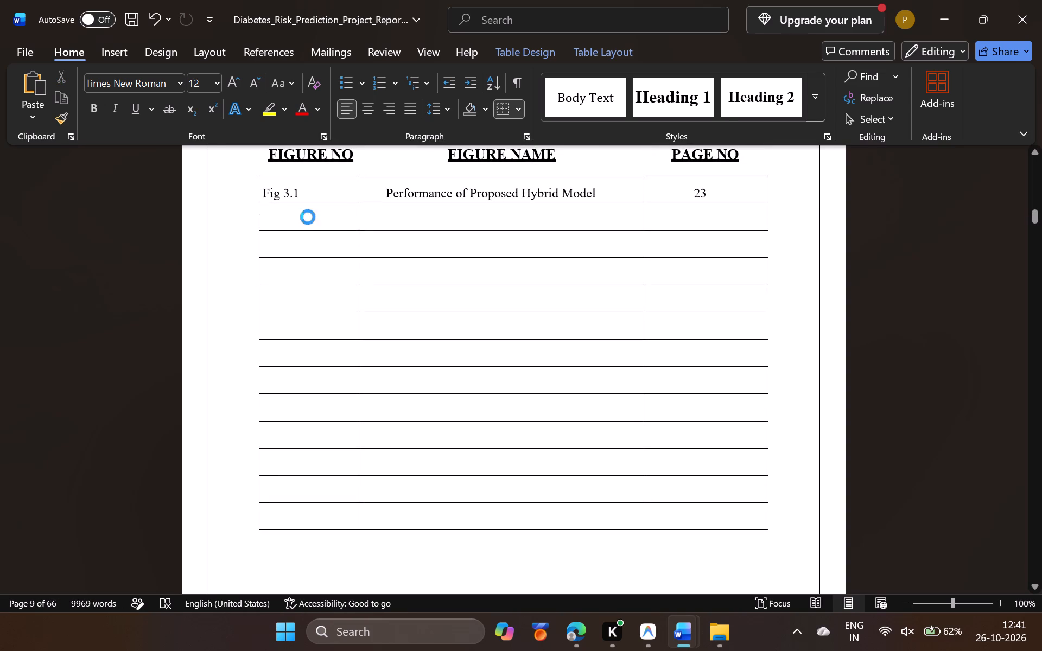
# Try to copy the Fig 4.1 label from the combined row into the blank row directly below the new Fig 3.2 row.
pyautogui.scroll(-1, 293, 256)
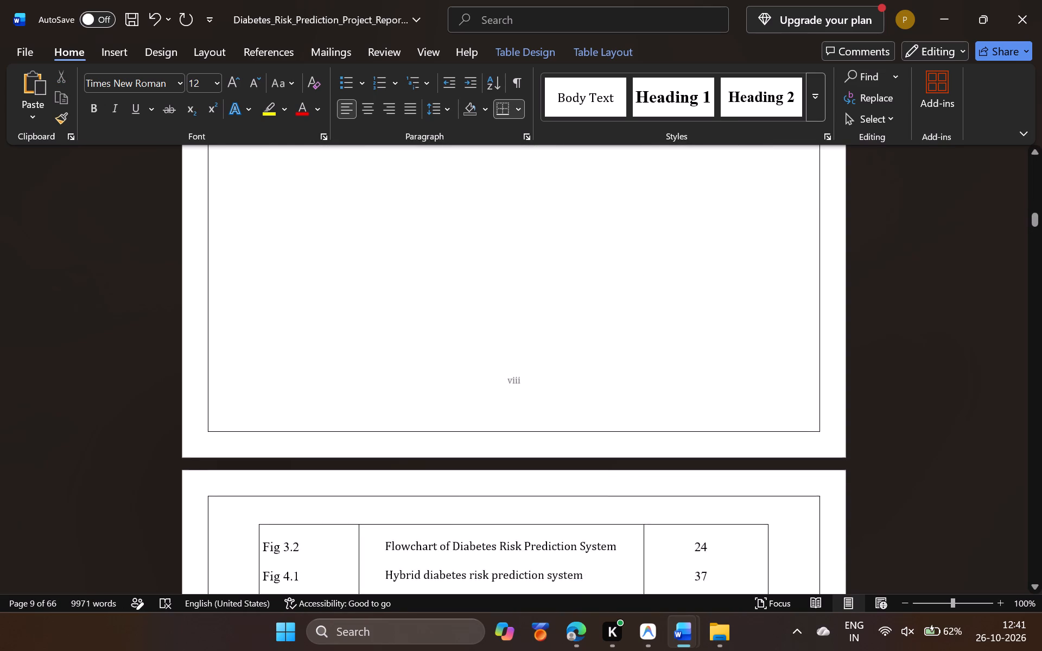
pyautogui.scroll(-1, 293, 256)
pyautogui.click(280, 382)
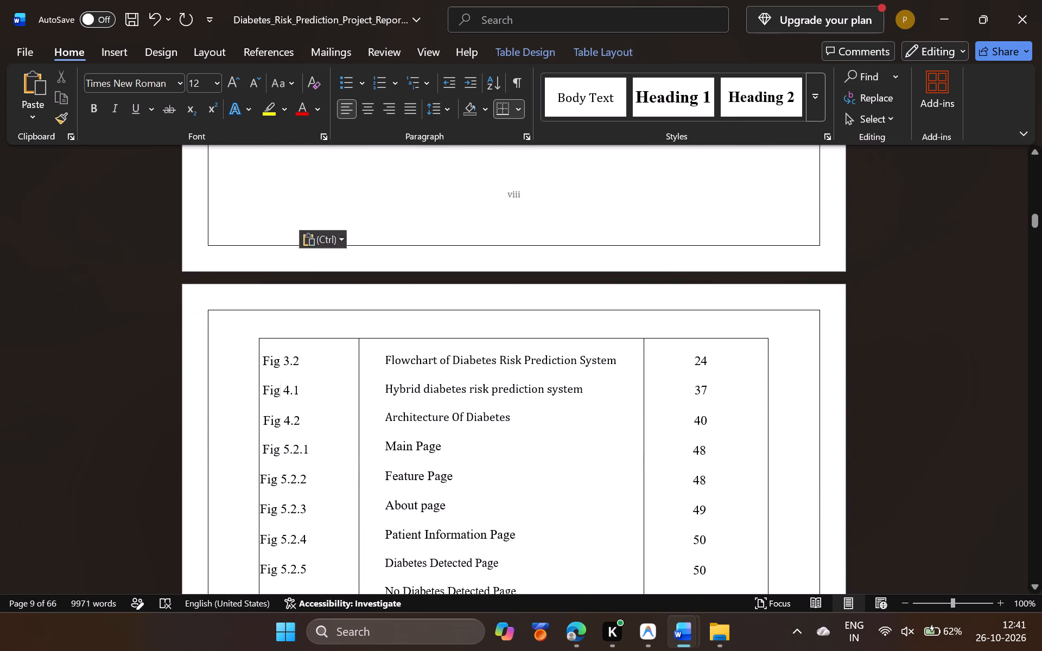
pyautogui.press('Left')
pyautogui.press('Left')
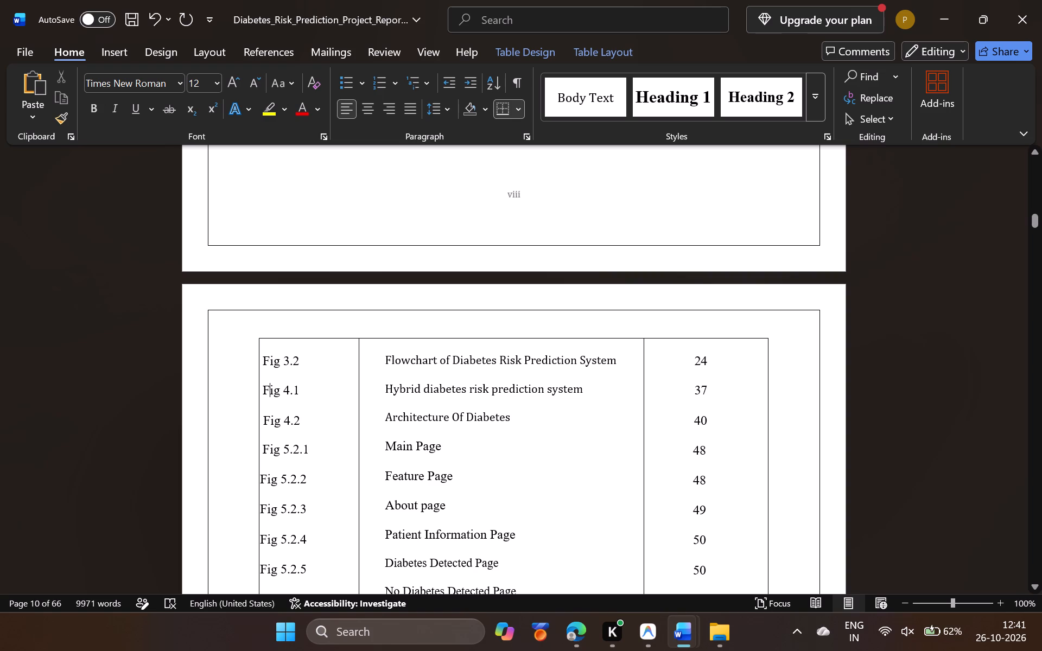
pyautogui.press('Left')
pyautogui.hotkey('shift', 'Down')
pyautogui.hotkey('shift', 'Down')
pyautogui.hotkey('shift', 'Down')
pyautogui.hotkey('shift', 'Down')
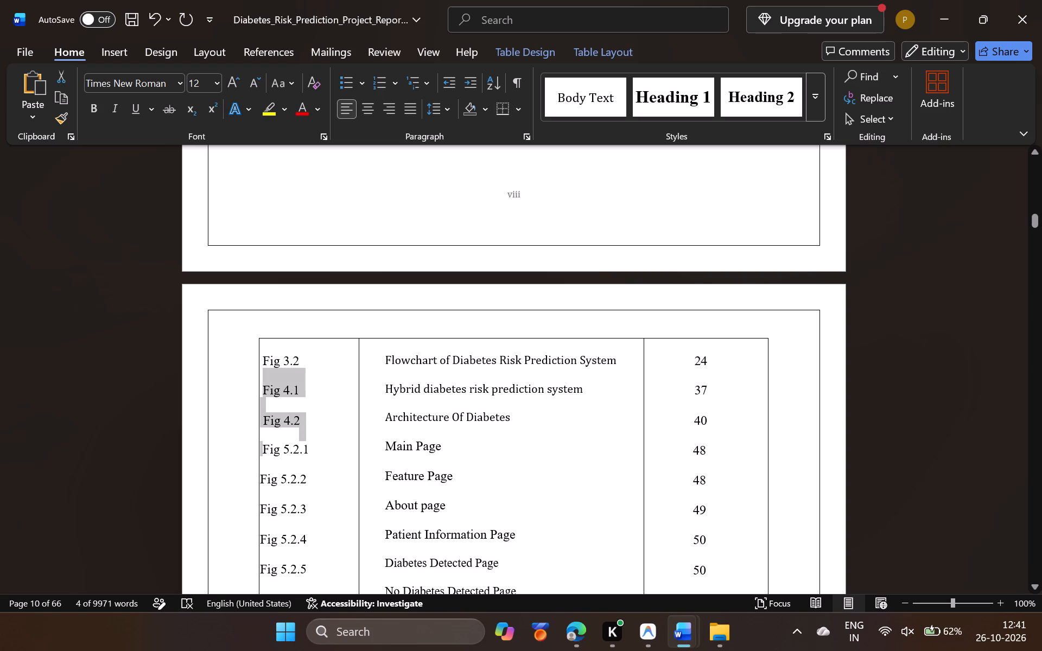
pyautogui.hotkey('shift', 'Down')
pyautogui.hotkey('shift', 'Down')
pyautogui.hotkey('shift', 'Down')
pyautogui.hotkey('shift', 'Left')
pyautogui.hotkey('shift', 'Left')
pyautogui.hotkey('shift', 'Up')
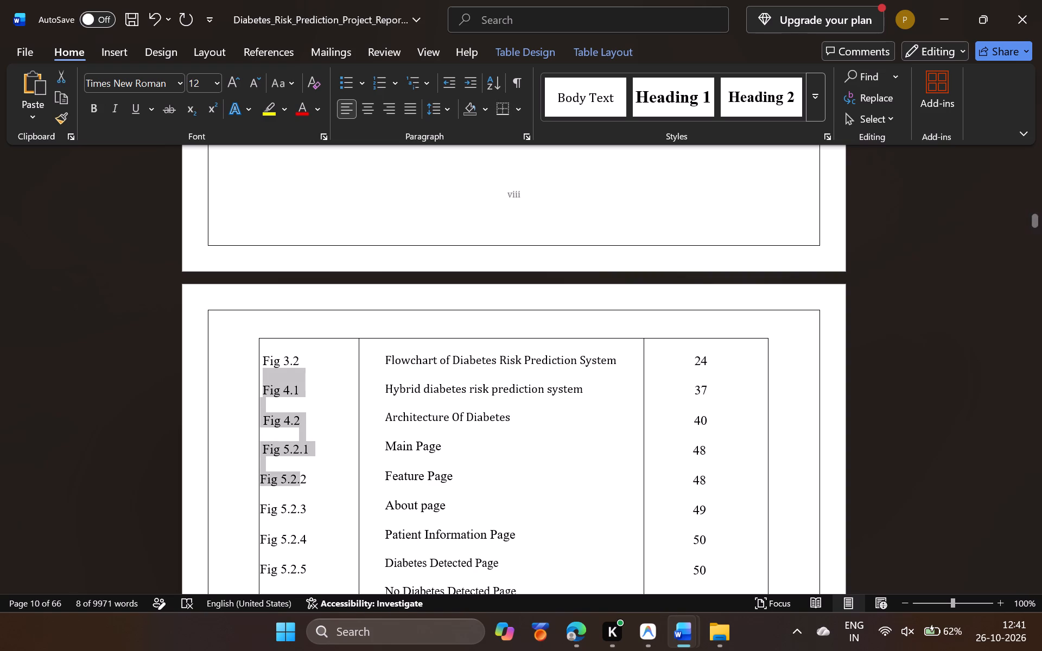
pyautogui.hotkey('shift', 'Up')
pyautogui.hotkey('shift', 'Up')
pyautogui.hotkey('shift', 'Up')
pyautogui.hotkey('shift', 'Up')
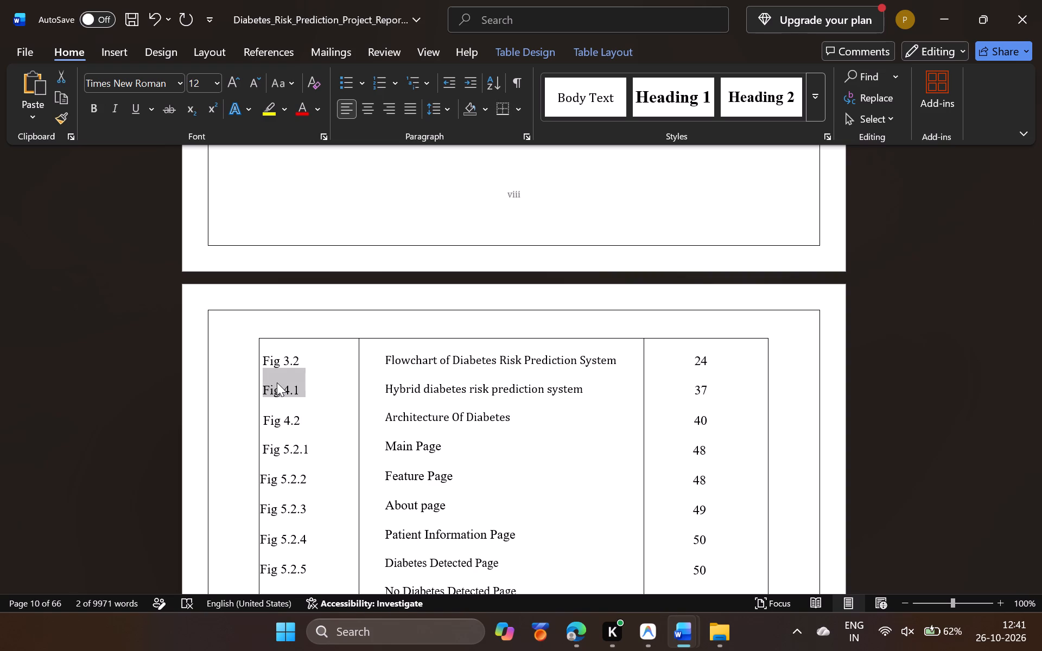
pyautogui.hotkey('ctrl', 'shift', 'c')
pyautogui.scroll(1, 277, 382)
pyautogui.scroll(1, 301, 251)
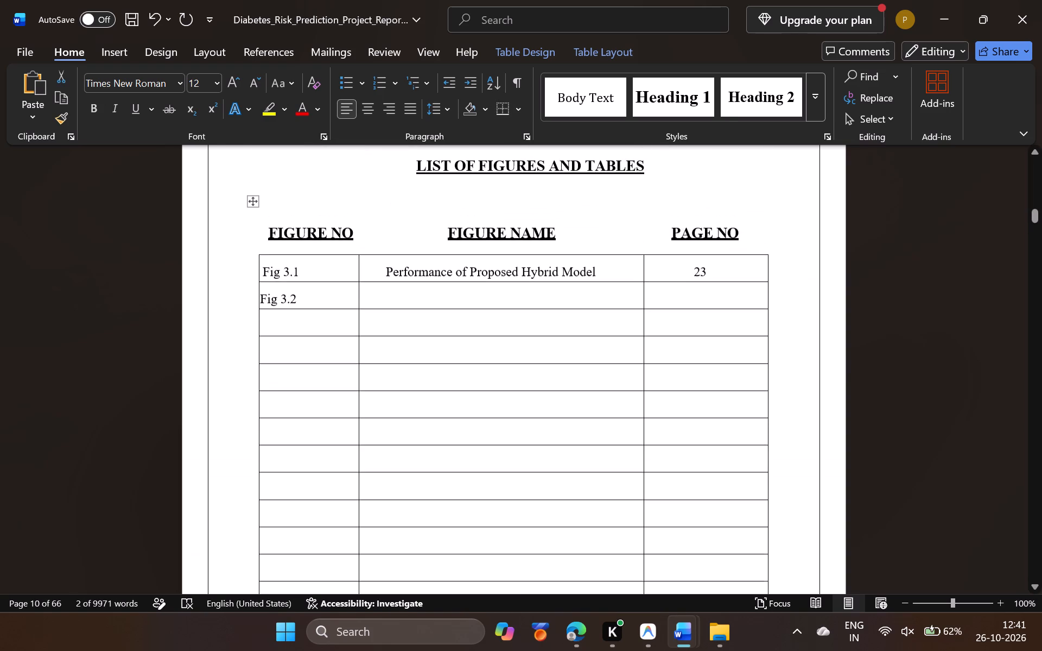
pyautogui.click(293, 329)
pyautogui.hotkey('ctrl', 'v')
# Change the number of the label just pasted below the new Fig 3.2 row to 4.1.
pyautogui.scroll(-1, 293, 329)
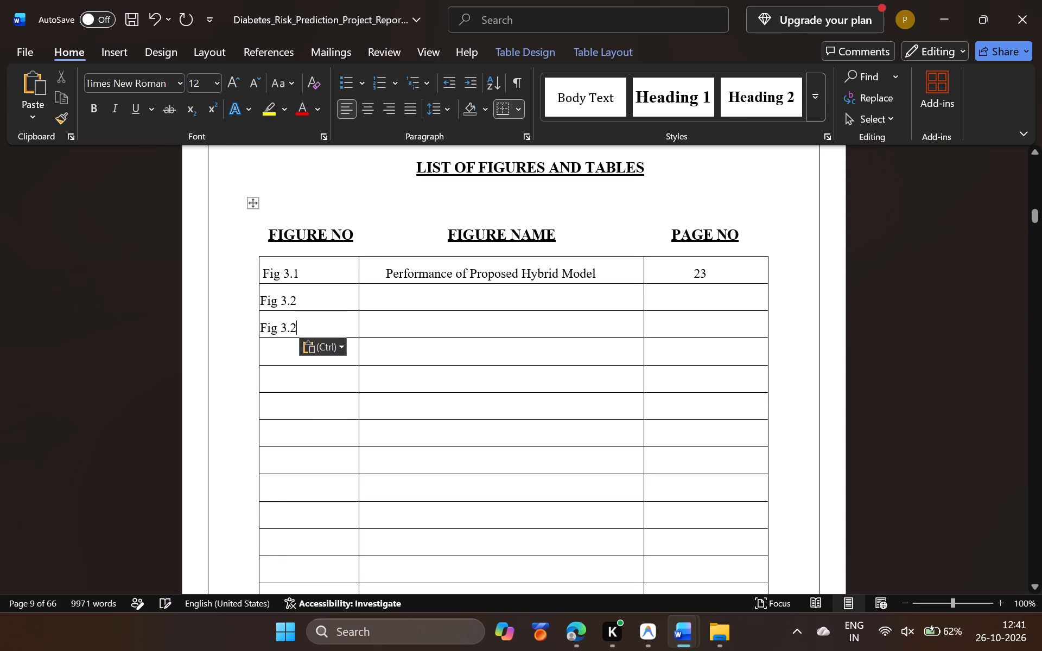
pyautogui.scroll(-1, 293, 329)
pyautogui.scroll(2, 293, 329)
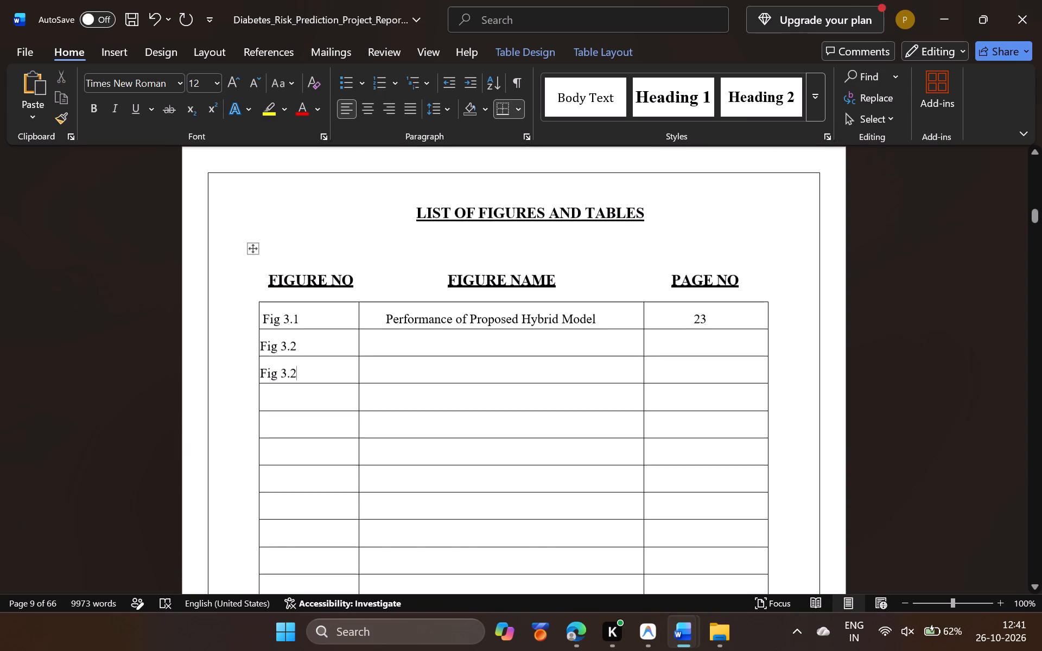
pyautogui.press('BackSpace')
pyautogui.press('BackSpace')
pyautogui.press('BackSpace')
pyautogui.write('4.1')
# Copy the Fig 4.2 label from the combined row into the blank figure number cell below the new Fig 4.1 row.
pyautogui.scroll(-3, 293, 329)
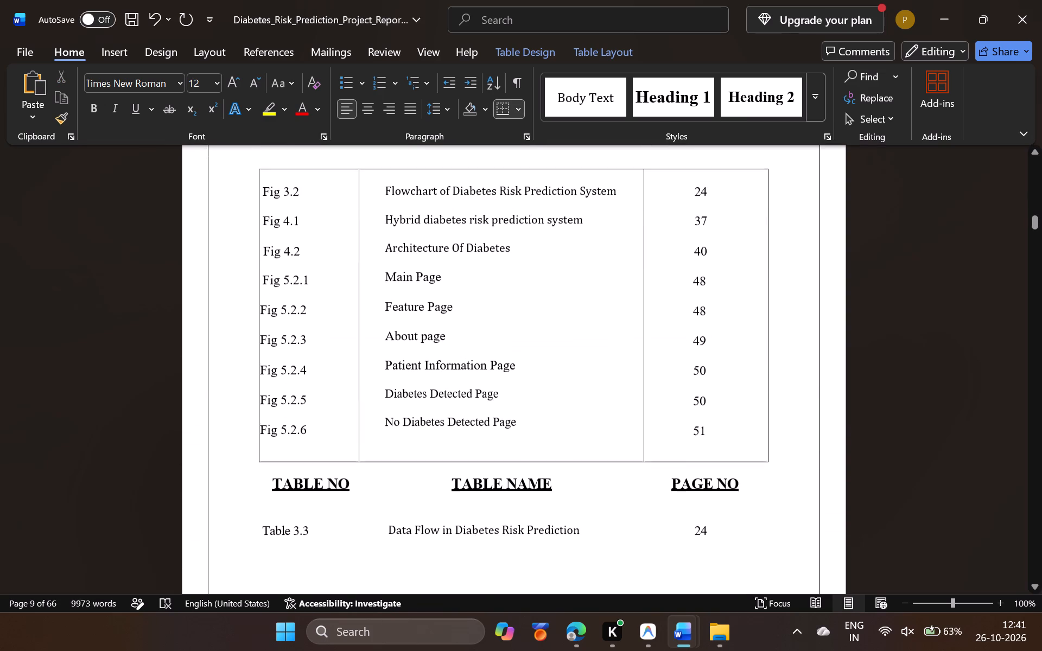
pyautogui.moveTo(304, 244); pyautogui.dragTo(265, 248)
pyautogui.hotkey('ctrl', 'c')
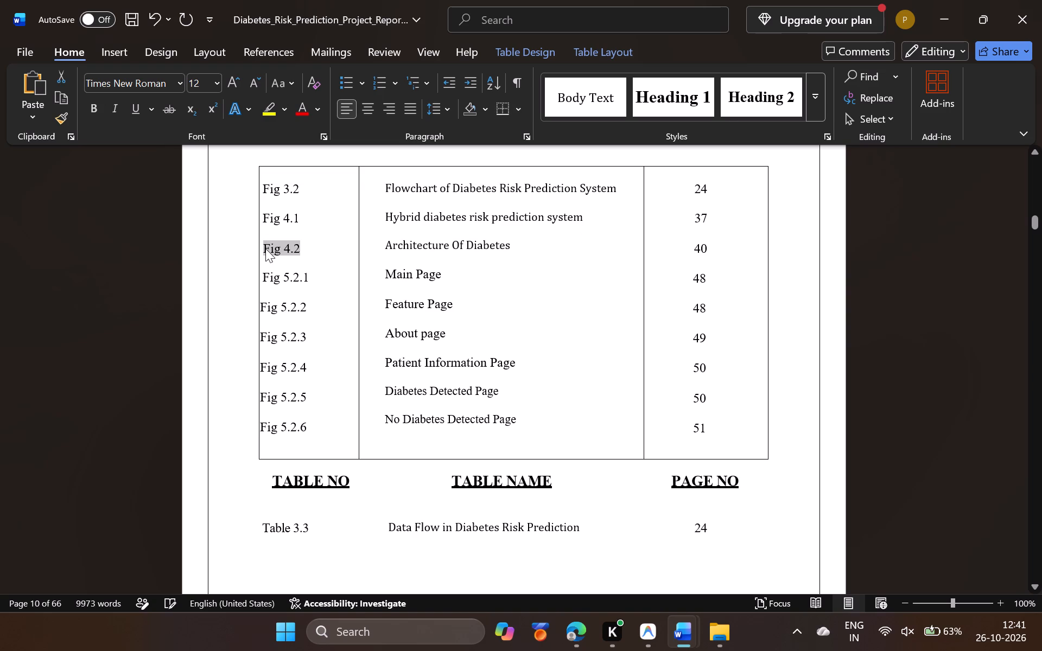
pyautogui.scroll(2, 265, 248)
pyautogui.click(298, 220)
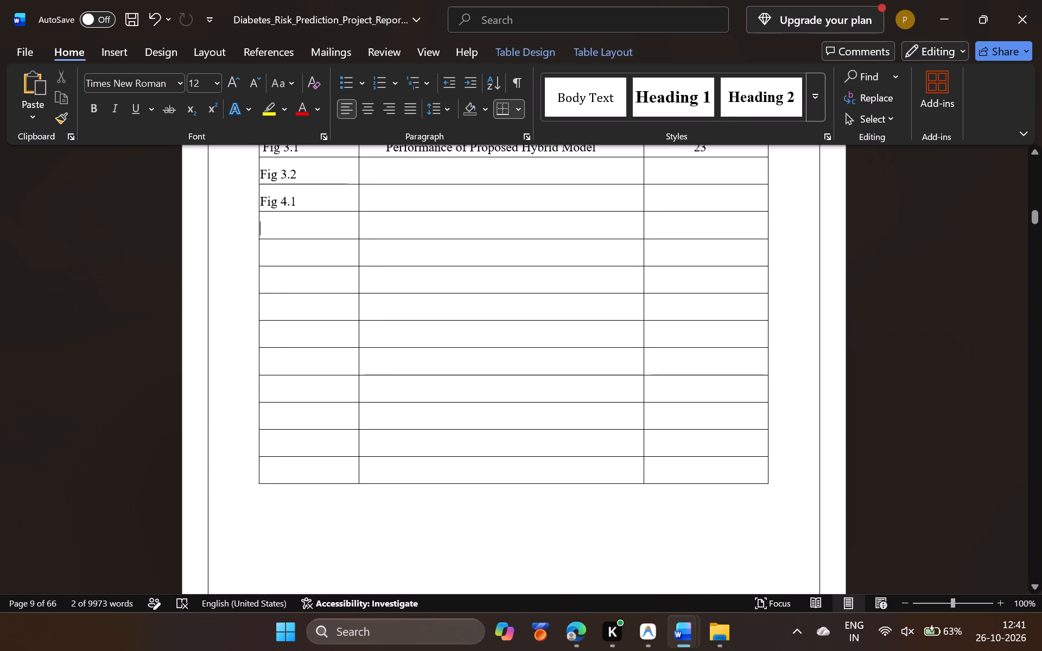
pyautogui.hotkey('ctrl', 'v')
# Copy the Fig 5.2.1 label from the combined row into the blank figure number cell below the new Fig 4.2 row.
pyautogui.scroll(-2, 298, 220)
pyautogui.scroll(1, 311, 178)
pyautogui.moveTo(312, 238); pyautogui.dragTo(269, 243)
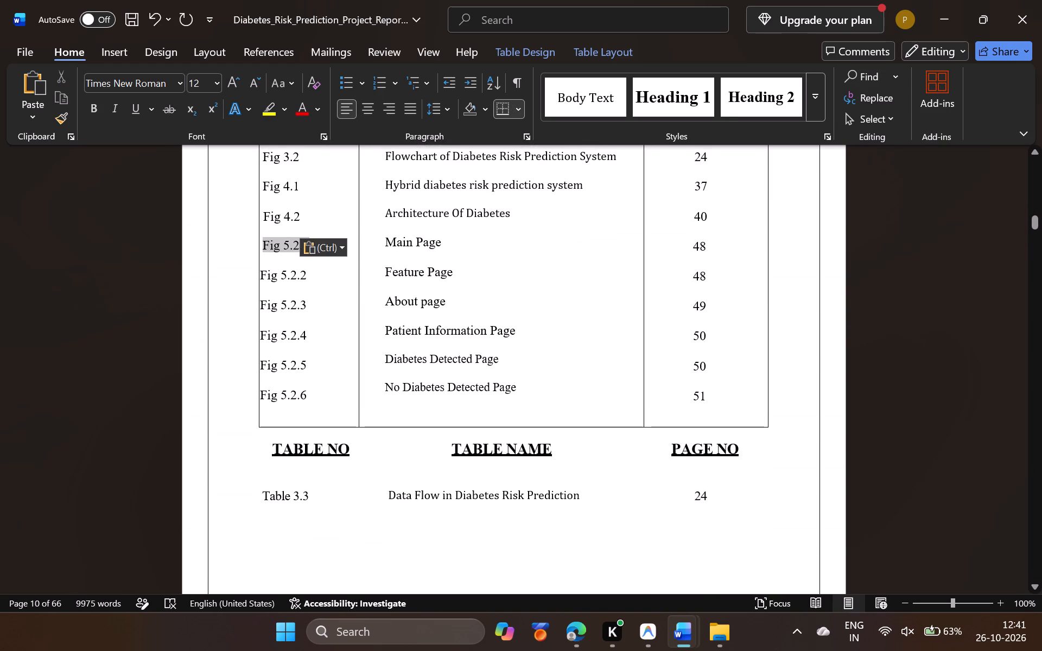
pyautogui.moveTo(269, 243); pyautogui.dragTo(268, 243)
pyautogui.hotkey('ctrl', 'c')
pyautogui.scroll(2, 268, 243)
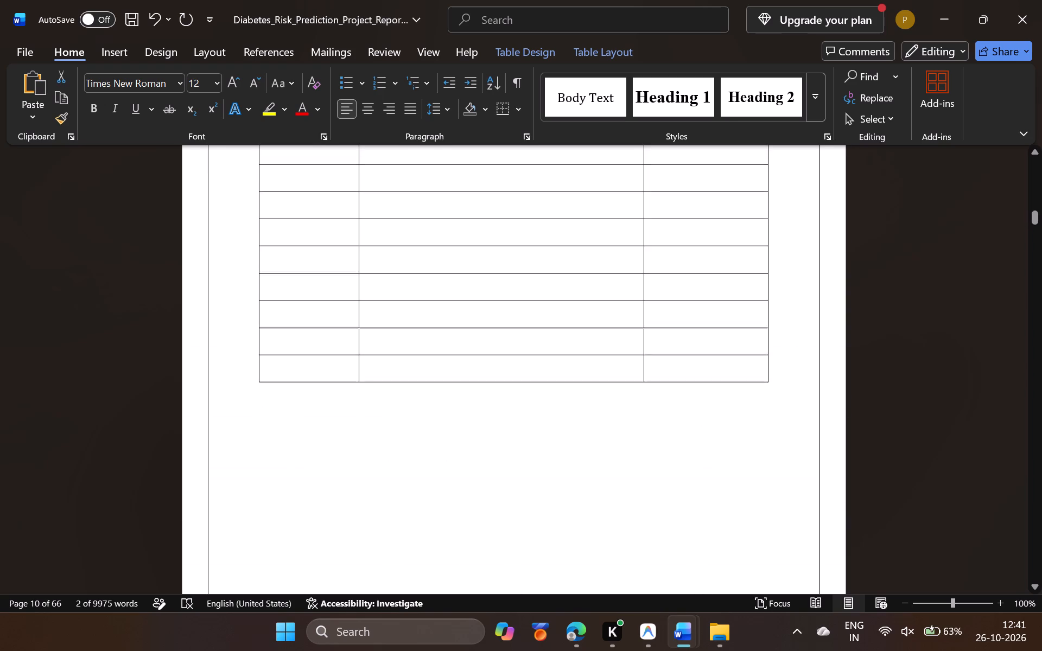
pyautogui.scroll(1, 306, 209)
pyautogui.click(284, 362)
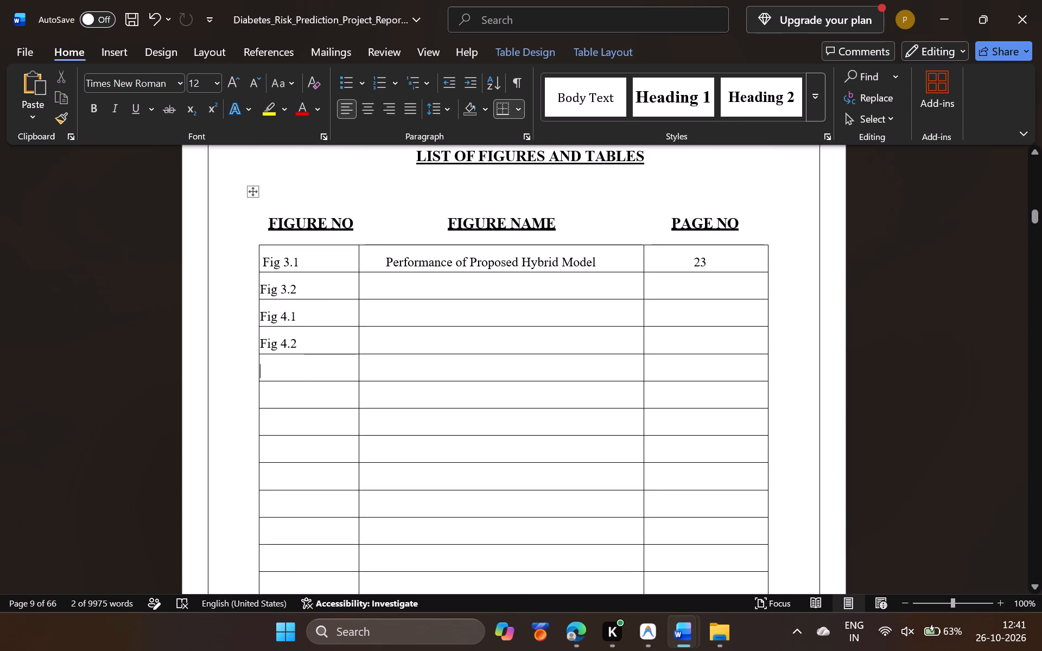
pyautogui.hotkey('ctrl', 'v')
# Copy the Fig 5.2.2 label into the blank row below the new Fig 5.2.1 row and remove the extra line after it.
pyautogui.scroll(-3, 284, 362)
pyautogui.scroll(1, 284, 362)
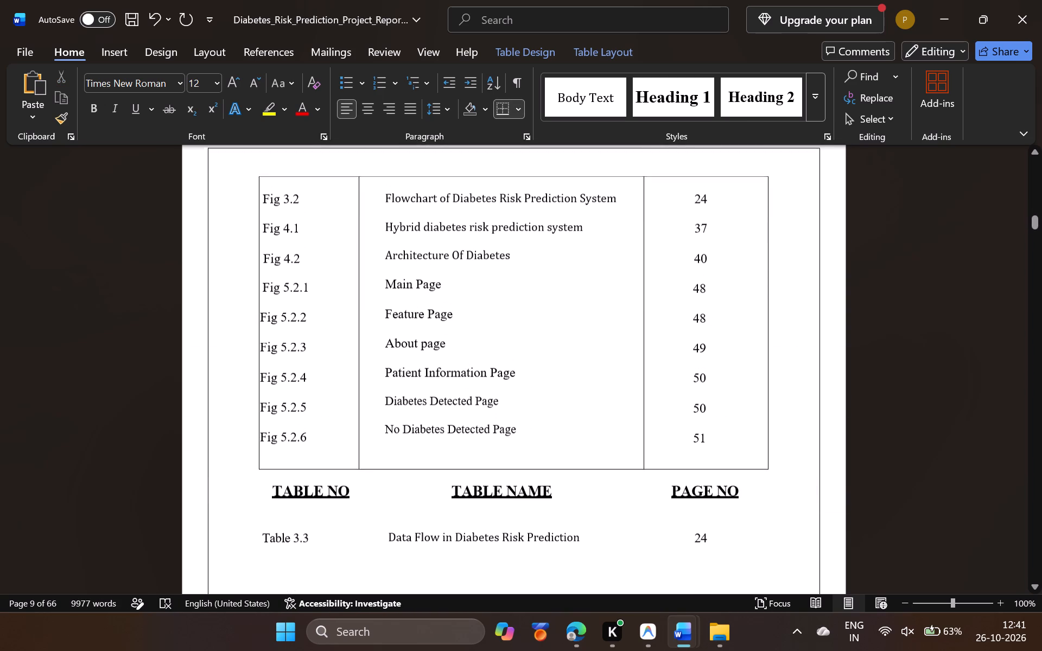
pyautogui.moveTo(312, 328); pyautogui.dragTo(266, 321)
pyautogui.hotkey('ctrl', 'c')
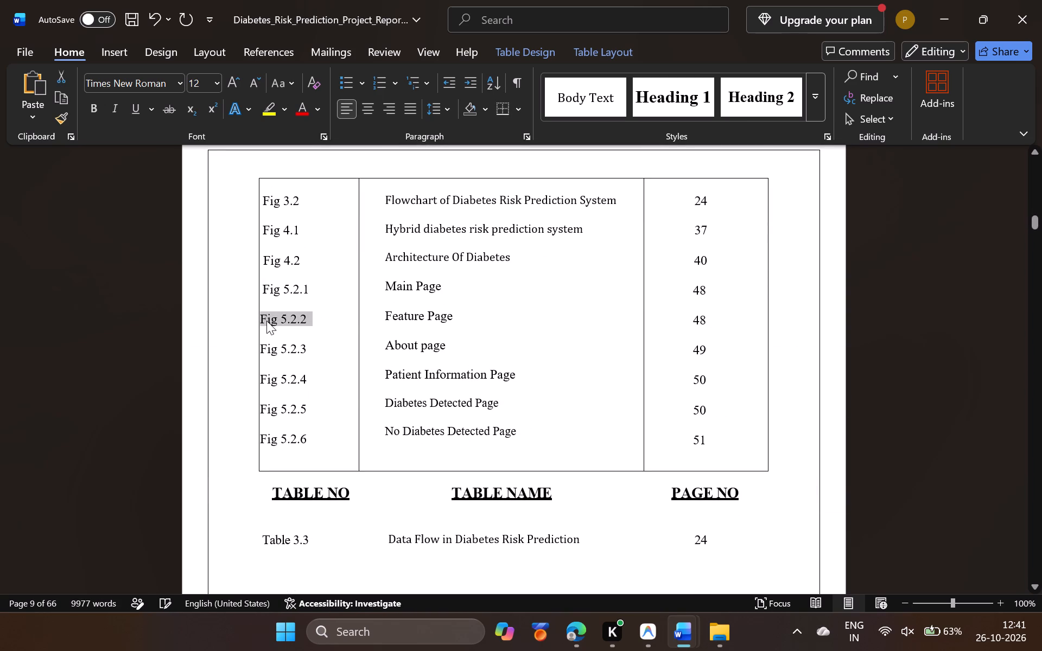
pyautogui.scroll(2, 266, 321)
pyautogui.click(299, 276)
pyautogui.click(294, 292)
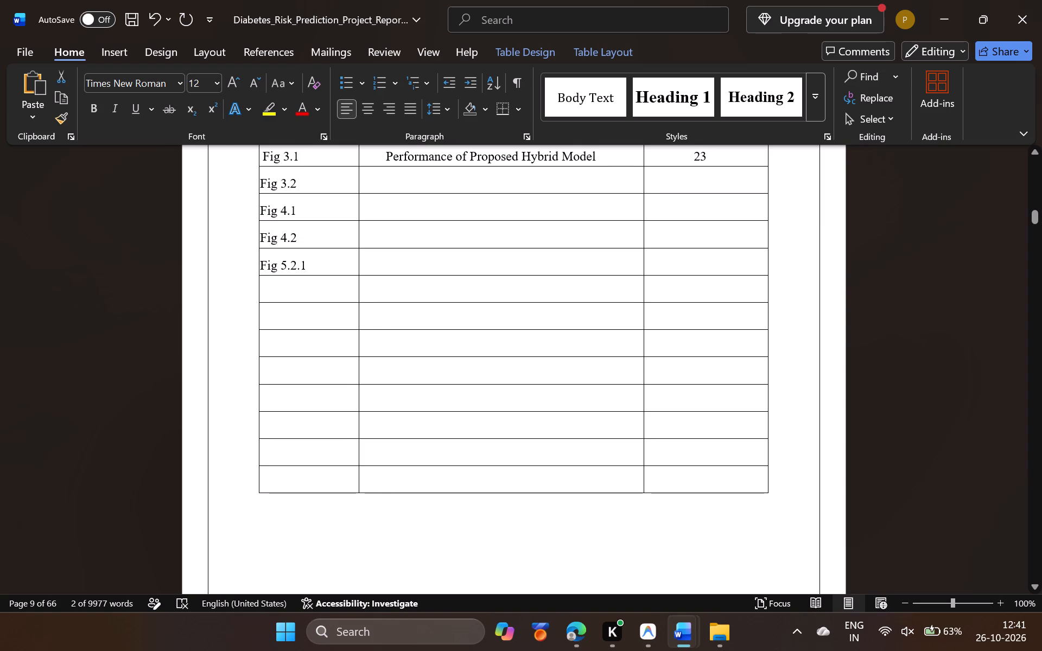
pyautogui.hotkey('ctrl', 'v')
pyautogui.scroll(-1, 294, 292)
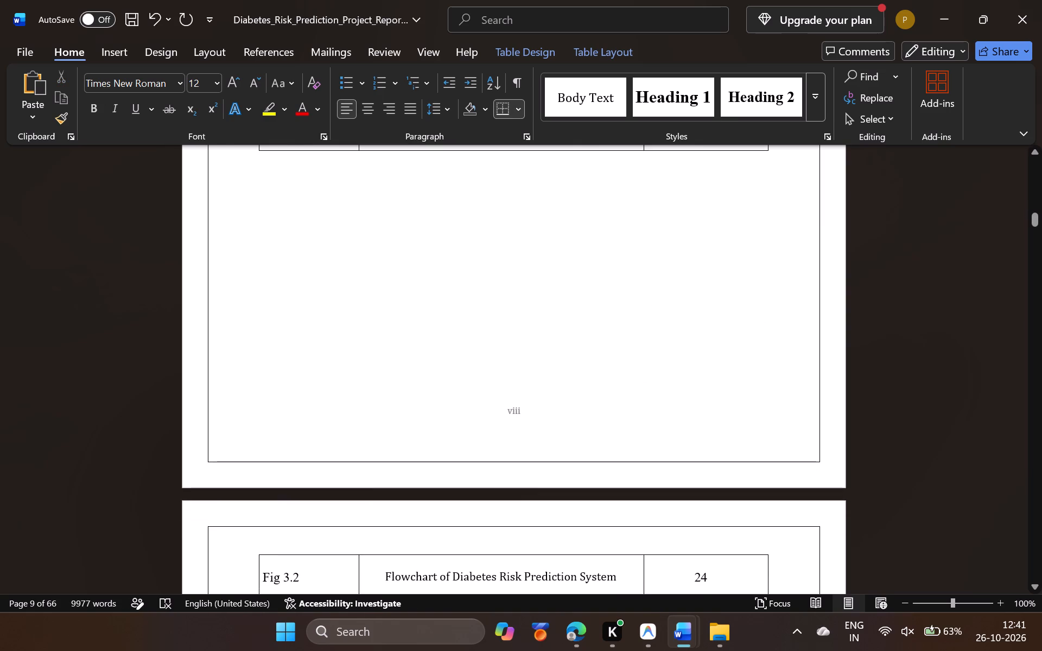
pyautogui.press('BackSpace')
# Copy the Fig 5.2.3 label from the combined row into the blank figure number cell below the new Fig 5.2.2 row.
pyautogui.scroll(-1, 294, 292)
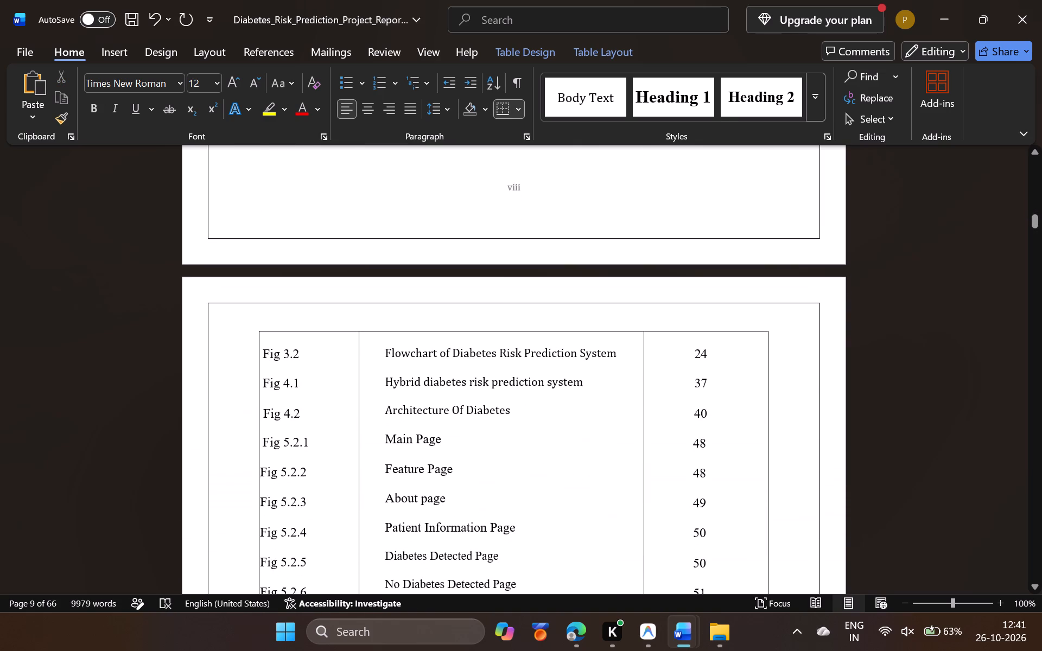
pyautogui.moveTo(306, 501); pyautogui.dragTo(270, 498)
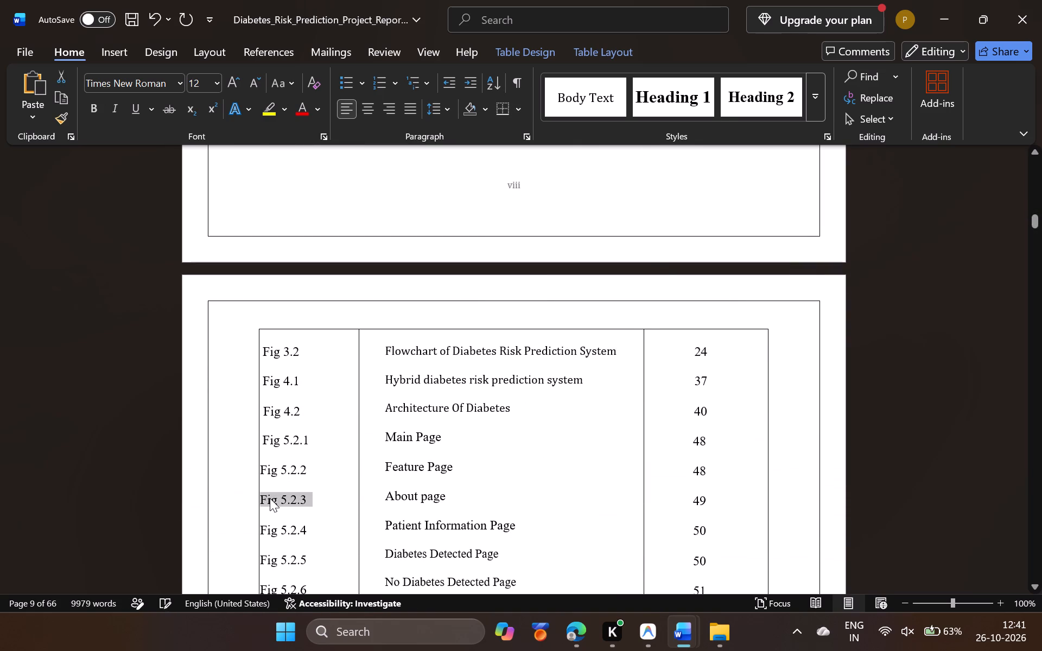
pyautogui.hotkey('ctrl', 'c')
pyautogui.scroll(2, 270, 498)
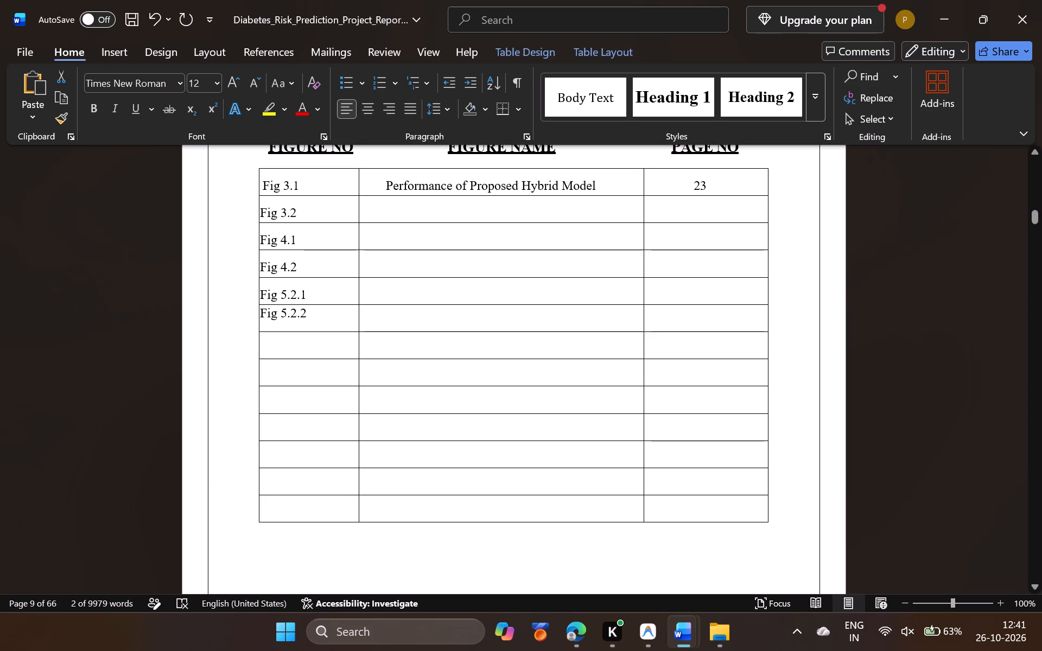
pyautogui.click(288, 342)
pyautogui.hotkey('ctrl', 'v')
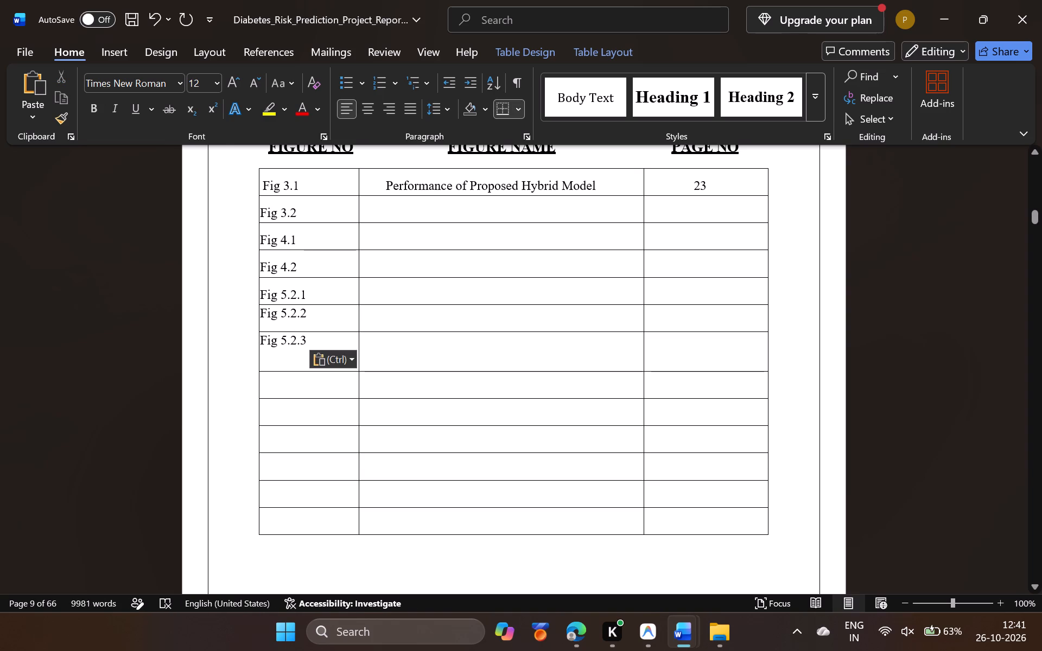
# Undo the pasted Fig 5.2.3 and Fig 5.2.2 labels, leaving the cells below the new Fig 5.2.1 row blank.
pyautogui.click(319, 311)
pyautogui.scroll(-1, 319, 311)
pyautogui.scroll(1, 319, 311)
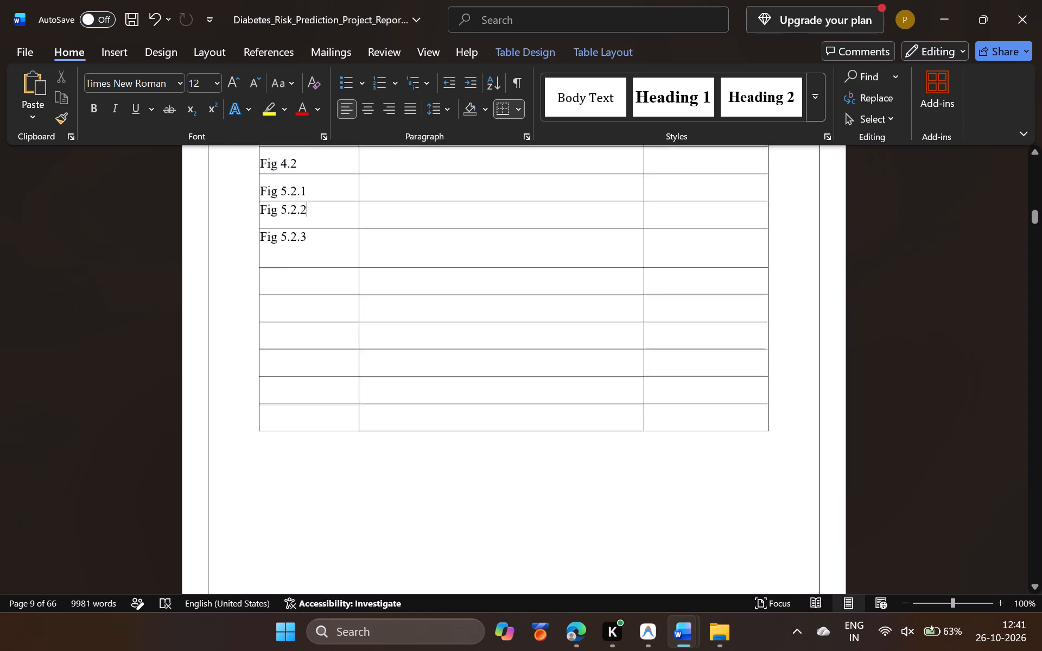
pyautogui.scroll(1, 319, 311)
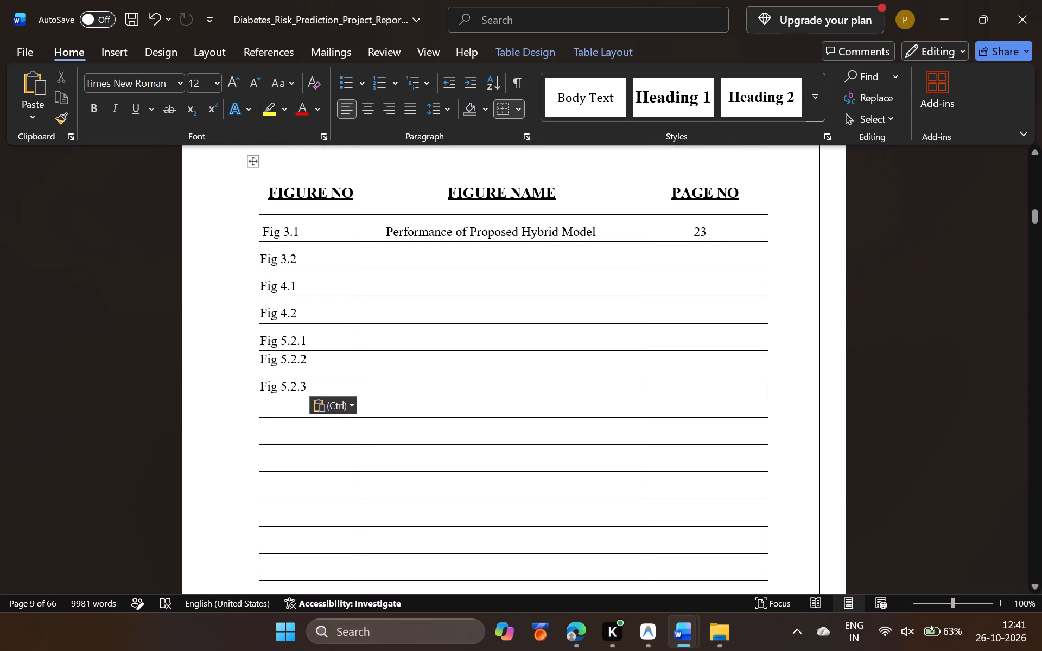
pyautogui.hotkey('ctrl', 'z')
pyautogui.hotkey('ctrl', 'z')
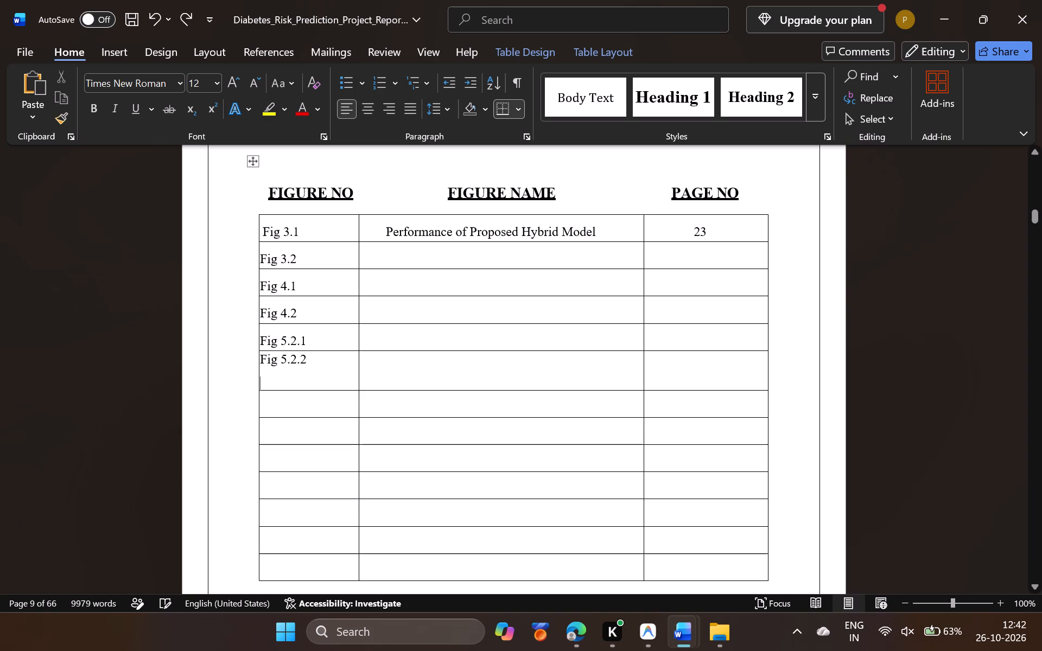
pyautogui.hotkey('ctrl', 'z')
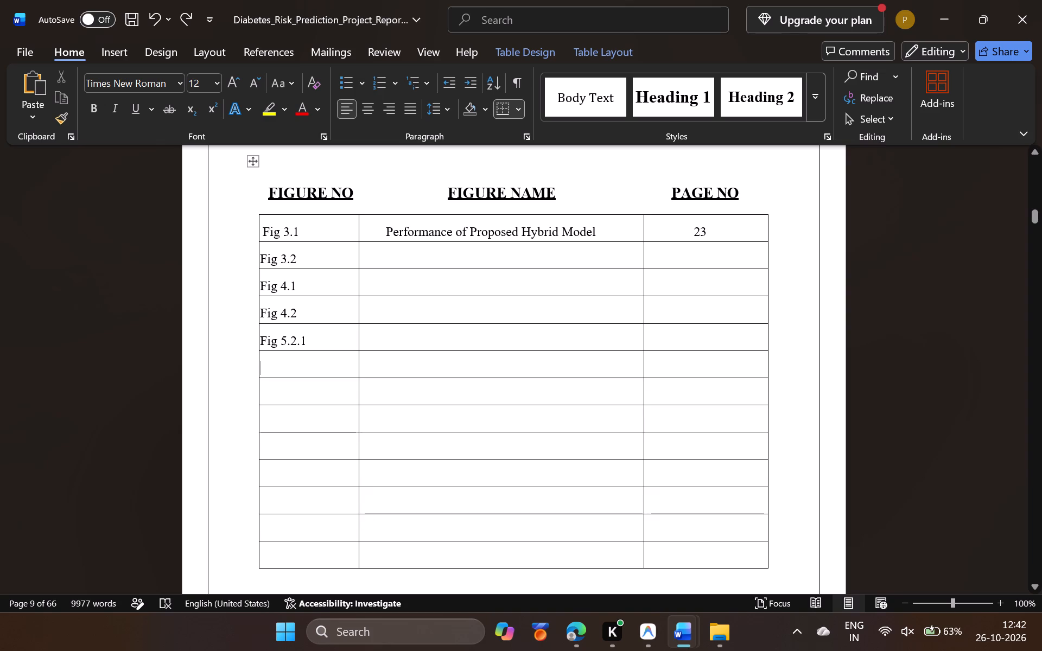
# Enter the label Fig 5.2.2 in the blank figure number cell below the new Fig 5.2.1 row.
pyautogui.press('BackSpace')
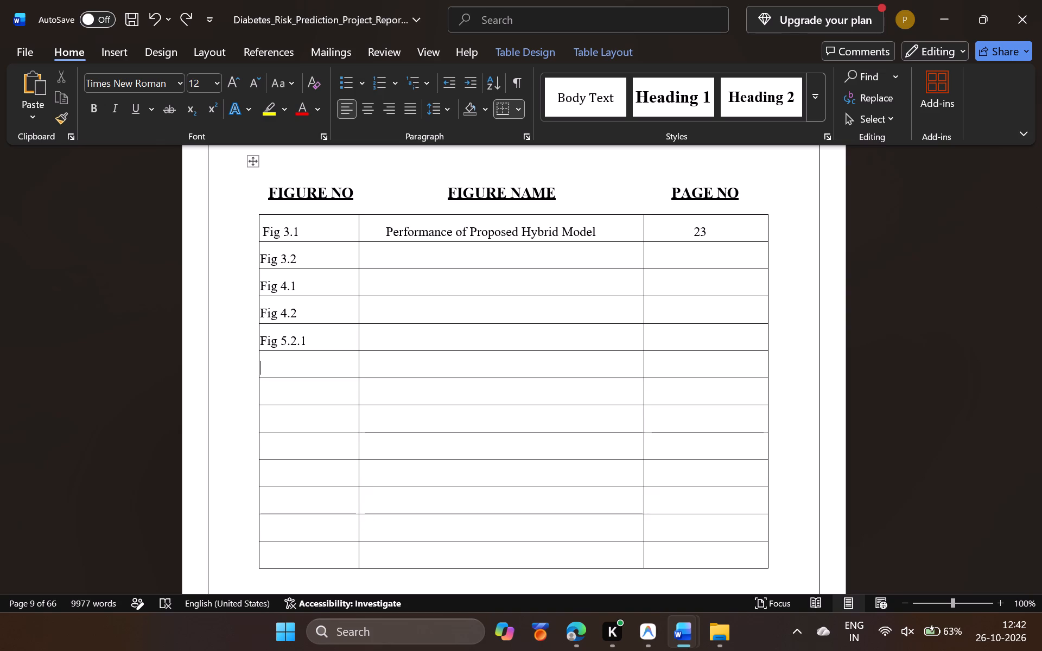
pyautogui.hotkey('shift', 'f')
pyautogui.write('ig')
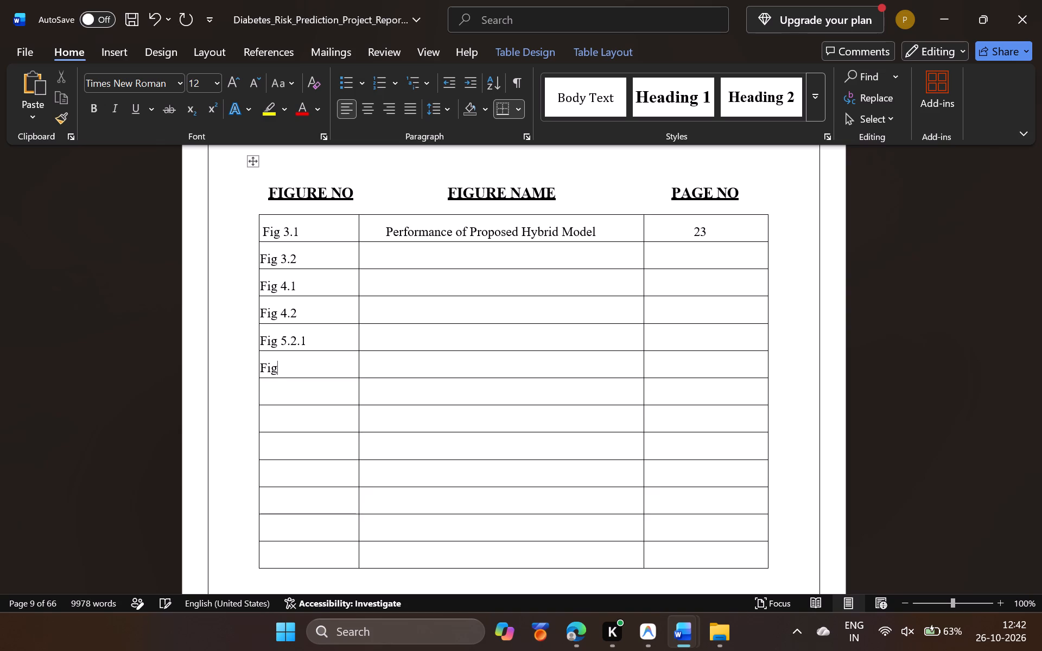
pyautogui.press('space')
pyautogui.write('5.2.4')
pyautogui.press('BackSpace')
pyautogui.press('2')
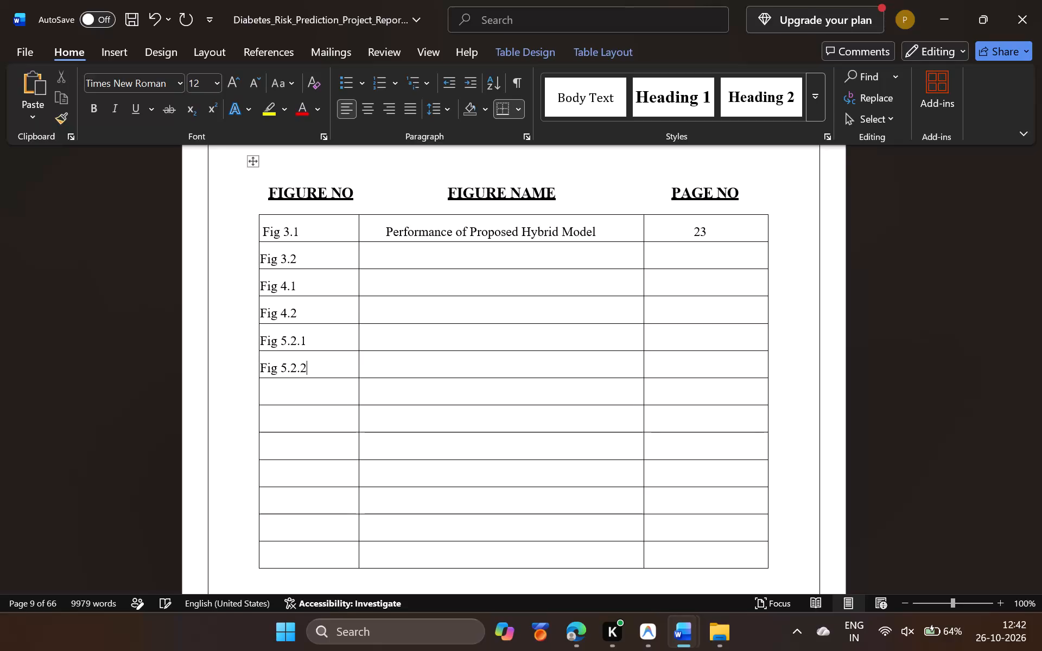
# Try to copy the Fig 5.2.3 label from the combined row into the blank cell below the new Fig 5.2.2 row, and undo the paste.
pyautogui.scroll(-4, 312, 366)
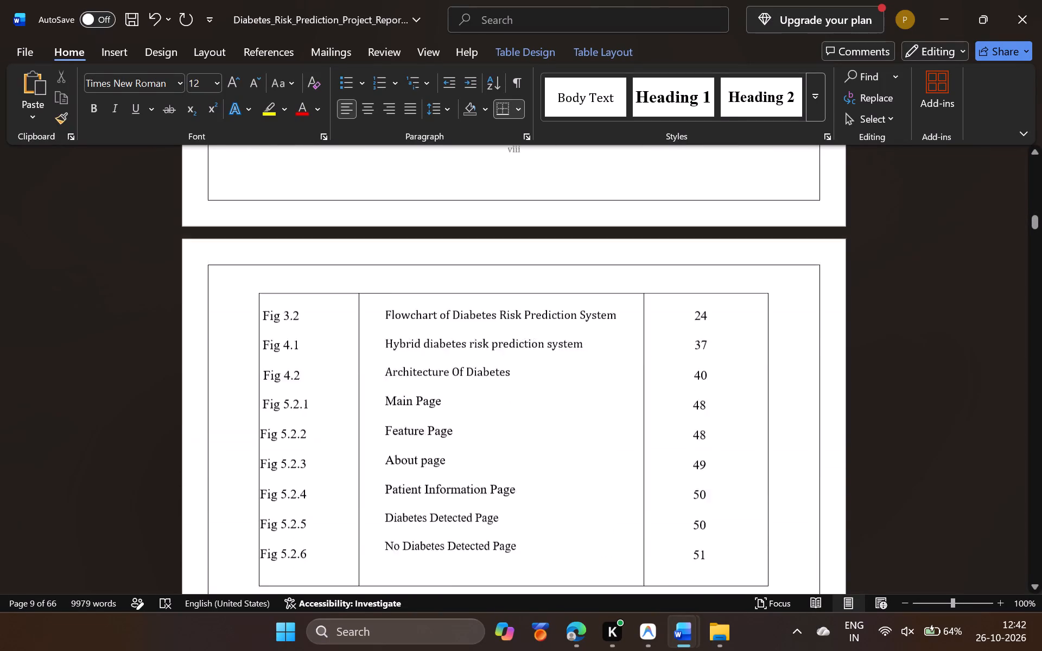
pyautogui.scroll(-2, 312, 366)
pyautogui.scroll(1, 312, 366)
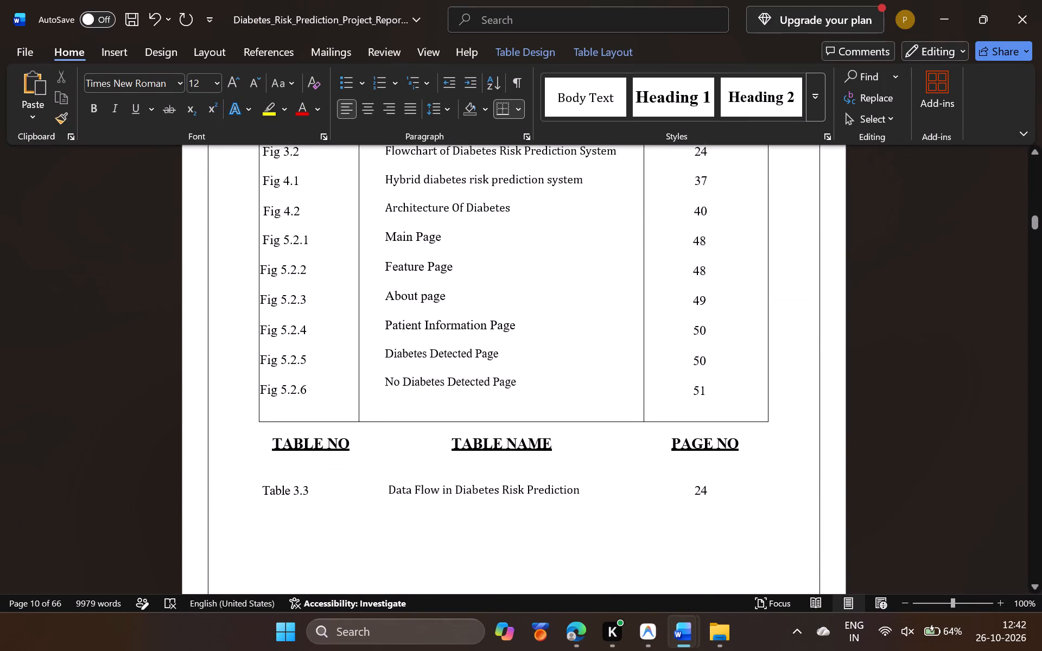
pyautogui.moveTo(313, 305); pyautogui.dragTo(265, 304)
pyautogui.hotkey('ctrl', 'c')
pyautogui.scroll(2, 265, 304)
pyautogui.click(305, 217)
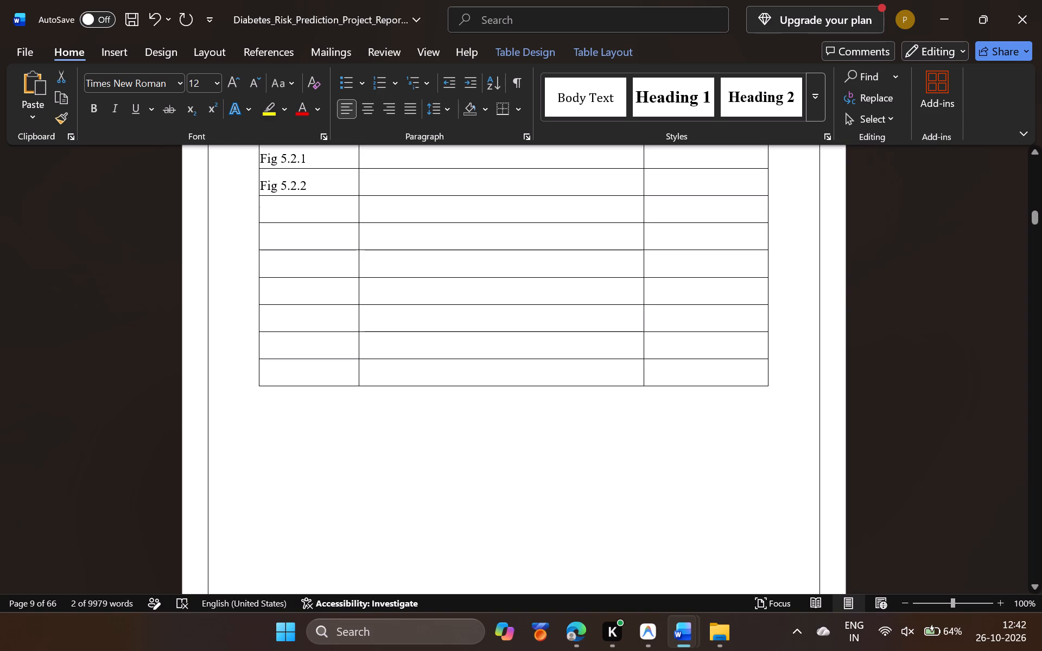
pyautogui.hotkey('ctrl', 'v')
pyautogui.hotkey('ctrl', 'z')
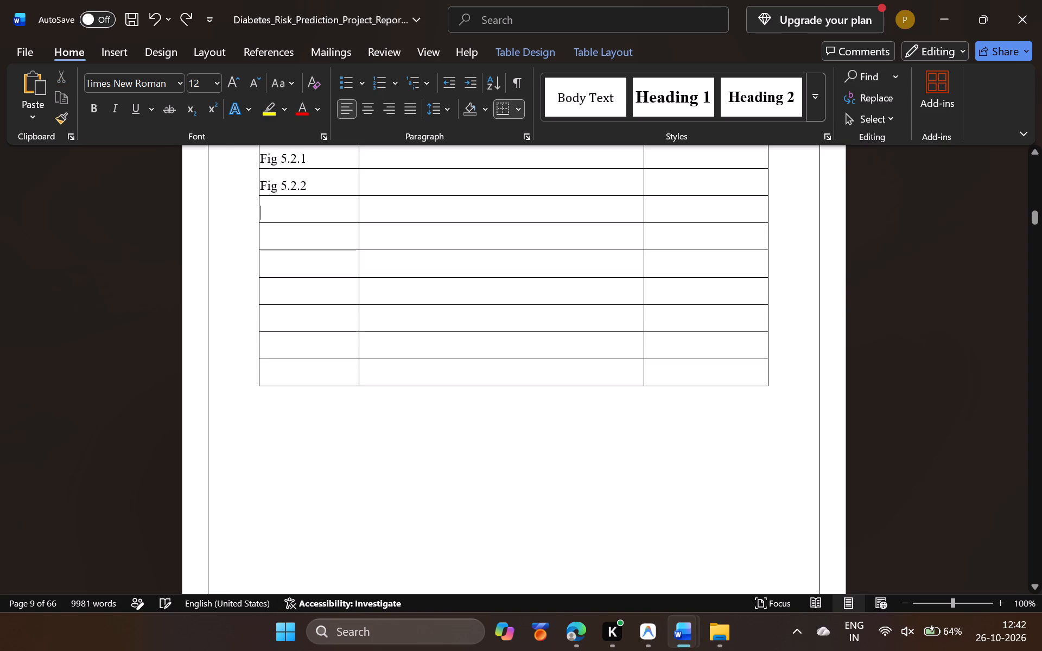
# Enter the label Fig 5.2.3 in the blank figure number cell below the new Fig 5.2.2 row.
pyautogui.write('Fig 5.2.3')
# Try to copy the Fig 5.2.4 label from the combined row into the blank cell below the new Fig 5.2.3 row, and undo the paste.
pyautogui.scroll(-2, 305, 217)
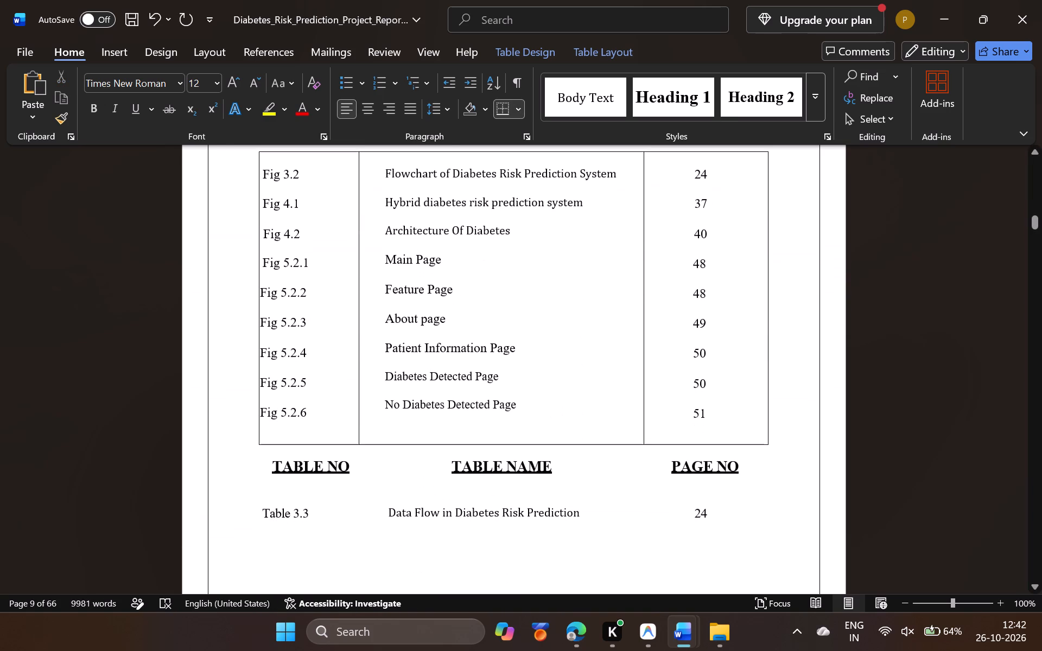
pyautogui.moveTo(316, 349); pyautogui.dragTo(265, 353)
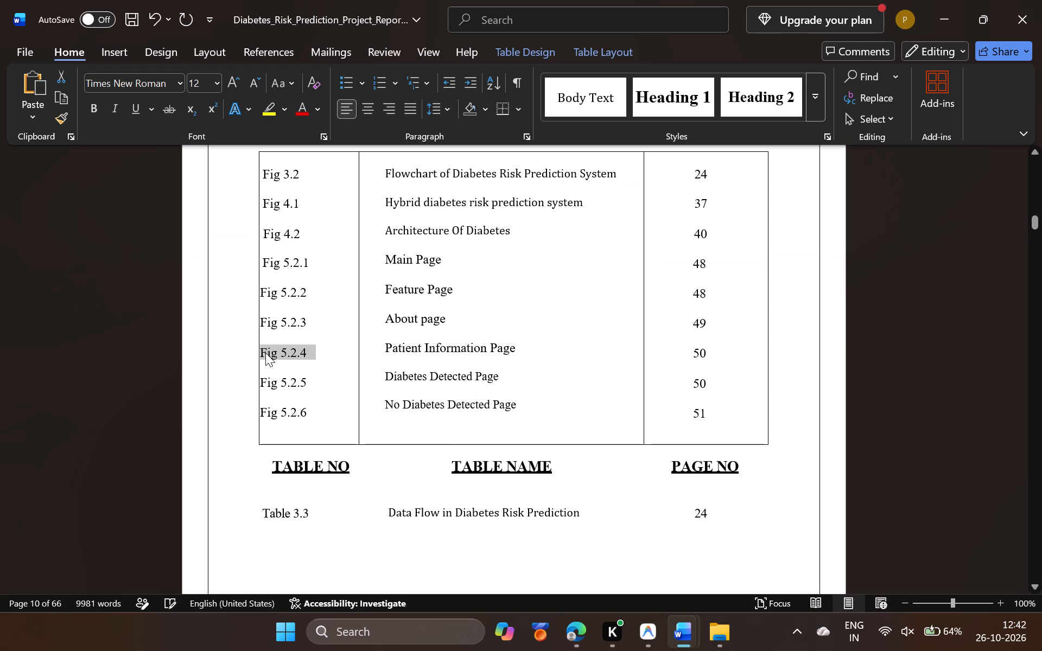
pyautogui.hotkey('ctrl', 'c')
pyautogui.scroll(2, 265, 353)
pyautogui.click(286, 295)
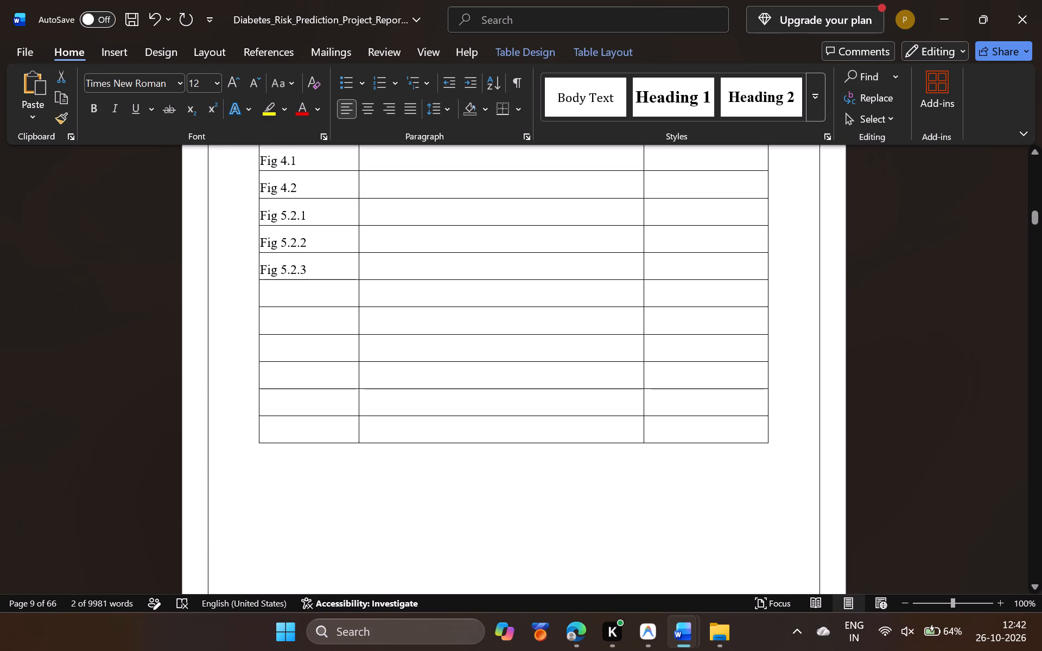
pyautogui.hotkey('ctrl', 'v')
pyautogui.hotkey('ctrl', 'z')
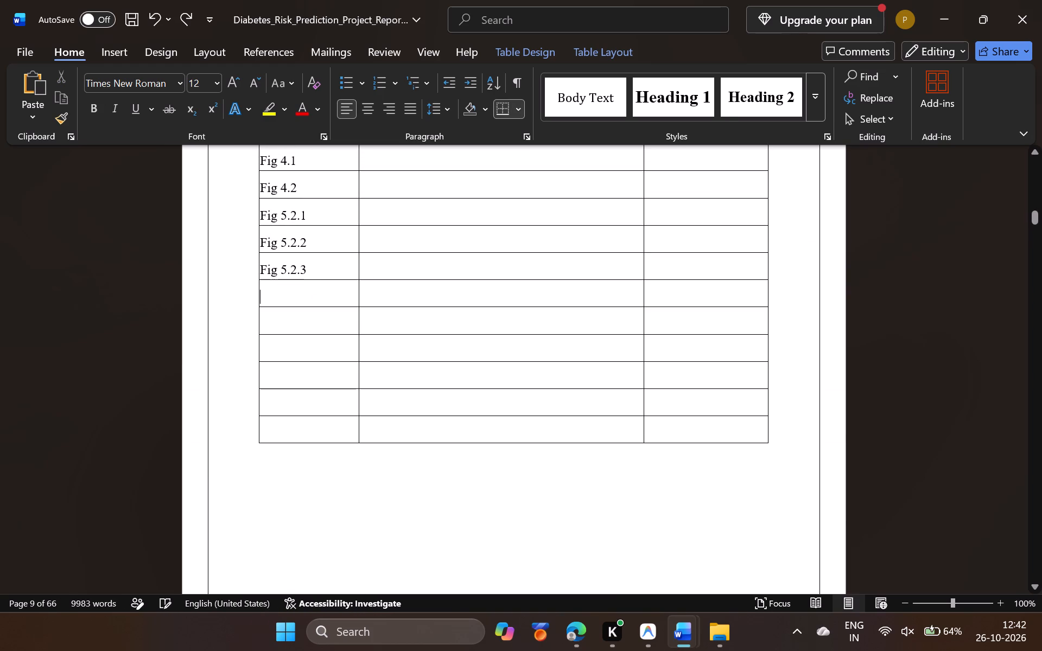
# Enter the label Fig 5.2.4 in the blank figure number cell below the new Fig 5.2.3 row.
pyautogui.press('i')
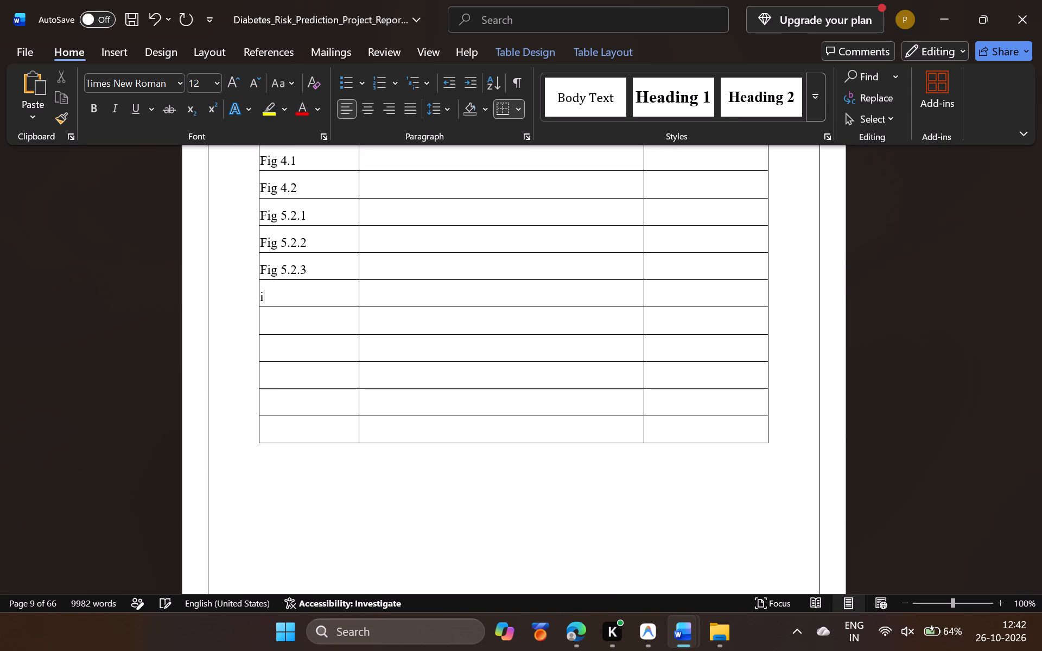
pyautogui.hotkey('shift', 'BackSpace')
pyautogui.write('Fig')
pyautogui.press('space')
pyautogui.write('5.2.4')
# Enter the label Fig 5.2.5 in the blank figure number cell below the new Fig 5.2.4 row.
pyautogui.press('Down')
pyautogui.write('Fig')
pyautogui.press('space')
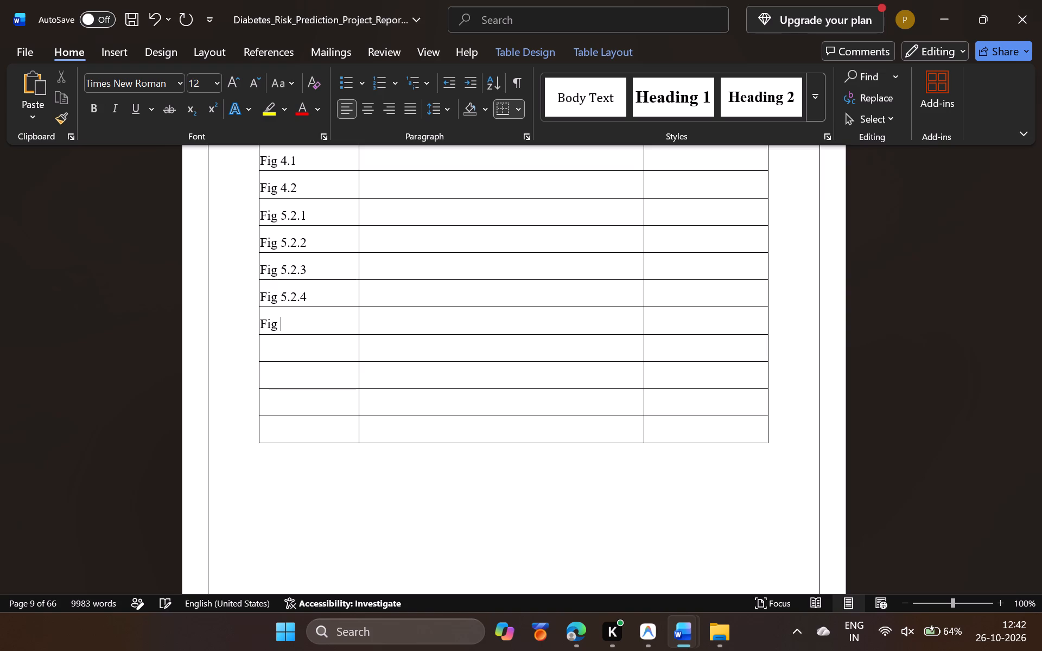
pyautogui.write('5.')
pyautogui.write('2.5')
# Enter the label Fig 5.2.6 in the blank figure number cell below the new Fig 5.2.5 row.
pyautogui.press('Down')
pyautogui.press('i')
pyautogui.press('BackSpace')
pyautogui.write('Fig')
pyautogui.press('space')
pyautogui.press('5')
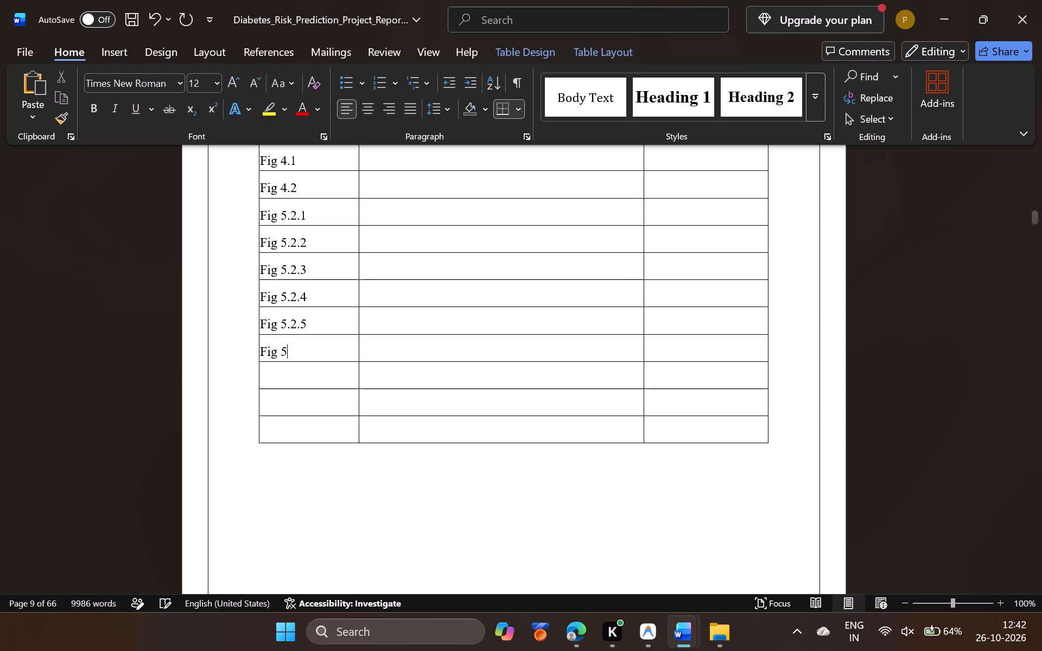
pyautogui.write('.3.')
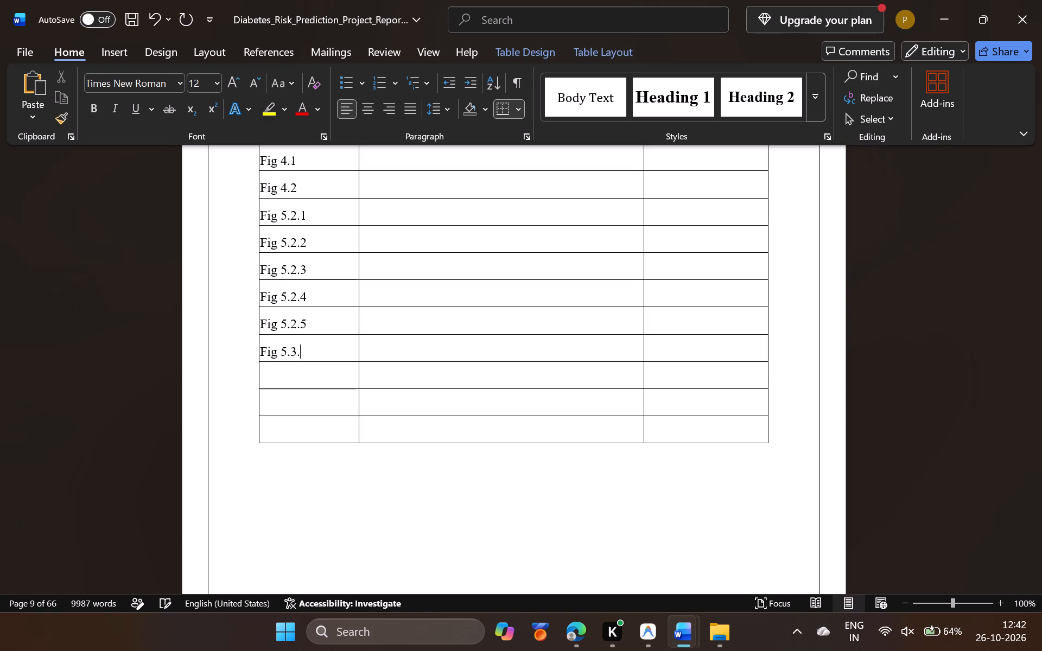
pyautogui.press('BackSpace')
pyautogui.press('BackSpace')
pyautogui.write('2.6')
# Copy the name "Flowchart of Diabetes Risk Prediction System" from the combined row into the new Fig 3.2 row's figure name cell and centre it.
pyautogui.scroll(-2, 287, 296)
pyautogui.scroll(1, 287, 296)
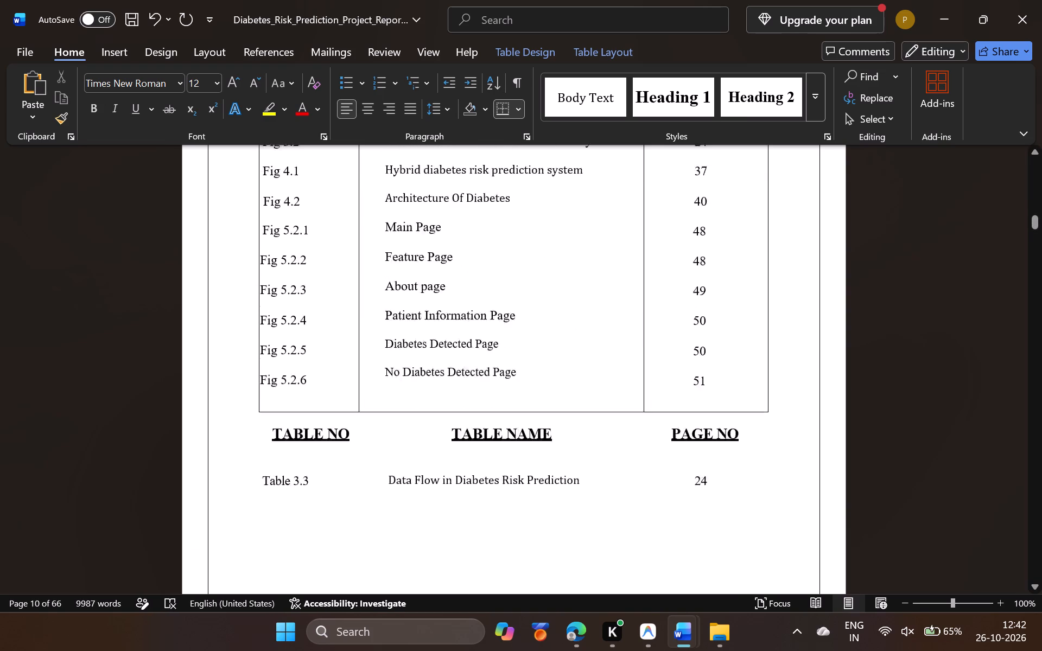
pyautogui.scroll(1, 287, 296)
pyautogui.moveTo(616, 307); pyautogui.dragTo(385, 306)
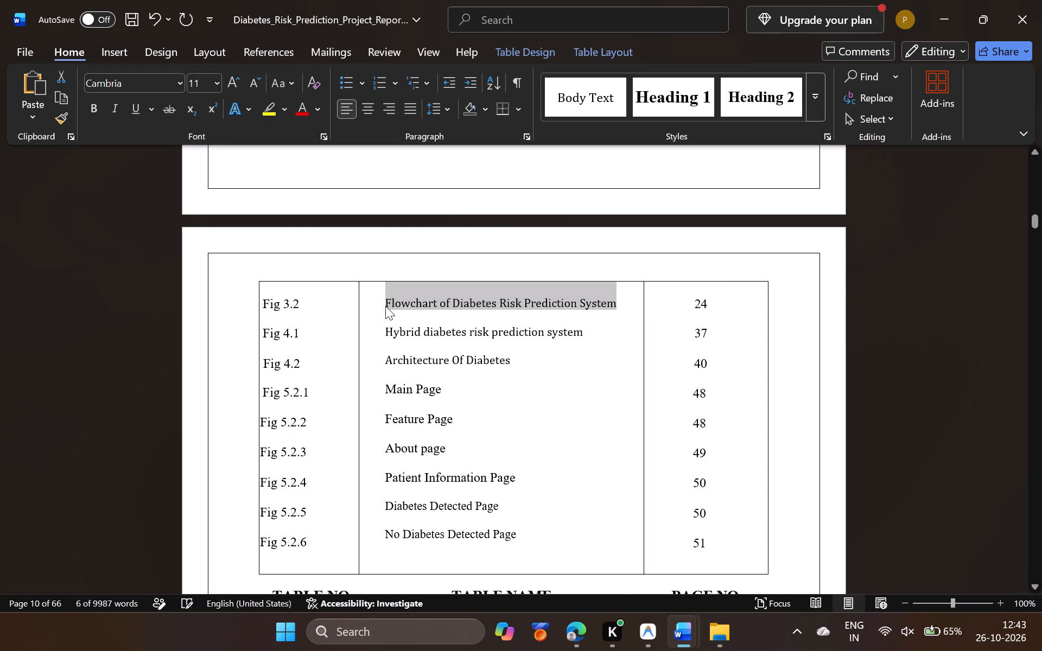
pyautogui.hotkey('ctrl', 'c')
pyautogui.scroll(2, 385, 306)
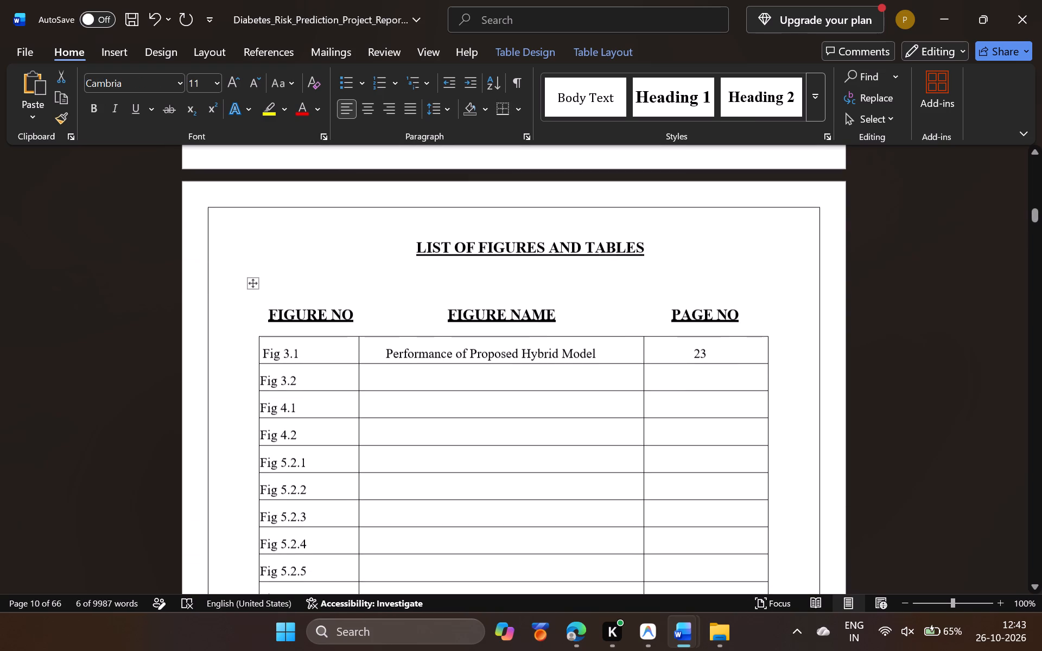
pyautogui.click(412, 386)
pyautogui.hotkey('ctrl', 'v')
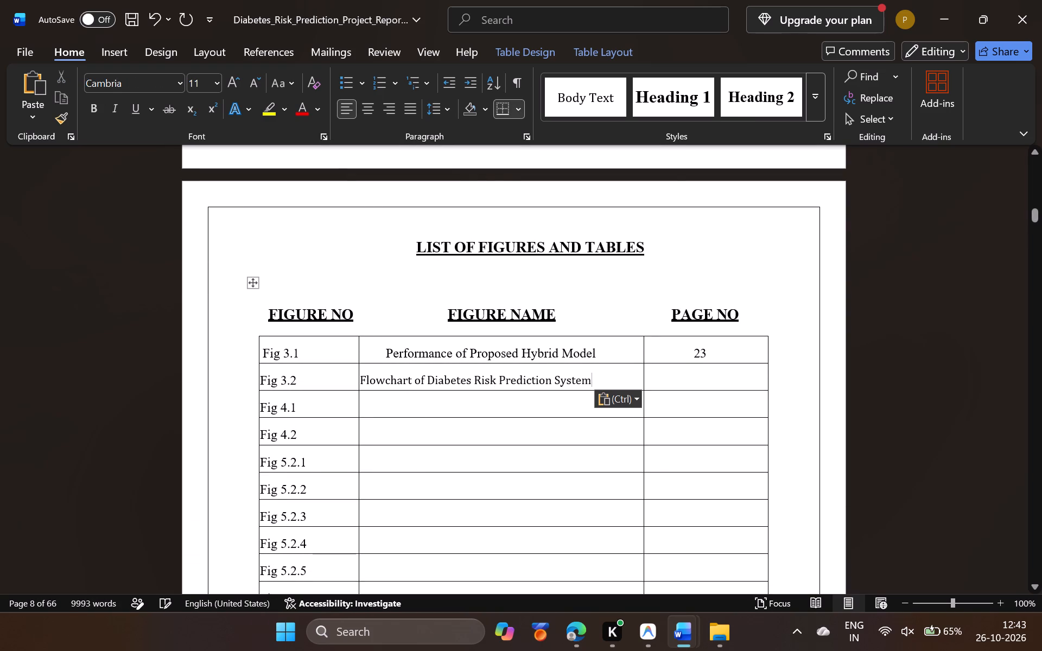
pyautogui.click(373, 110)
# Copy "Hybrid diabetes risk prediction system" into the new Fig 4.1 row's figure name cell, remove the extra line after it and centre the name.
pyautogui.scroll(-1, 450, 359)
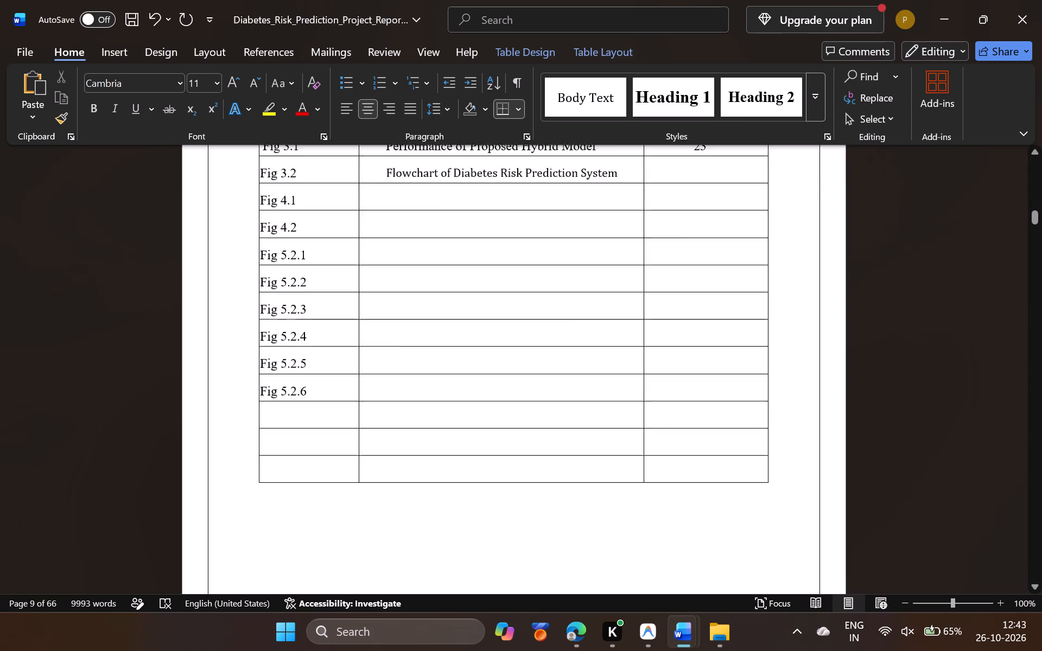
pyautogui.scroll(-1, 450, 359)
pyautogui.moveTo(593, 499); pyautogui.dragTo(398, 500)
pyautogui.hotkey('ctrl', 'c')
pyautogui.scroll(2, 398, 500)
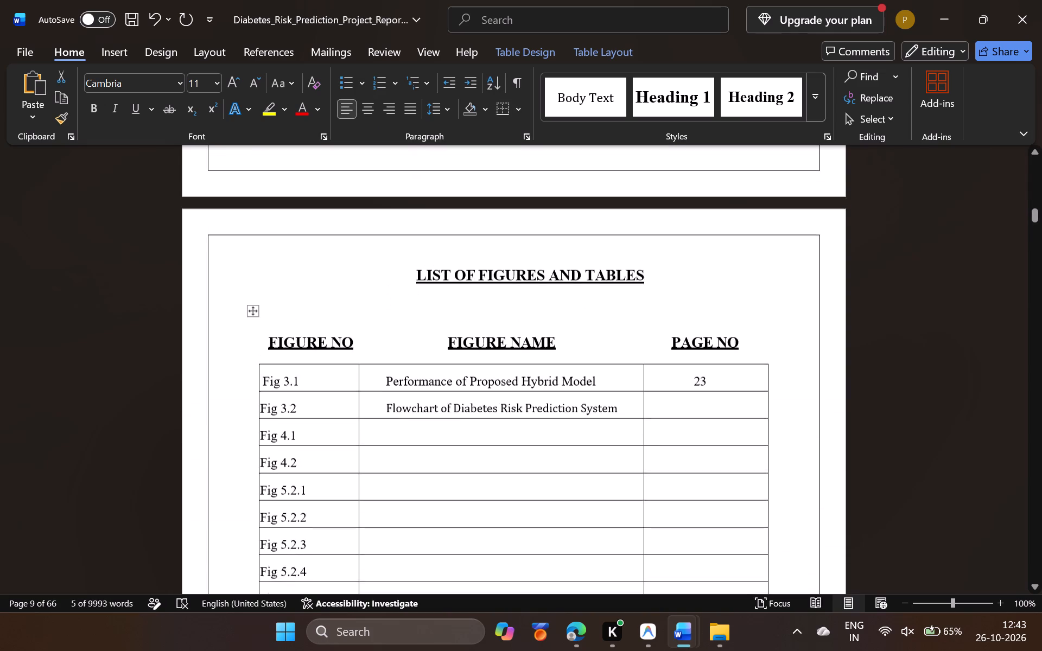
pyautogui.click(412, 455)
pyautogui.hotkey('ctrl', 'v')
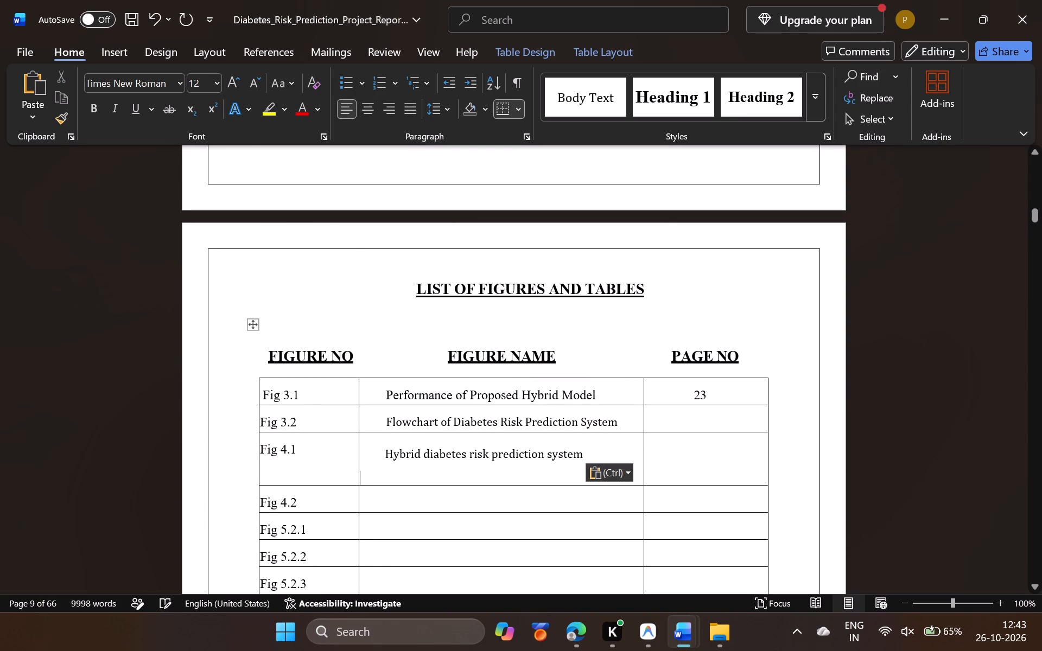
pyautogui.press('BackSpace')
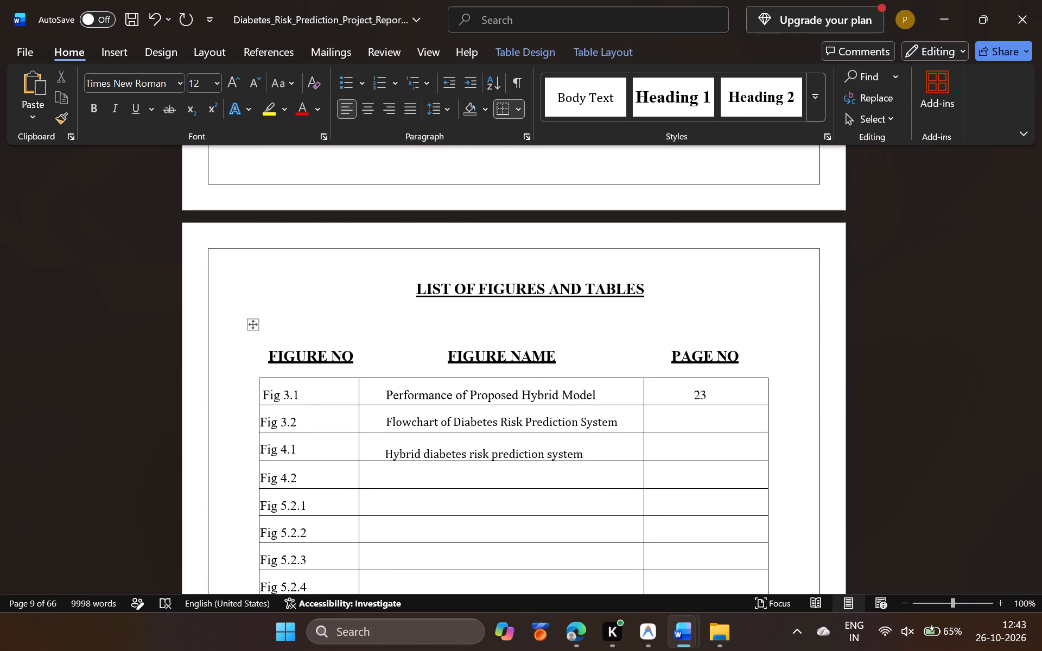
pyautogui.click(366, 113)
pyautogui.scroll(-1, 419, 295)
pyautogui.scroll(1, 419, 295)
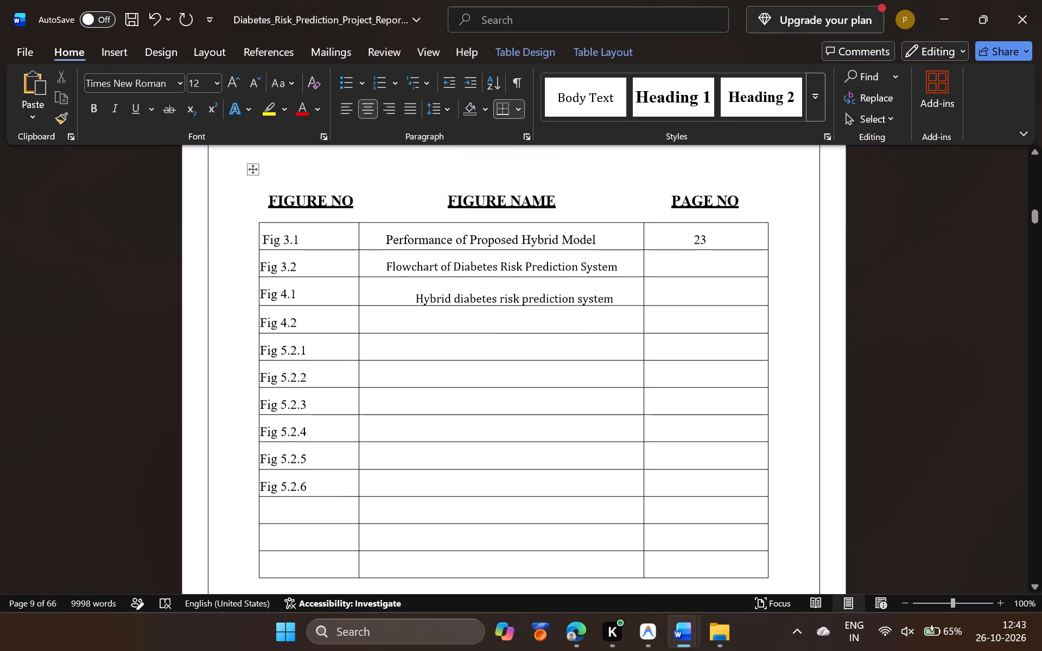
pyautogui.click(416, 292)
# Copy "Architecture Of Diabetes" into the new Fig 4.2 row's figure name cell, remove the extra line after it and centre the name.
pyautogui.scroll(-1, 416, 292)
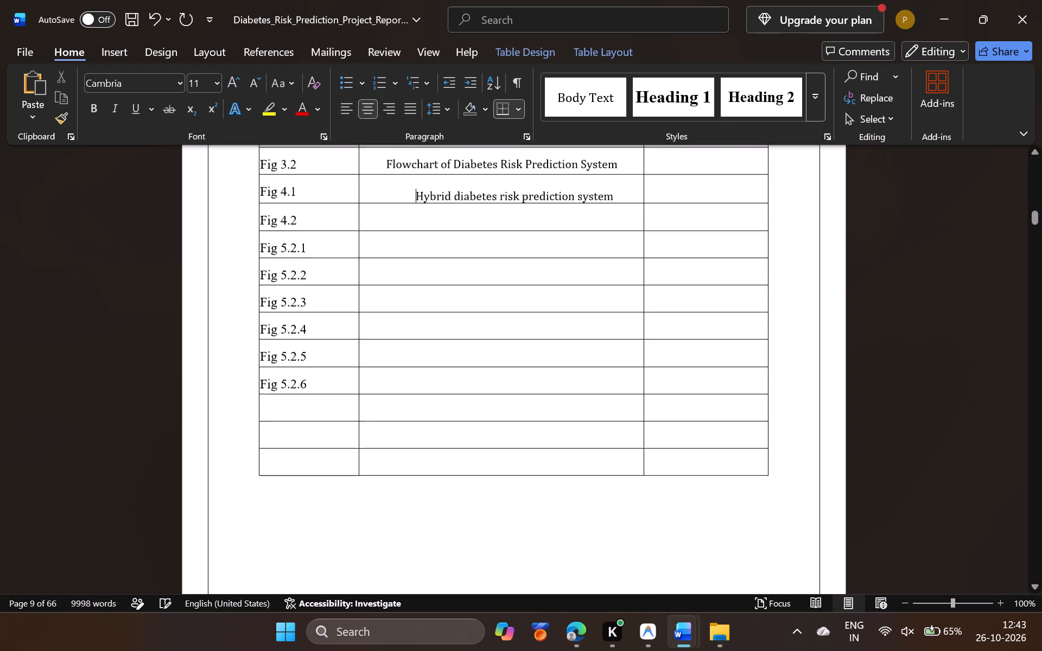
pyautogui.scroll(-1, 416, 292)
pyautogui.click(387, 362)
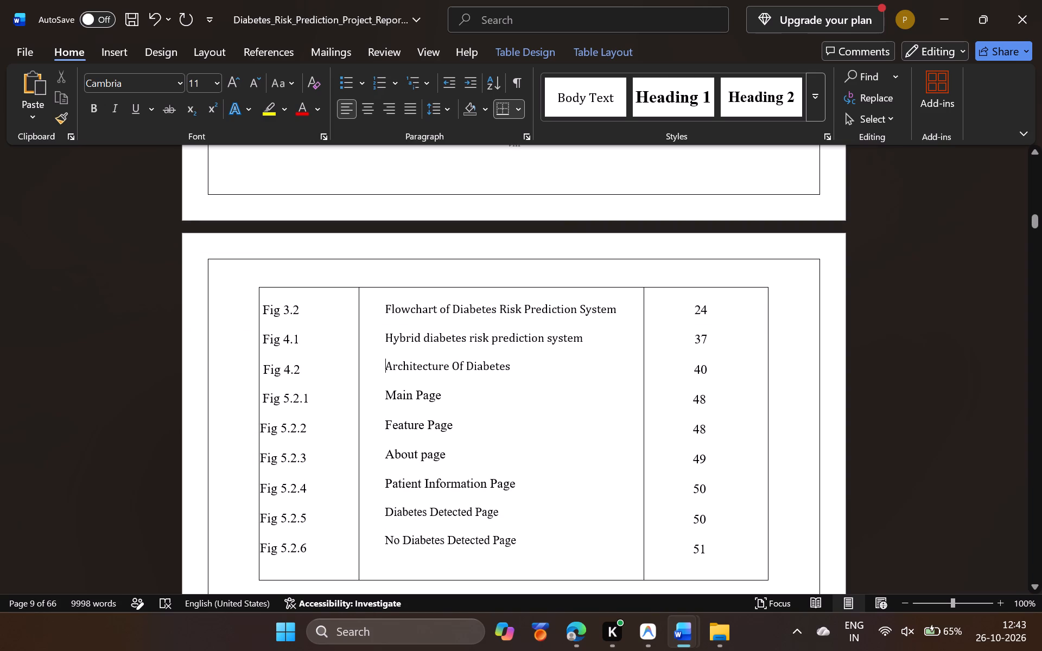
pyautogui.press('Right')
pyautogui.press('Left')
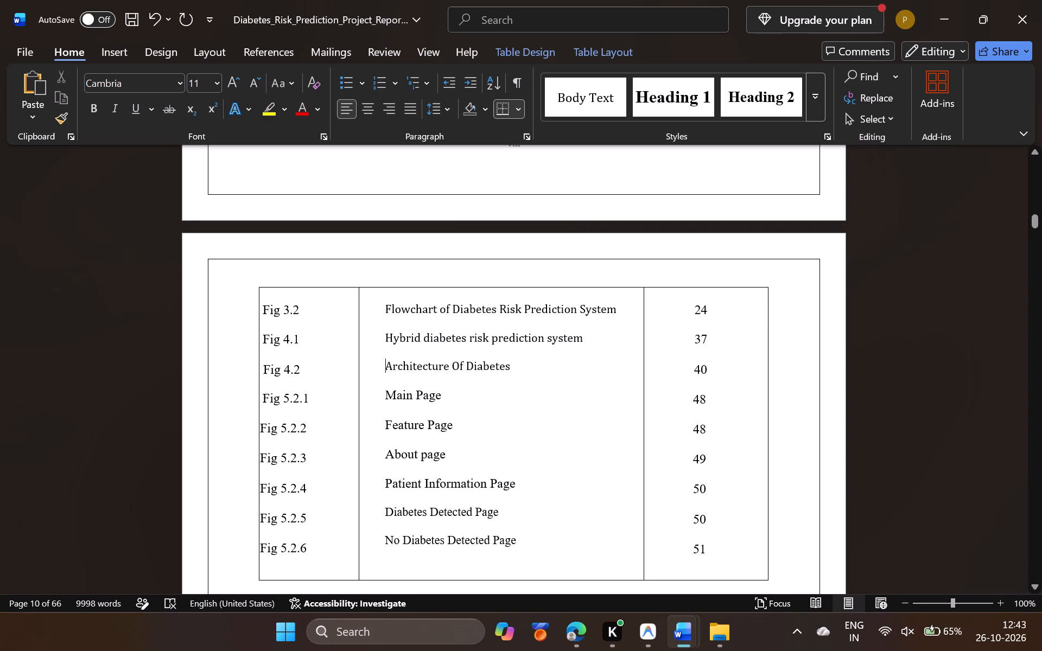
pyautogui.hotkey('shift', 'Right')
pyautogui.hotkey('shift', 'Right')
pyautogui.hotkey('shift', 'Right')
pyautogui.hotkey('shift', 'Right')
pyautogui.hotkey('shift', 'Right')
pyautogui.hotkey('shift', 'Right')
pyautogui.hotkey('shift', 'Right')
pyautogui.hotkey('shift', 'Right')
pyautogui.hotkey('shift', 'Right')
pyautogui.hotkey('shift', 'Right')
pyautogui.hotkey('shift', 'Right')
pyautogui.hotkey('shift', 'Right')
pyautogui.hotkey('shift', 'Right')
pyautogui.hotkey('shift', 'Right')
pyautogui.hotkey('shift', 'Right')
pyautogui.hotkey('shift', 'Right')
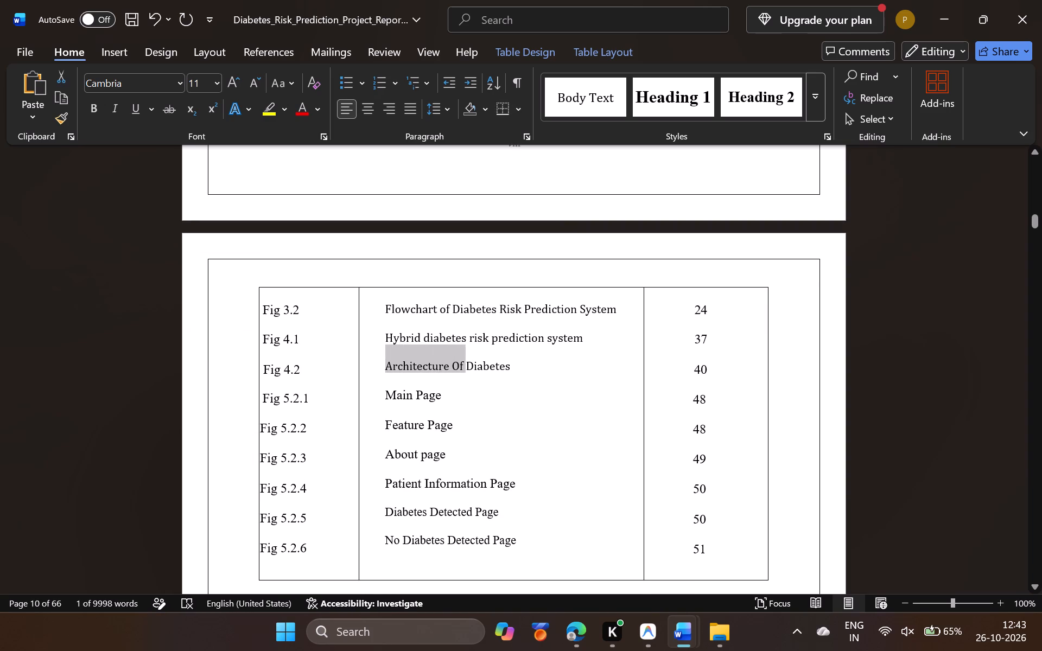
pyautogui.hotkey('shift', 'Right')
pyautogui.hotkey('shift', 'Right')
pyautogui.hotkey('shift', 'Right')
pyautogui.hotkey('shift', 'Right')
pyautogui.hotkey('shift', 'Right')
pyautogui.hotkey('shift', 'Right')
pyautogui.hotkey('shift', 'Right')
pyautogui.hotkey('shift', 'Right')
pyautogui.hotkey('ctrl', 'c')
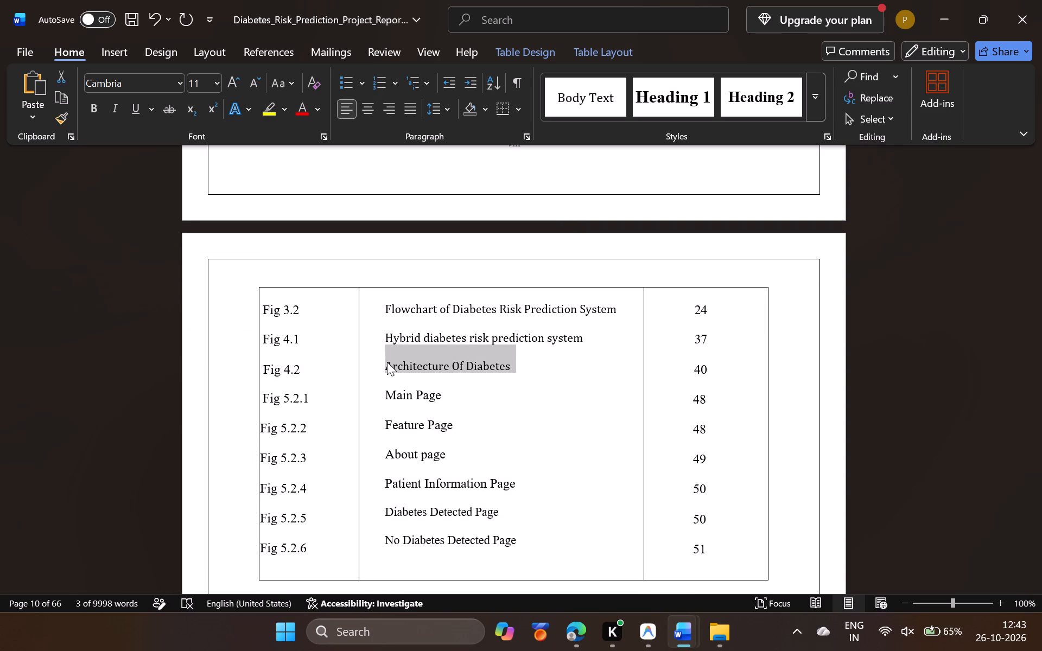
pyautogui.scroll(2, 387, 362)
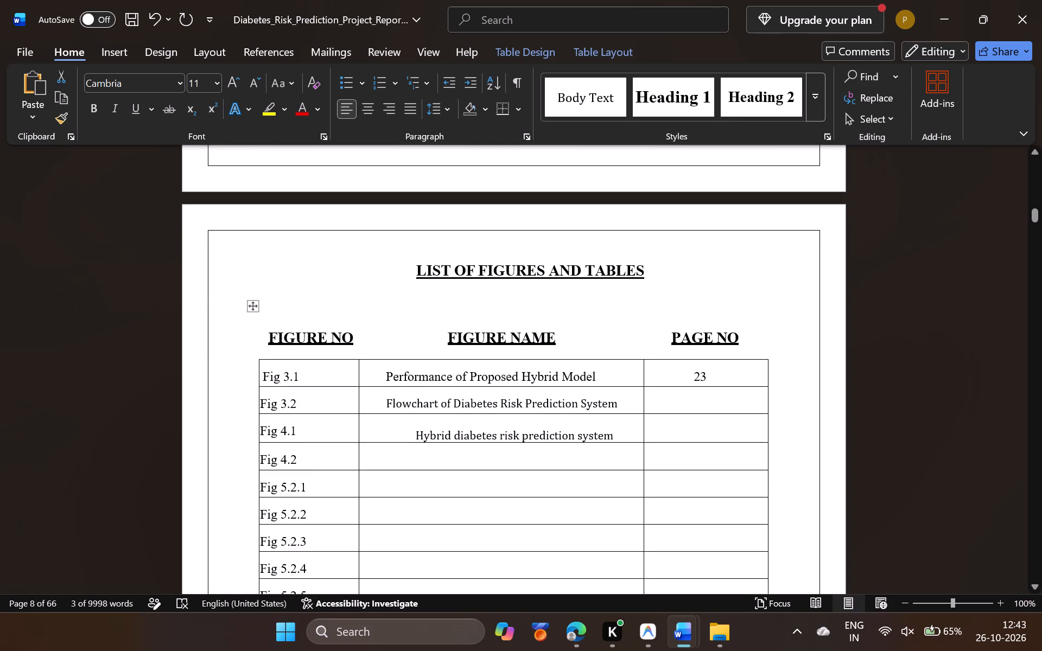
pyautogui.click(444, 461)
pyautogui.hotkey('ctrl', 'v')
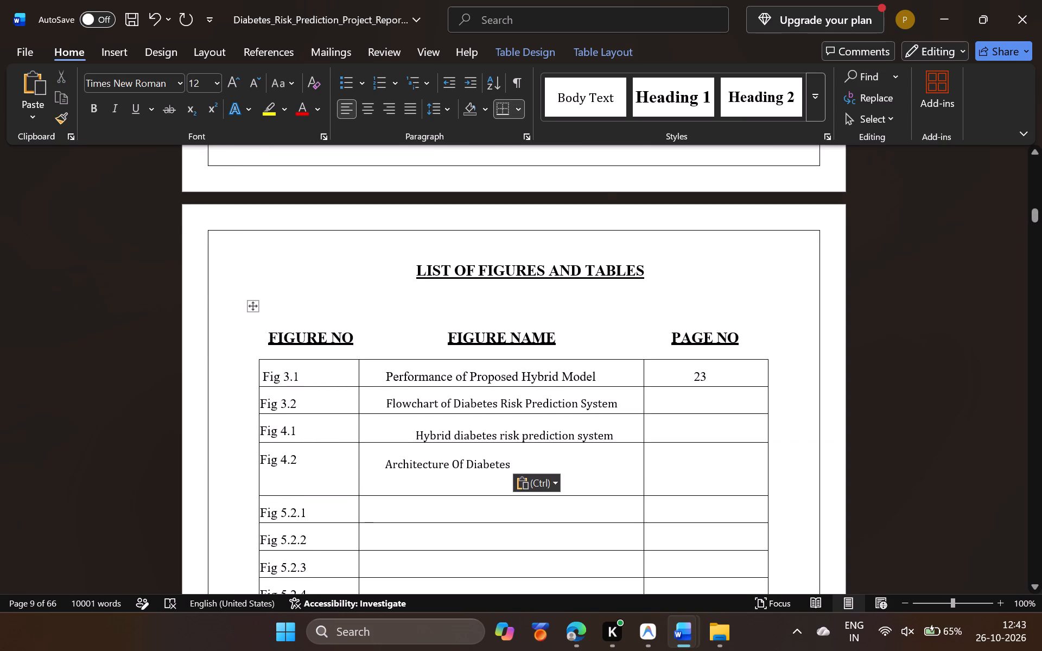
pyautogui.press('BackSpace')
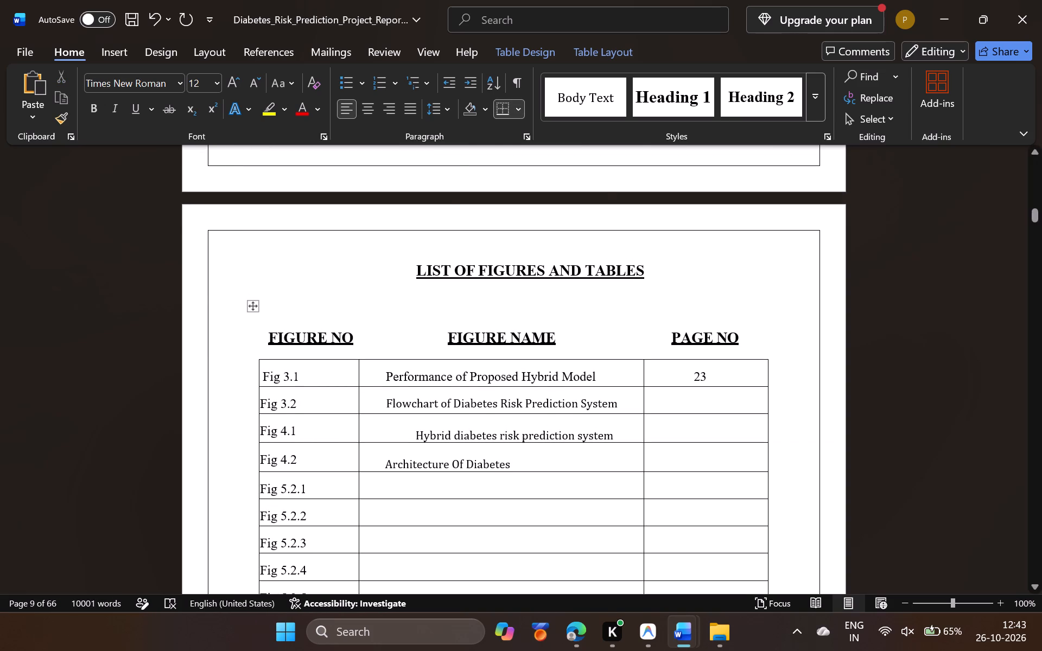
pyautogui.click(367, 104)
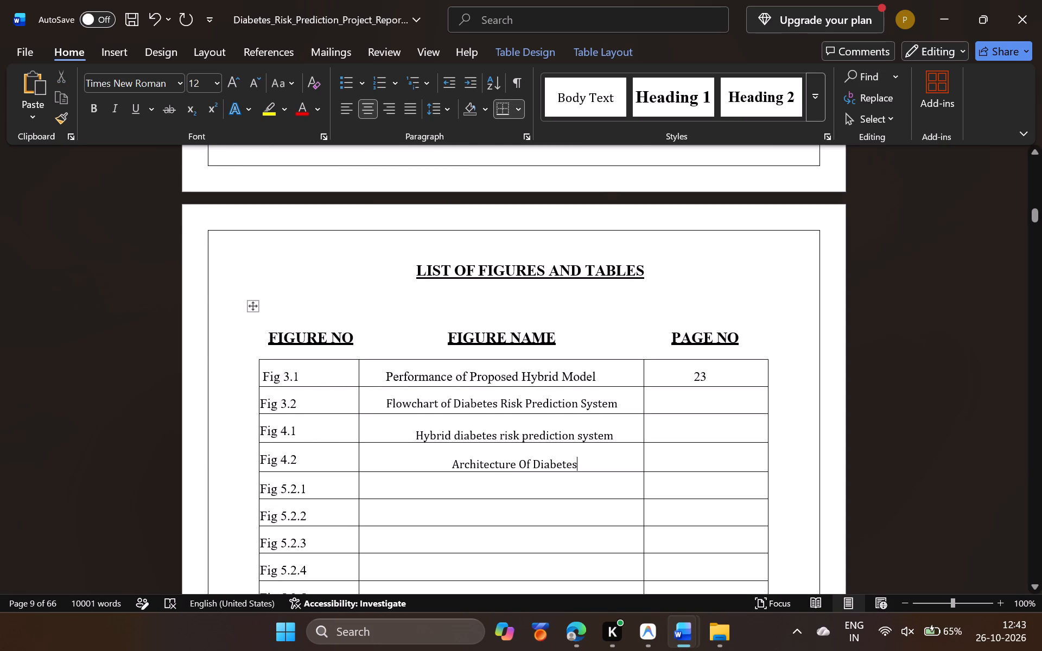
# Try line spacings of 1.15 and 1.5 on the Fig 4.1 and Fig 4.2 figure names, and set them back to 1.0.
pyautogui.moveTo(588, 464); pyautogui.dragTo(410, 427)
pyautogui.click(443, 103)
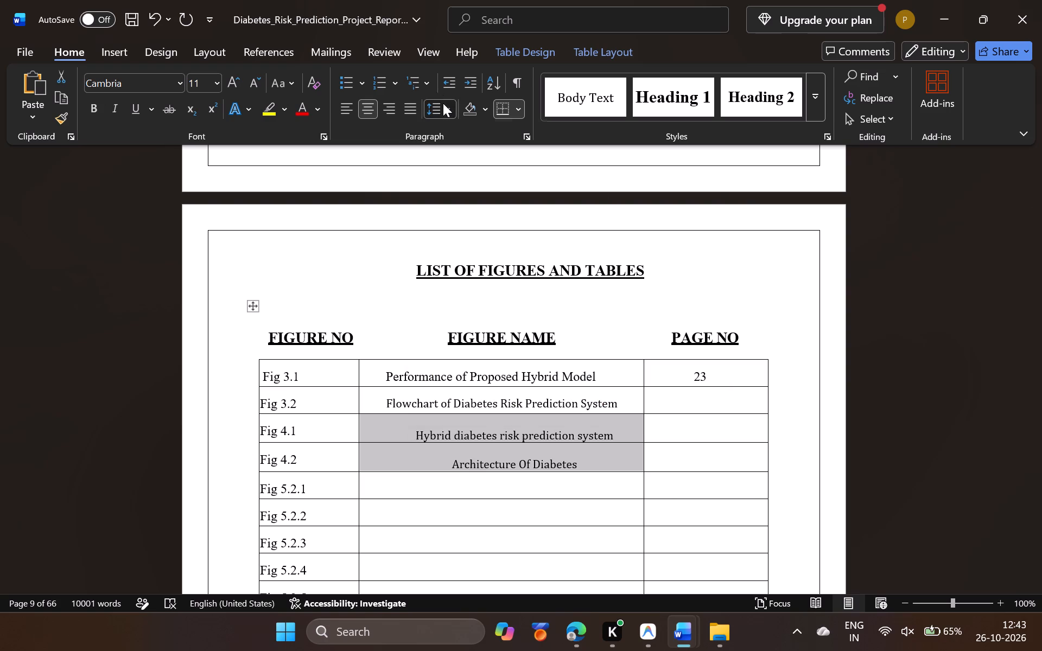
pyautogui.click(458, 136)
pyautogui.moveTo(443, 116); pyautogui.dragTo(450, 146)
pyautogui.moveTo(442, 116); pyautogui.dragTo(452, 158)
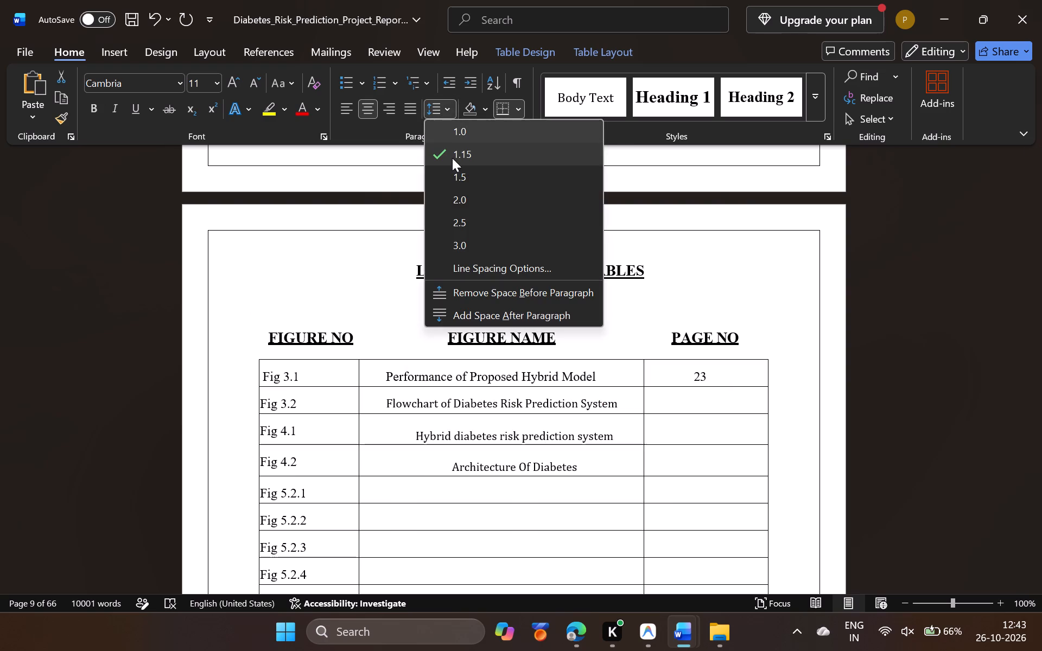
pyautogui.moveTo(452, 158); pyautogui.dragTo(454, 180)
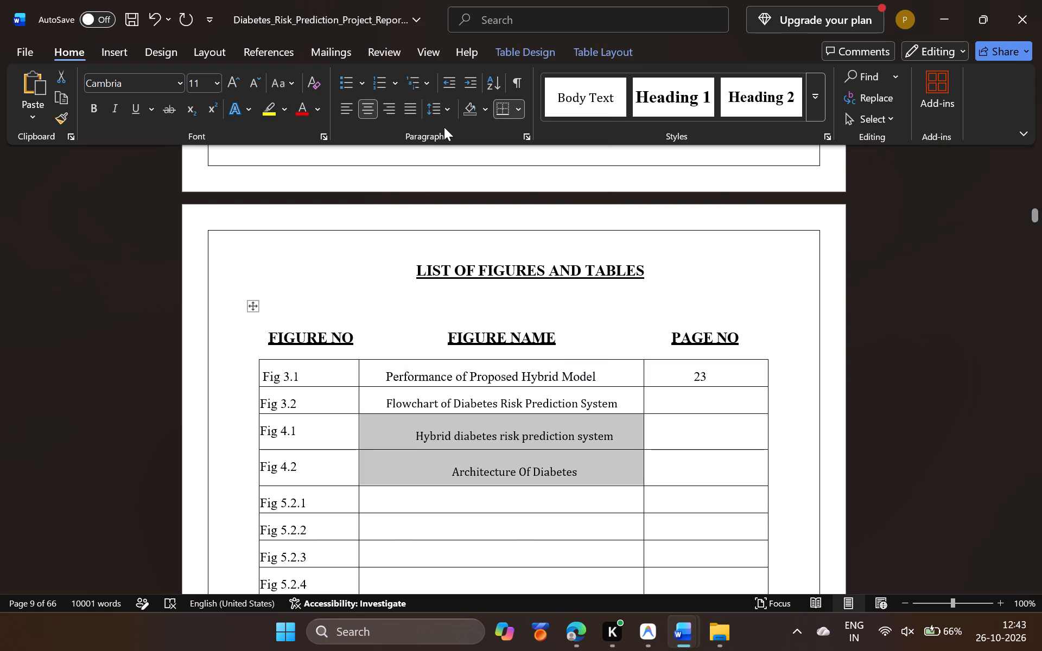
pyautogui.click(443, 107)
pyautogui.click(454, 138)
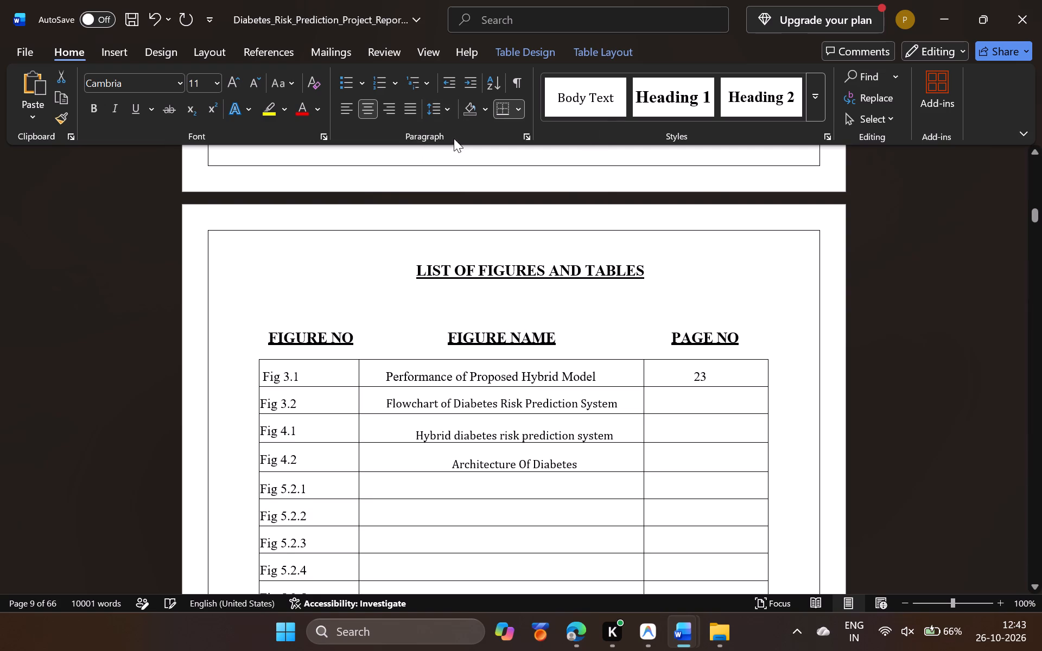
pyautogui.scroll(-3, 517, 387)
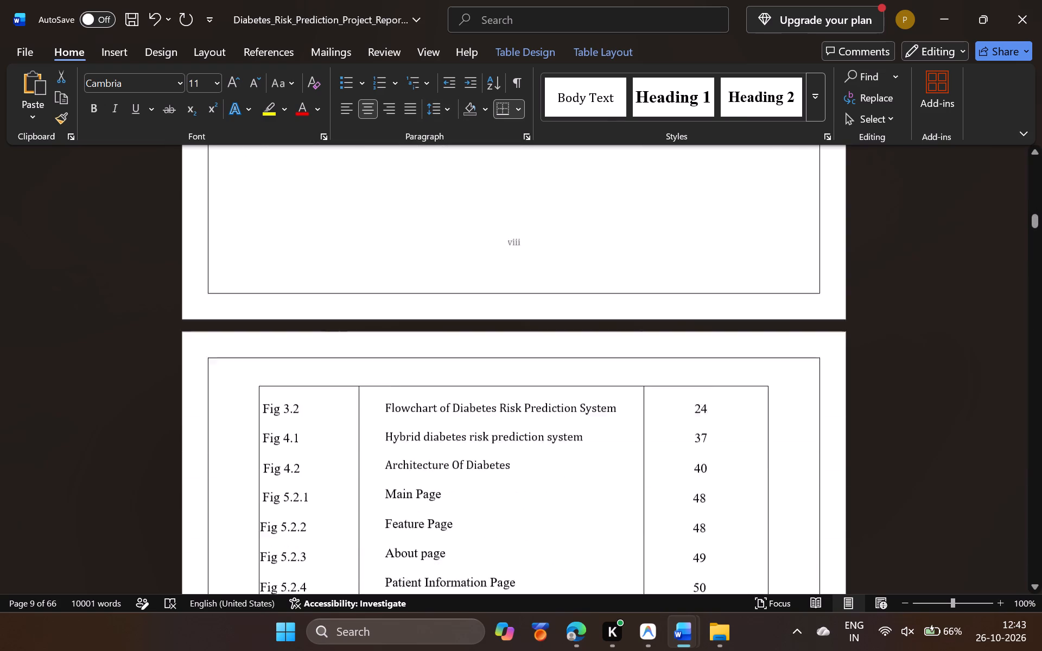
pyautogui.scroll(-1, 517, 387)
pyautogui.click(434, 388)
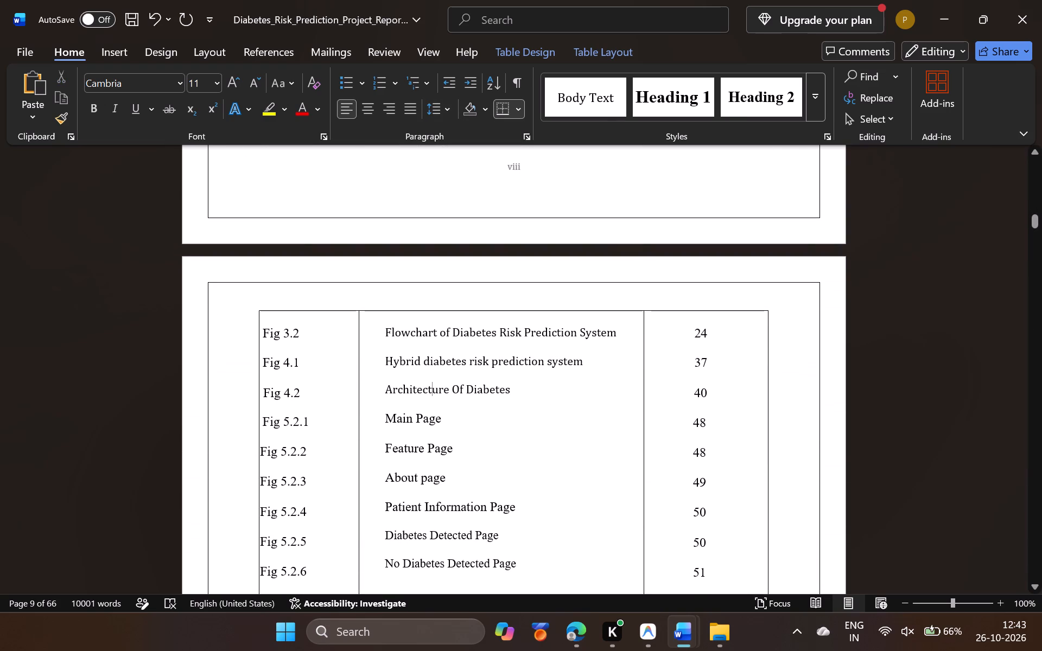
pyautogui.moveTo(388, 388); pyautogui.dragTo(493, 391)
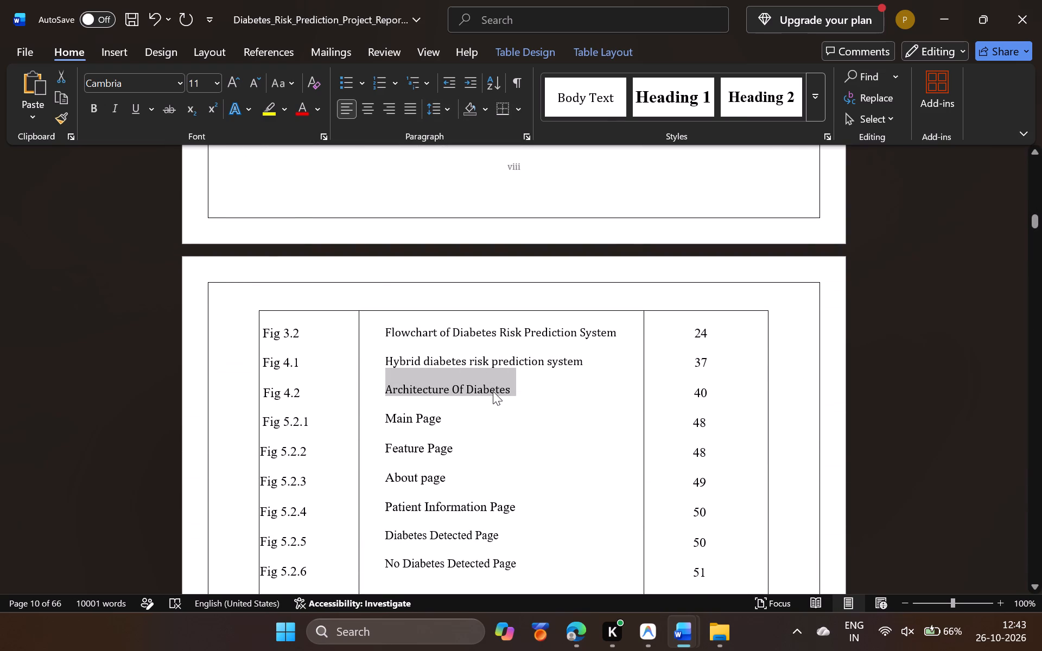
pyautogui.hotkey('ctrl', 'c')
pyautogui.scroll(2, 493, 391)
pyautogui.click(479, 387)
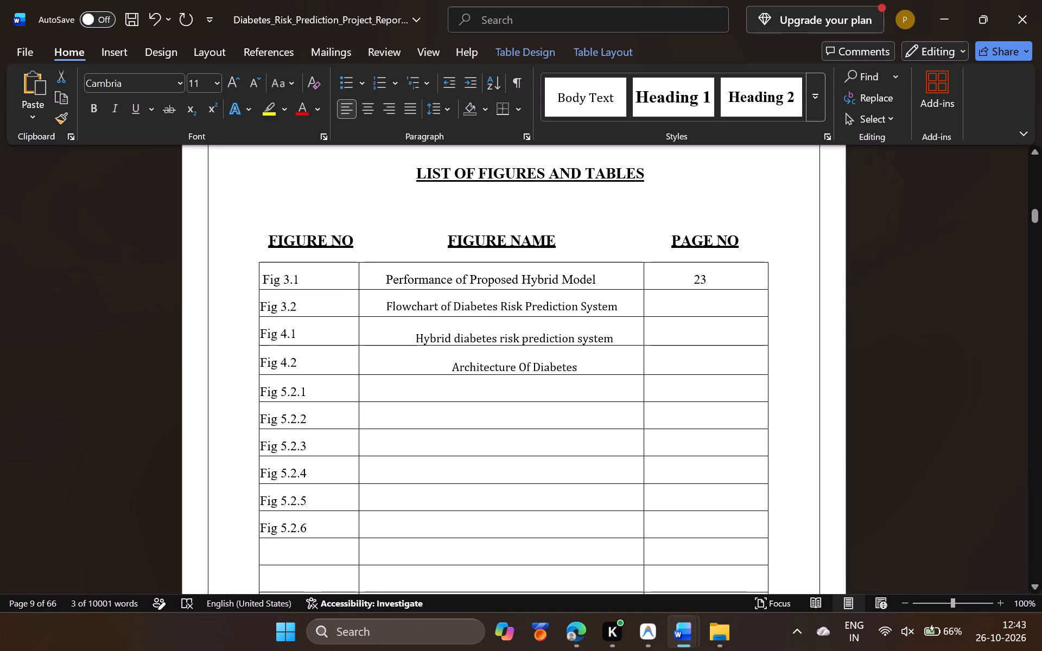
# Copy "Main Page" from the combined row into the new Fig 5.2.1 row's figure name cell, remove the extra line and centre the name.
pyautogui.scroll(-2, 479, 387)
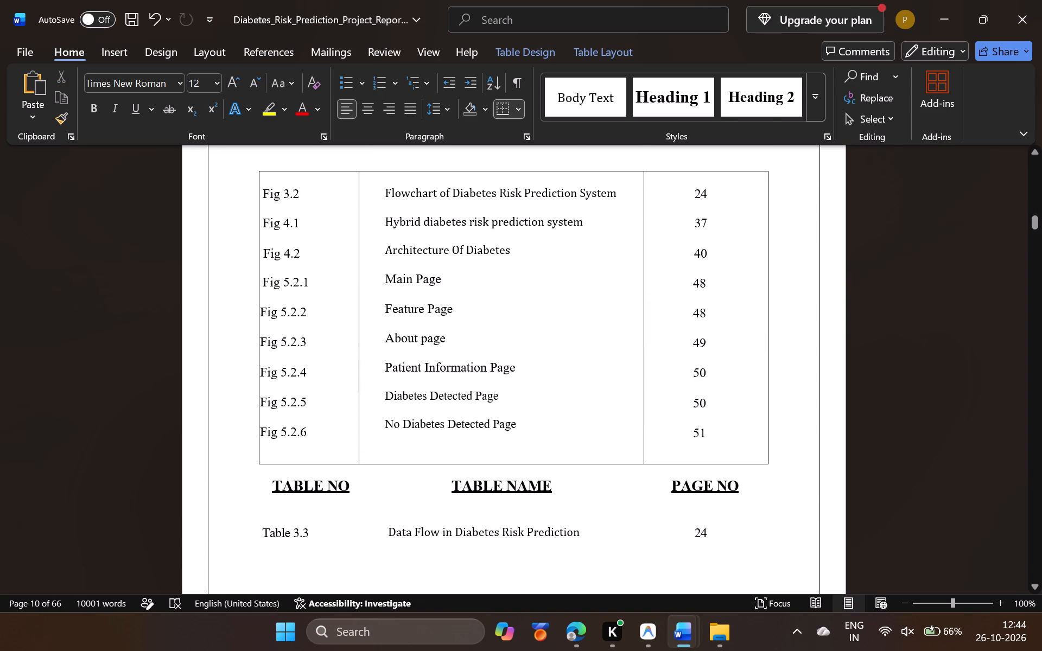
pyautogui.moveTo(446, 282); pyautogui.dragTo(379, 281)
pyautogui.hotkey('ctrl', 'c')
pyautogui.scroll(2, 379, 281)
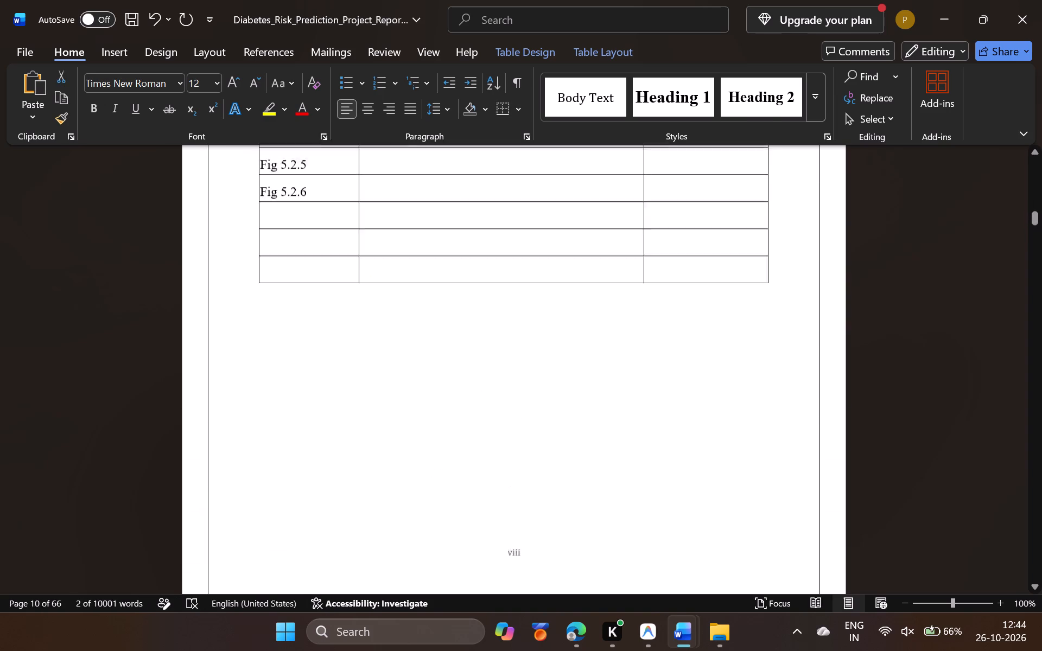
pyautogui.scroll(1, 435, 215)
pyautogui.click(439, 409)
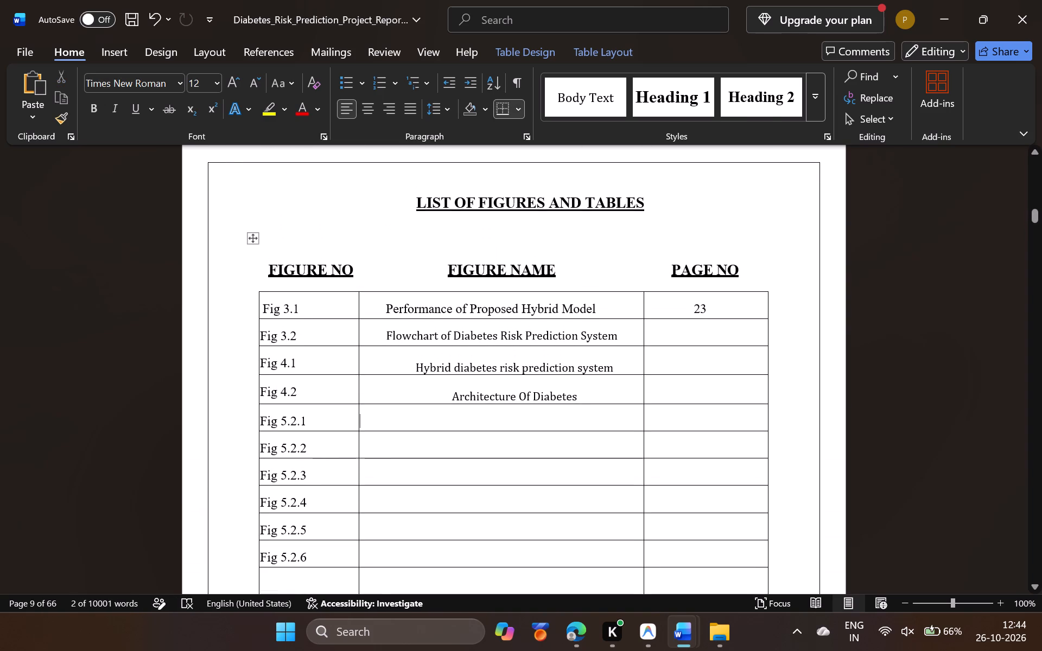
pyautogui.hotkey('ctrl', 'v')
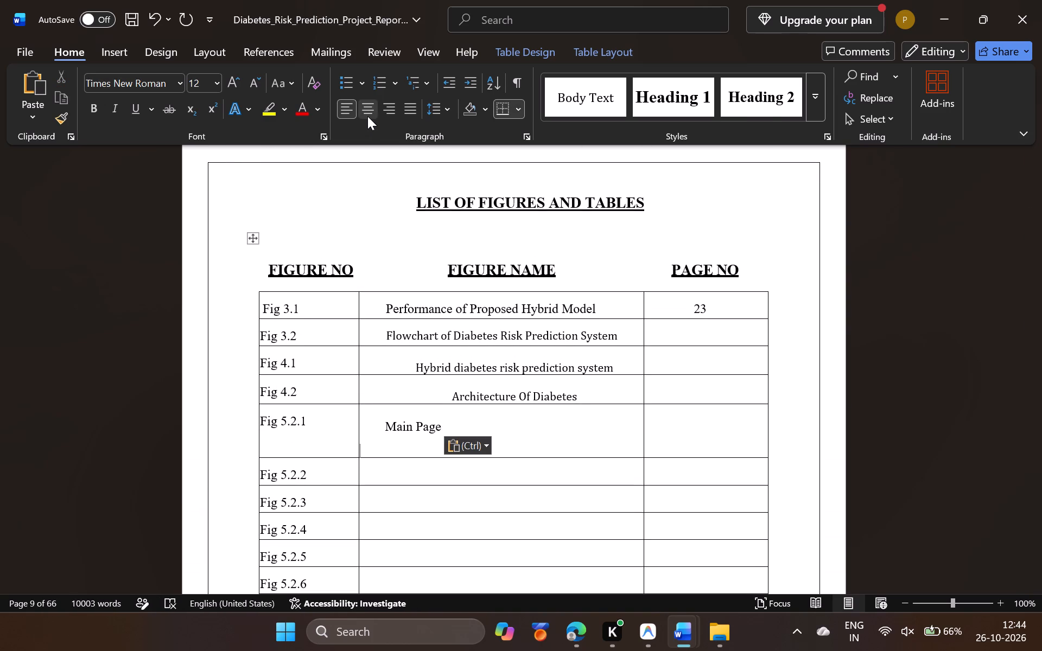
pyautogui.click(367, 116)
pyautogui.press('BackSpace')
pyautogui.press('BackSpace')
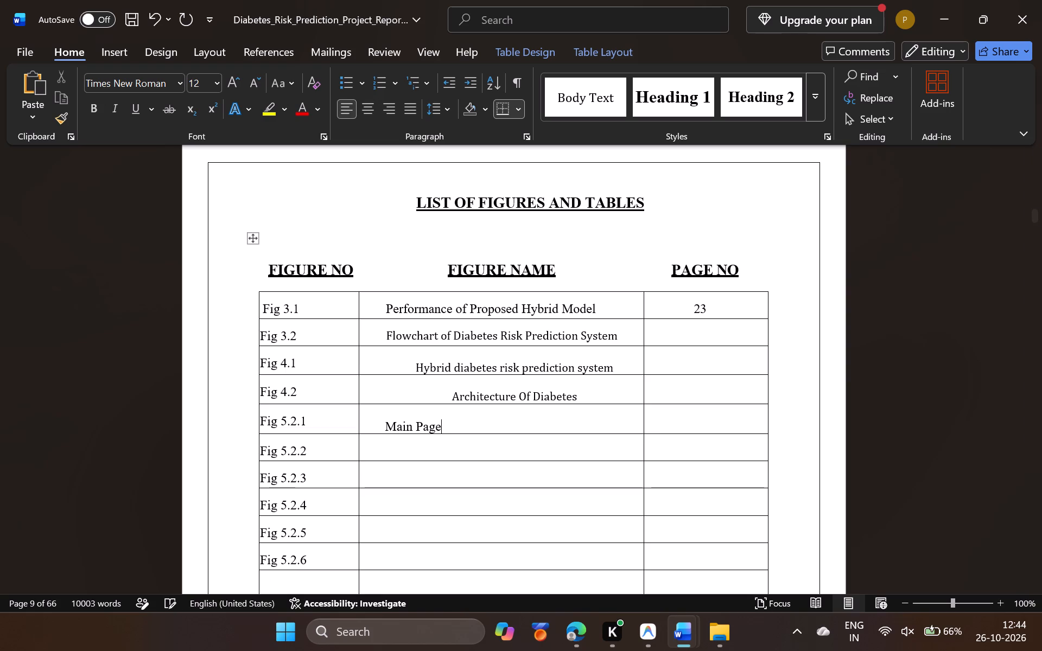
pyautogui.click(367, 104)
# Left-align the figure names in the Fig 3.1 to Fig 5.2.1 rows.
pyautogui.scroll(-1, 460, 368)
pyautogui.scroll(1, 460, 368)
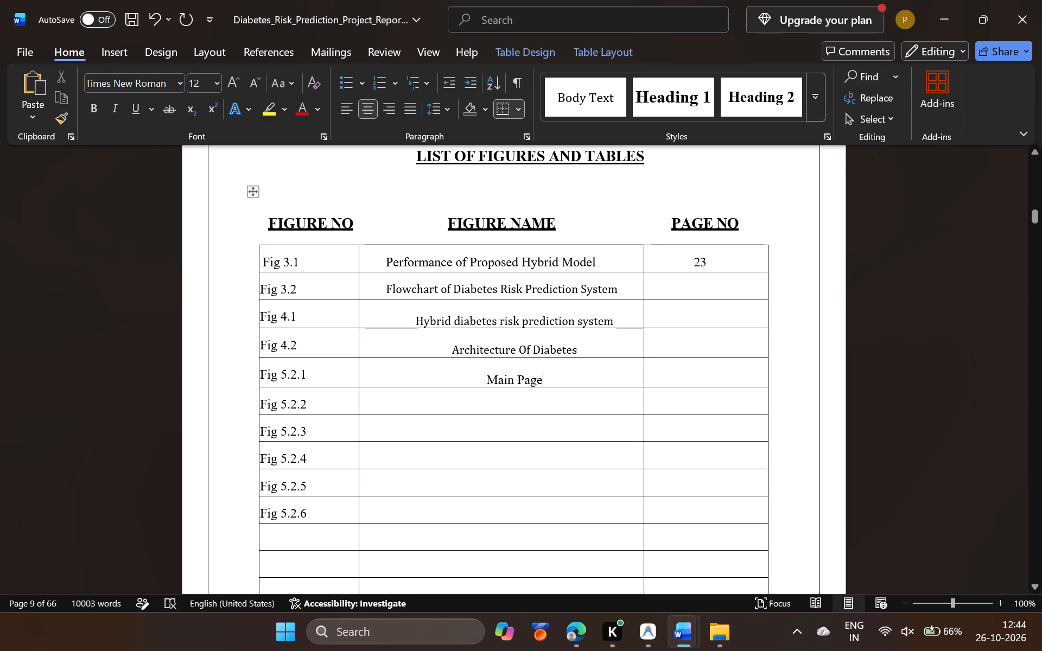
pyautogui.moveTo(557, 372); pyautogui.dragTo(373, 262)
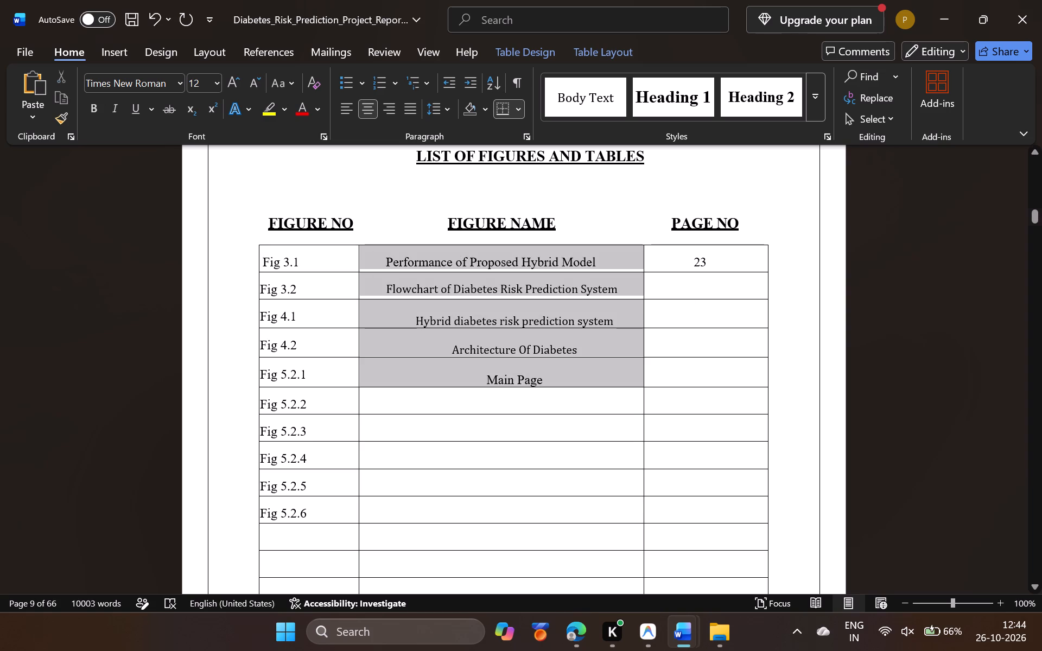
pyautogui.click(364, 107)
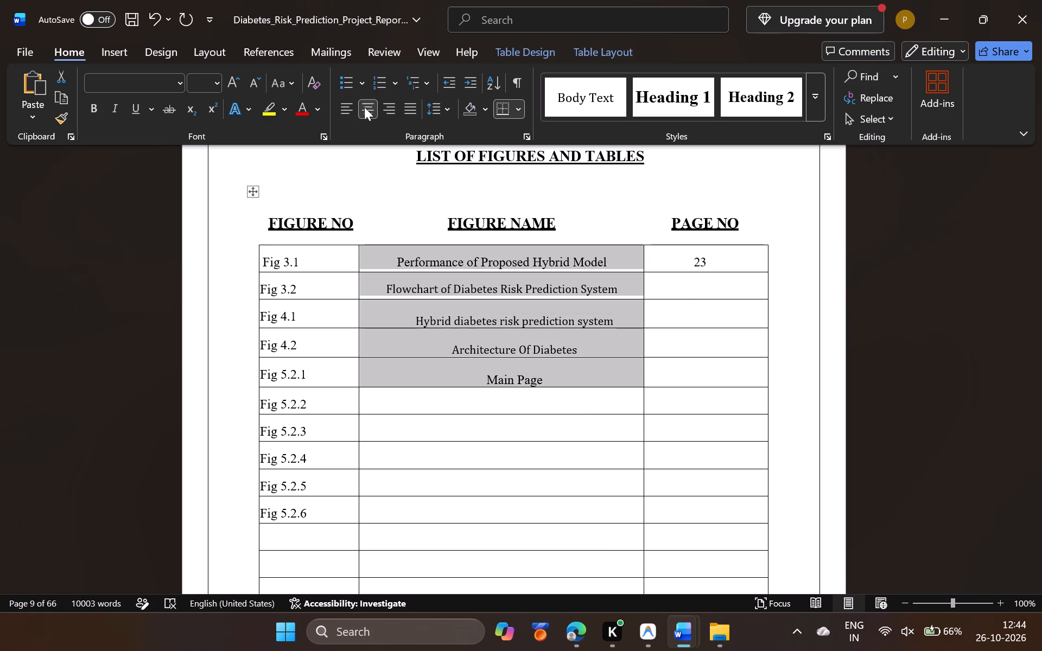
pyautogui.click(354, 107)
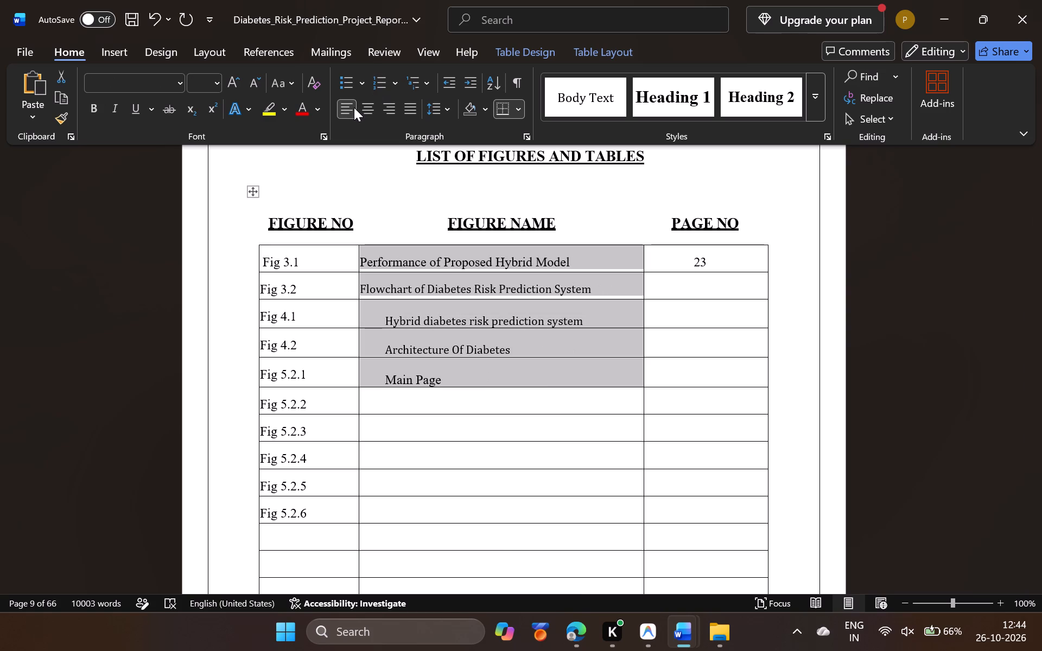
# Remove the left indent from the Fig 4.1, Fig 4.2 and Fig 5.2.1 figure names so they start at the cell edge.
pyautogui.click(384, 321)
pyautogui.press('BackSpace')
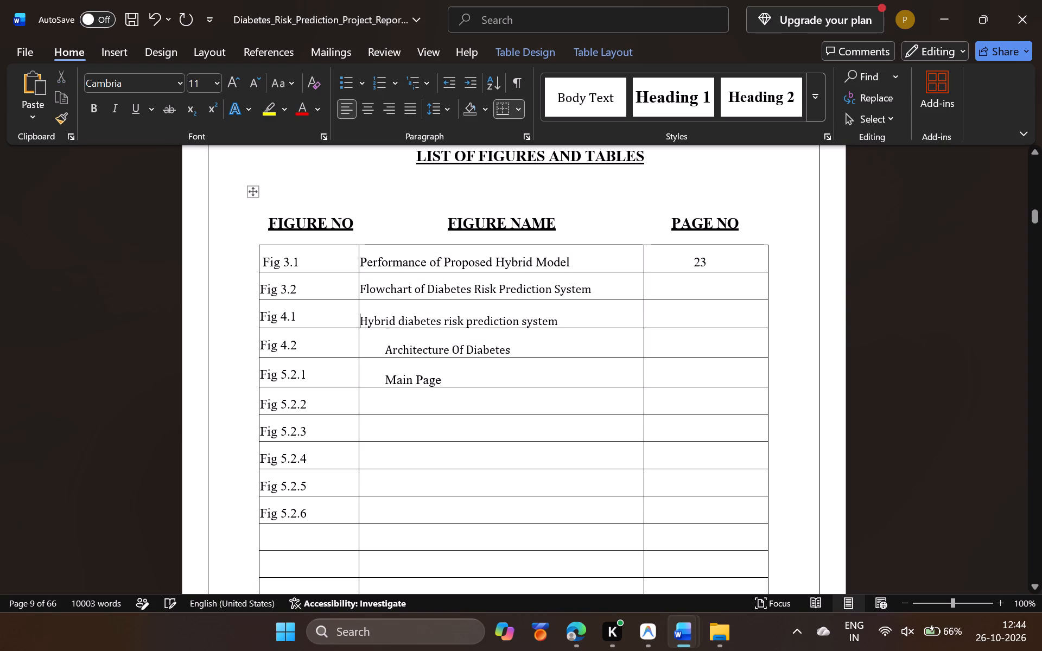
pyautogui.press('Down')
pyautogui.press('BackSpace')
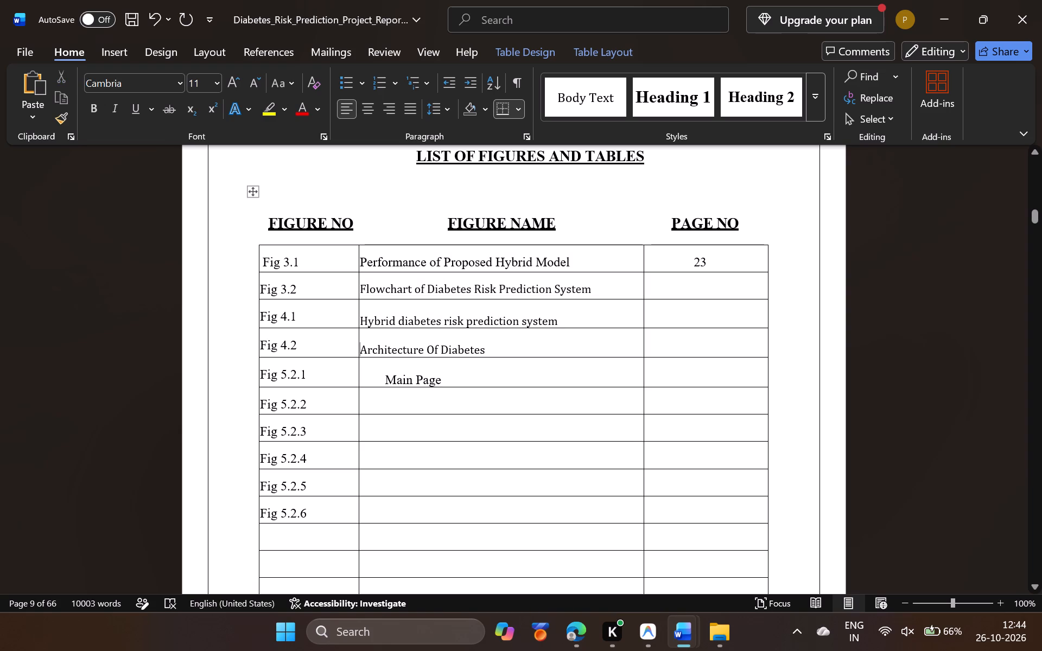
pyautogui.press('Down')
pyautogui.press('BackSpace')
# Enter the figure names "Feature Page" for Fig 5.2.2 and "About Page" for Fig 5.2.3 in the new table rows.
pyautogui.scroll(-1, 384, 321)
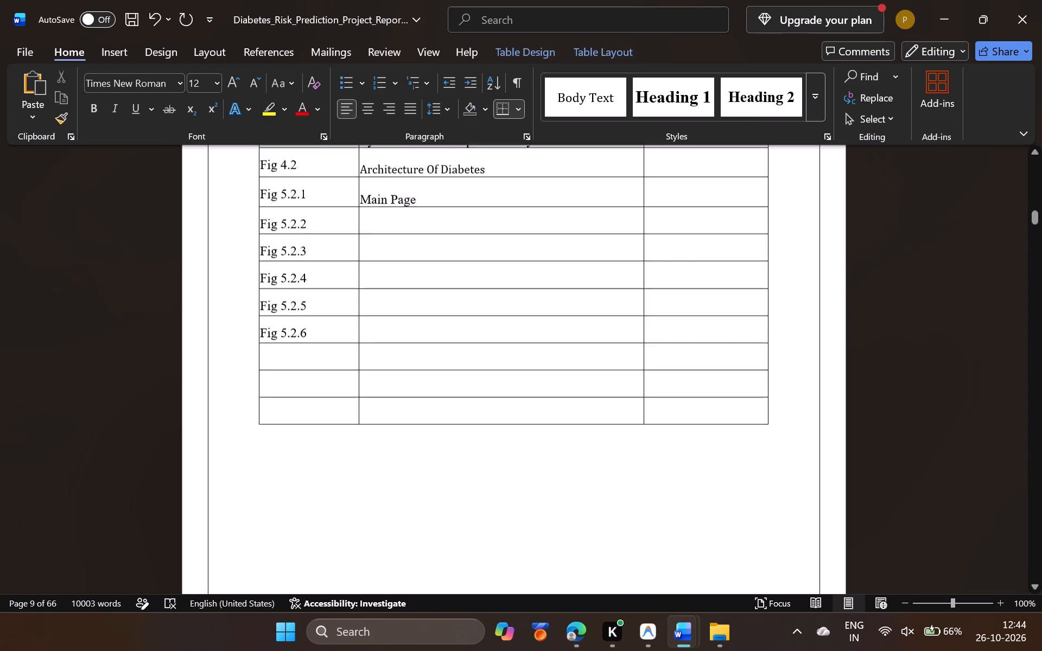
pyautogui.scroll(-2, 384, 321)
pyautogui.scroll(-1, 439, 446)
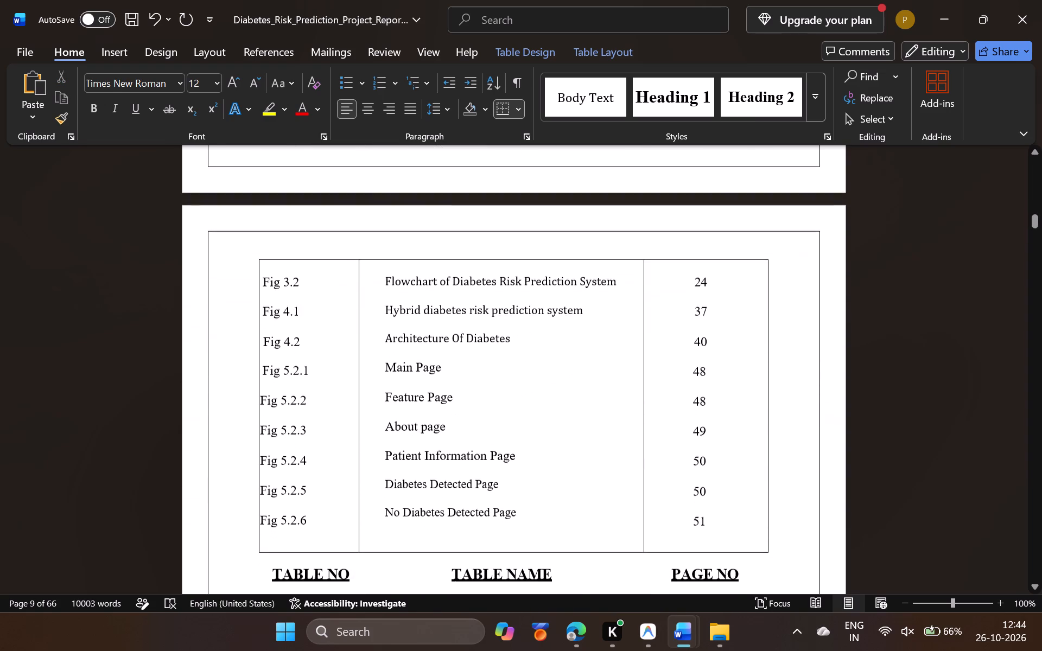
pyautogui.scroll(2, 444, 396)
pyautogui.keyDown('ctrl'); pyautogui.scroll(-1, 444, 396); pyautogui.keyUp('ctrl')
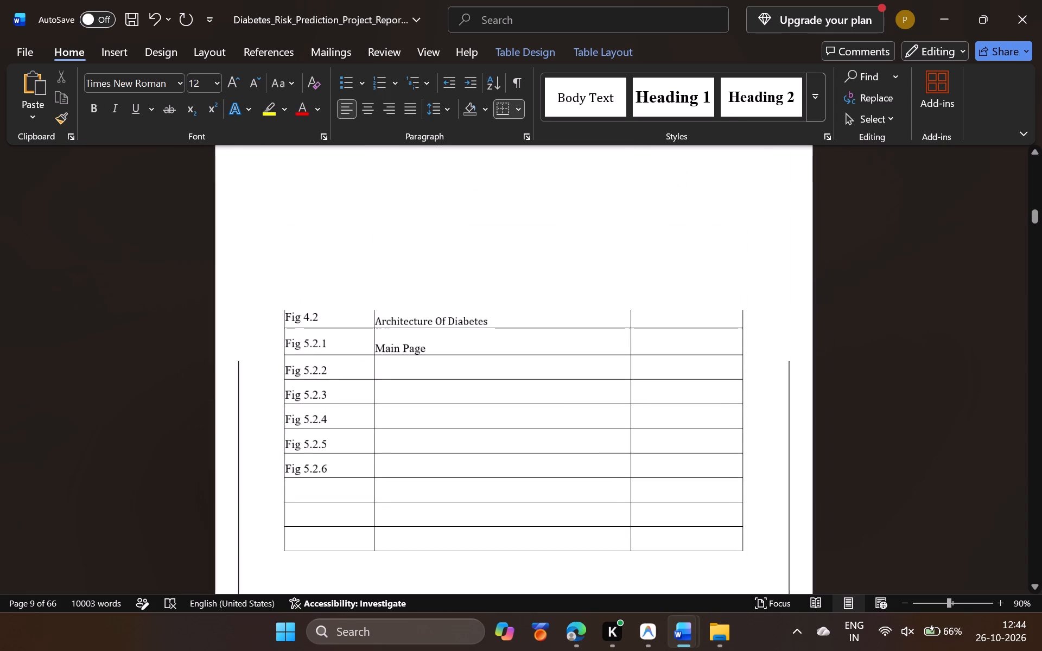
pyautogui.keyDown('ctrl'); pyautogui.scroll(-1, 444, 396); pyautogui.keyUp('ctrl')
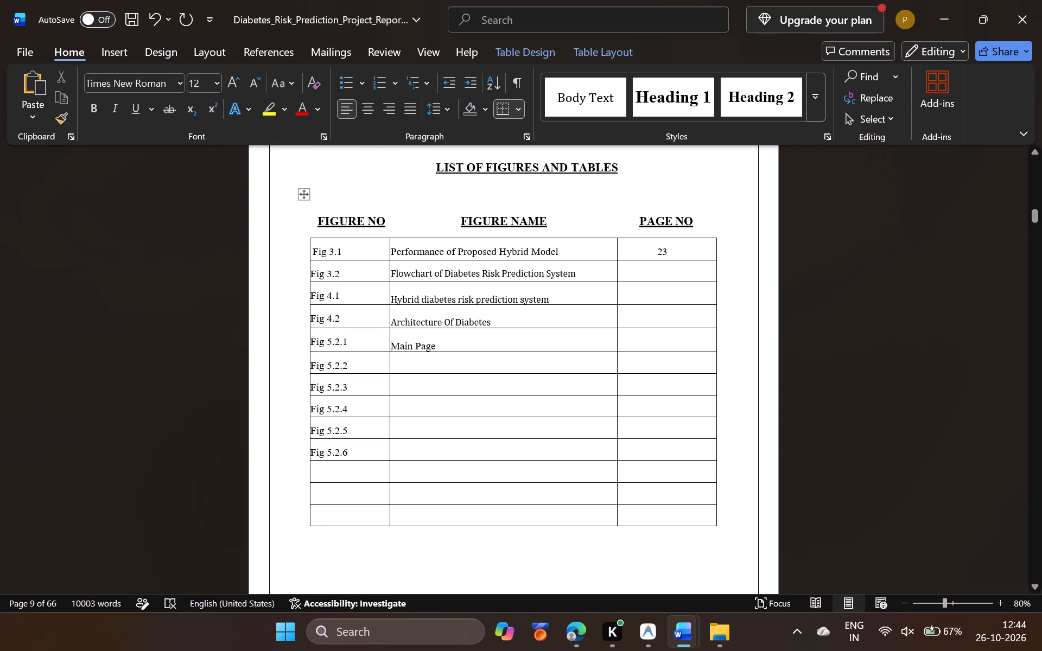
pyautogui.keyDown('ctrl'); pyautogui.scroll(-1, 444, 396); pyautogui.keyUp('ctrl')
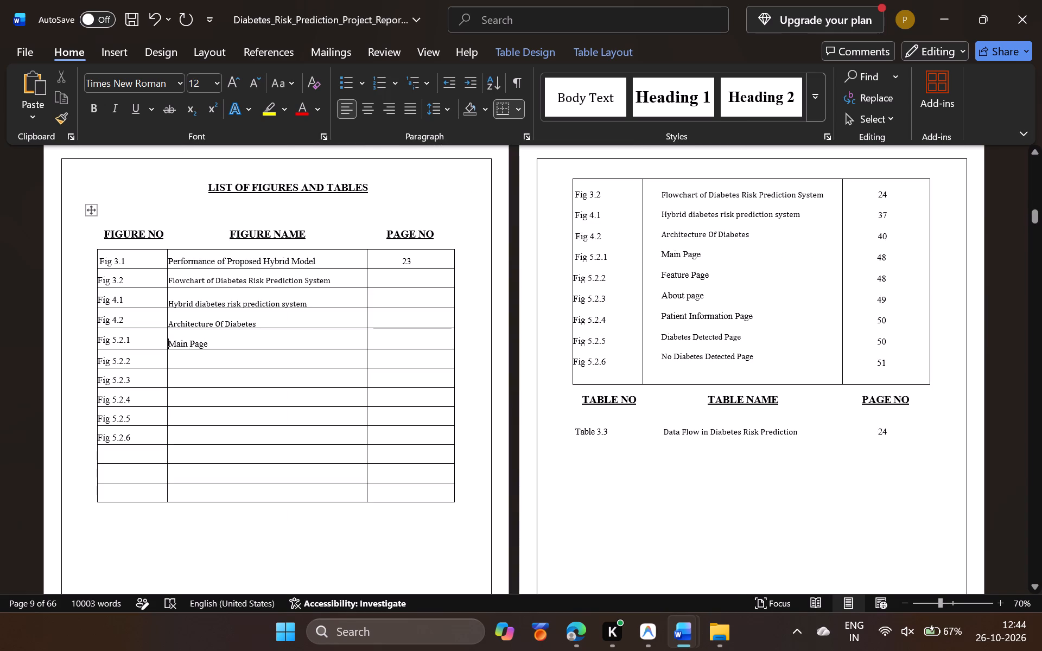
pyautogui.click(264, 362)
pyautogui.write('Fea')
pyautogui.write('ture')
pyautogui.press('space')
pyautogui.write('Page')
pyautogui.press('Down')
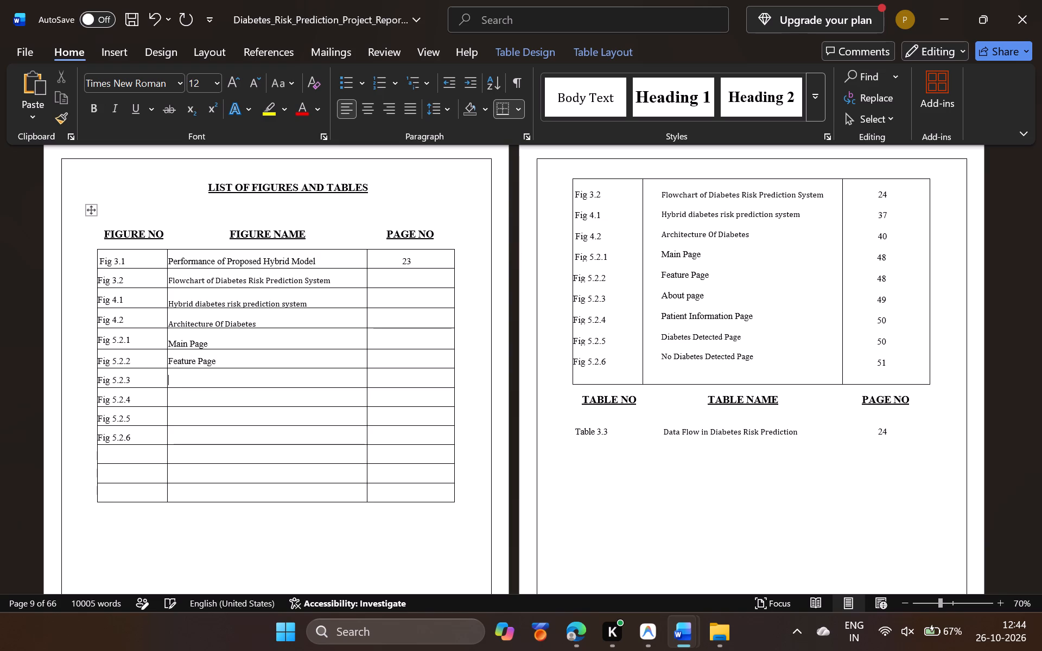
pyautogui.write('About')
pyautogui.press('space')
pyautogui.write('Page')
# Enter "Patient Information Page", "Diabetes Detected Page" and "No Diabetes Detected Page" as the figure names for Fig 5.2.4, 5.2.5 and 5.2.6.
pyautogui.press('Left')
pyautogui.press('Down')
pyautogui.hotkey('shift', 'p')
pyautogui.press('a')
pyautogui.write('tient Information')
pyautogui.press('space')
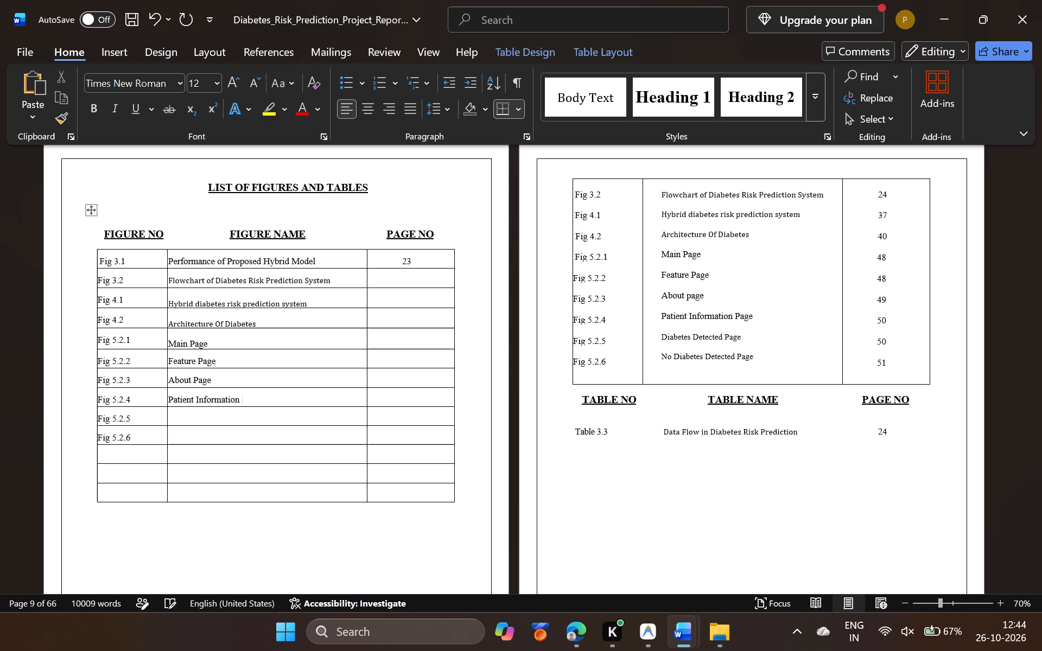
pyautogui.write('Page')
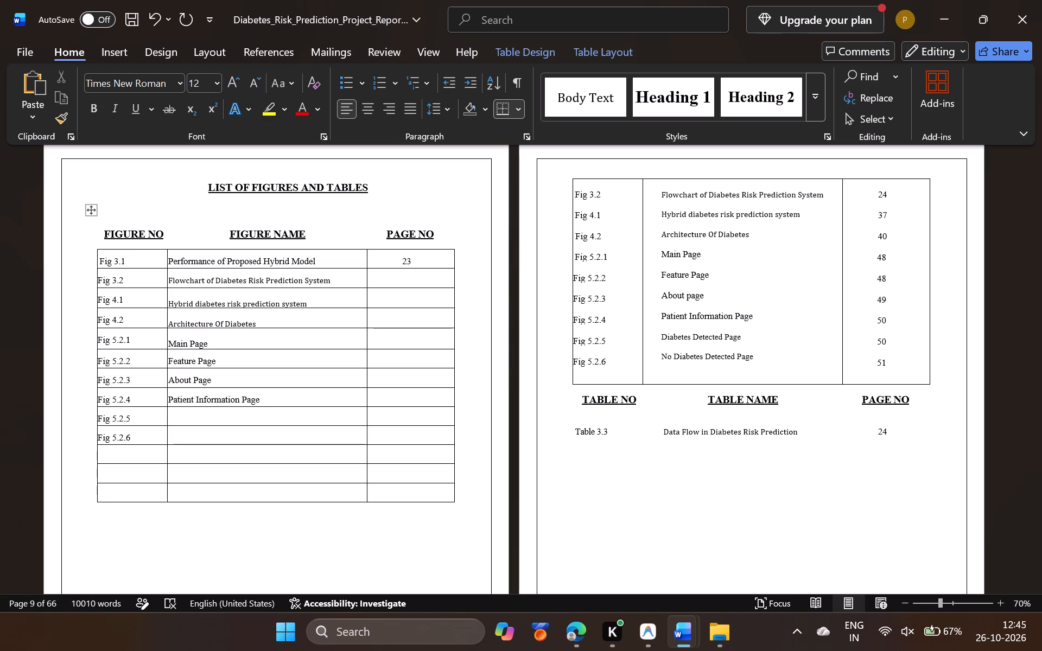
pyautogui.press('Down')
pyautogui.write('Dia')
pyautogui.write('betes')
pyautogui.press('space')
pyautogui.write('De')
pyautogui.write('tected Page')
pyautogui.press('Down')
pyautogui.write('No')
pyautogui.press('space')
pyautogui.write('Diabetes Detected Page')
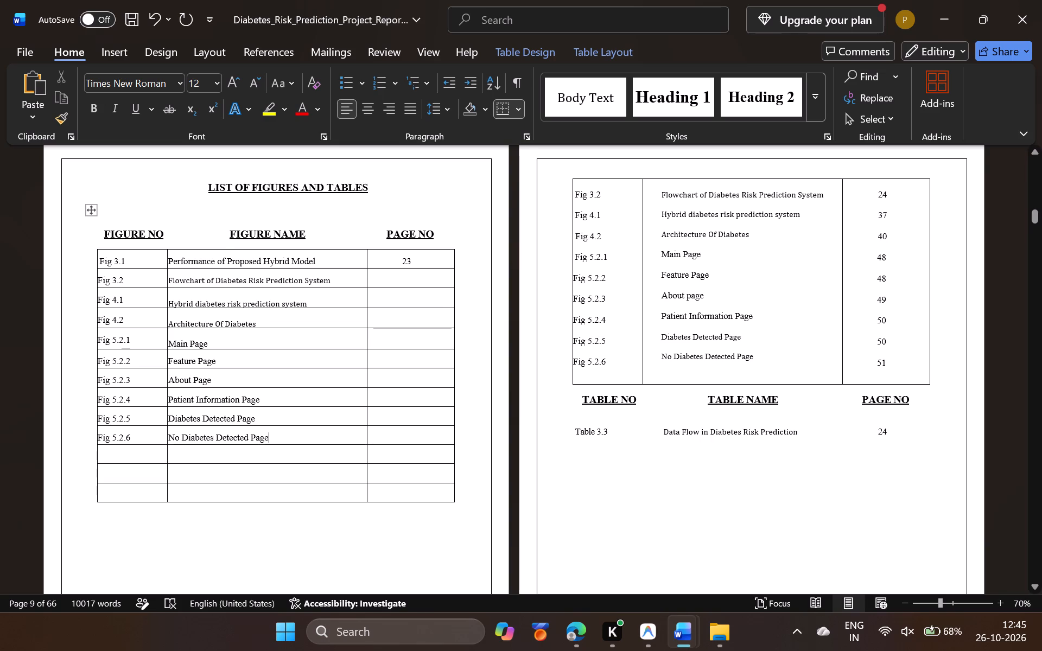
# Enter page numbers 24, 37, 40 and 48 for the Fig 3.2, Fig 4.1, Fig 4.2 and Fig 5.2.1 rows.
pyautogui.scroll(3, 719, 329)
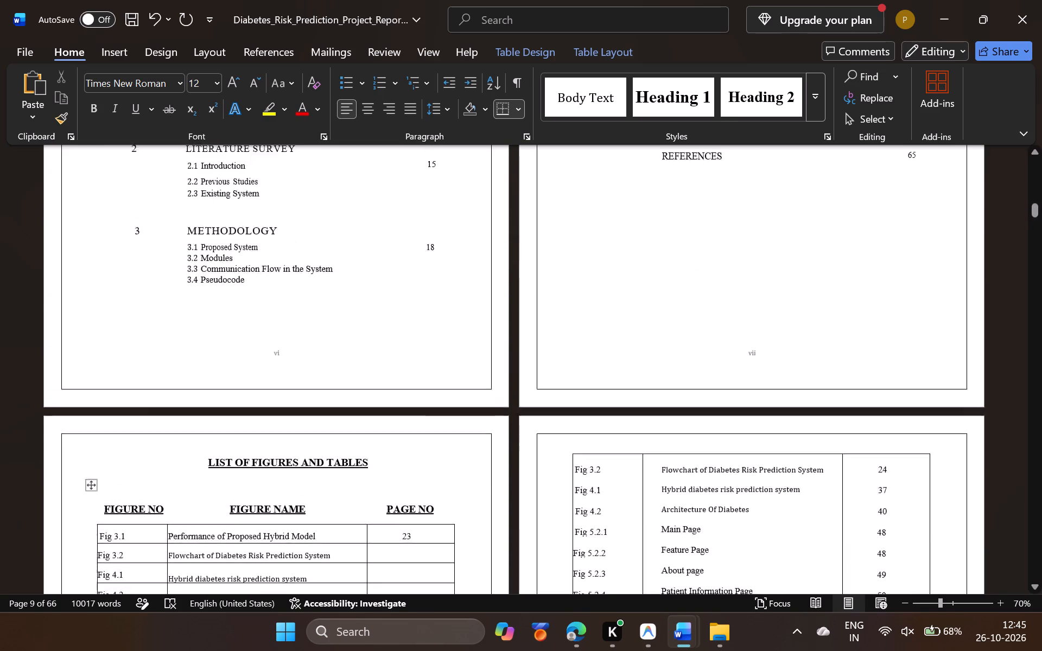
pyautogui.scroll(1, 719, 329)
pyautogui.scroll(-2, 719, 329)
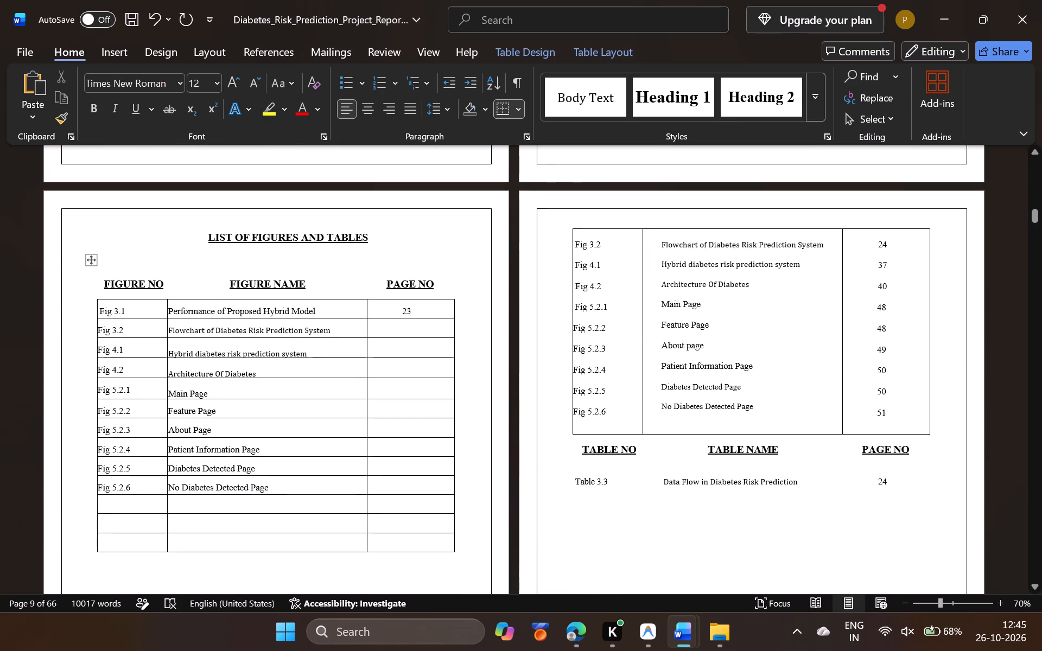
pyautogui.scroll(-1, 719, 329)
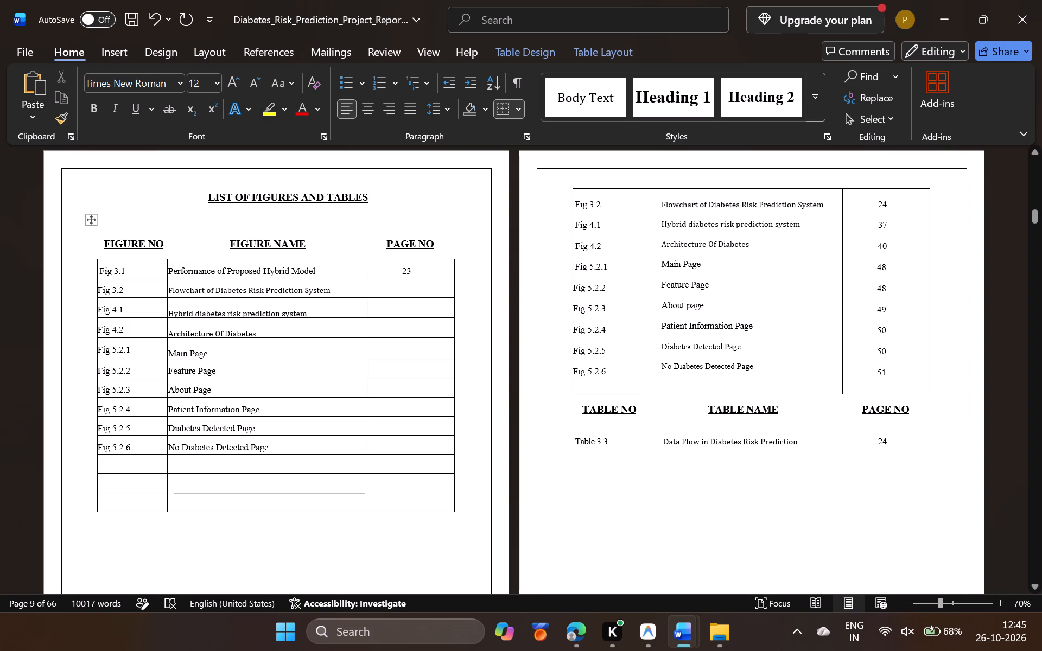
pyautogui.click(416, 284)
pyautogui.write('24')
pyautogui.press('Down')
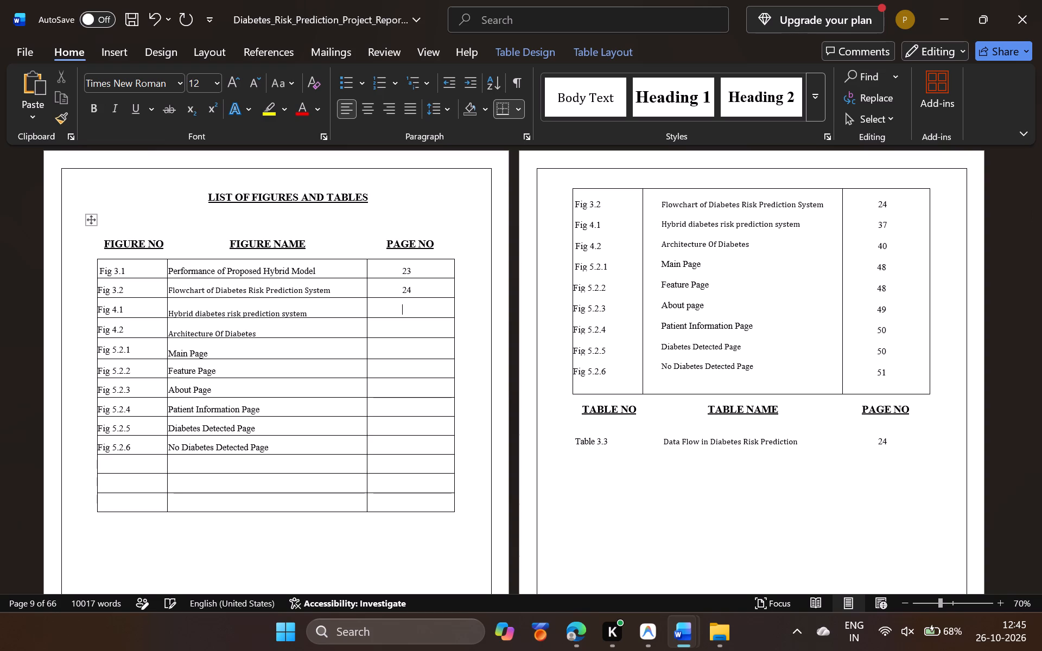
pyautogui.write('37')
pyautogui.press('Down')
pyautogui.press('3')
pyautogui.press('BackSpace')
pyautogui.write('40')
pyautogui.press('Down')
pyautogui.write('48')
# Enter page numbers 48, 49, 50, 50 and 51 for the Fig 5.2.2 to Fig 5.2.6 rows.
pyautogui.press('Down')
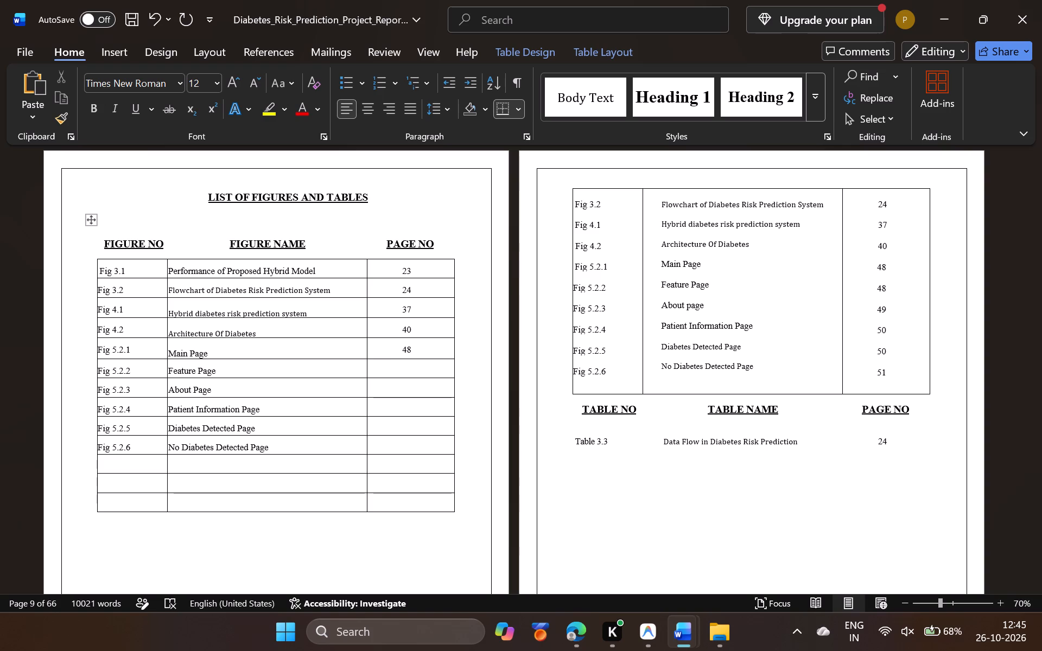
pyautogui.write('48')
pyautogui.press('Down')
pyautogui.write('49')
pyautogui.press('Down')
pyautogui.write('50')
pyautogui.press('Down')
pyautogui.write('50')
pyautogui.press('Down')
pyautogui.write('51')
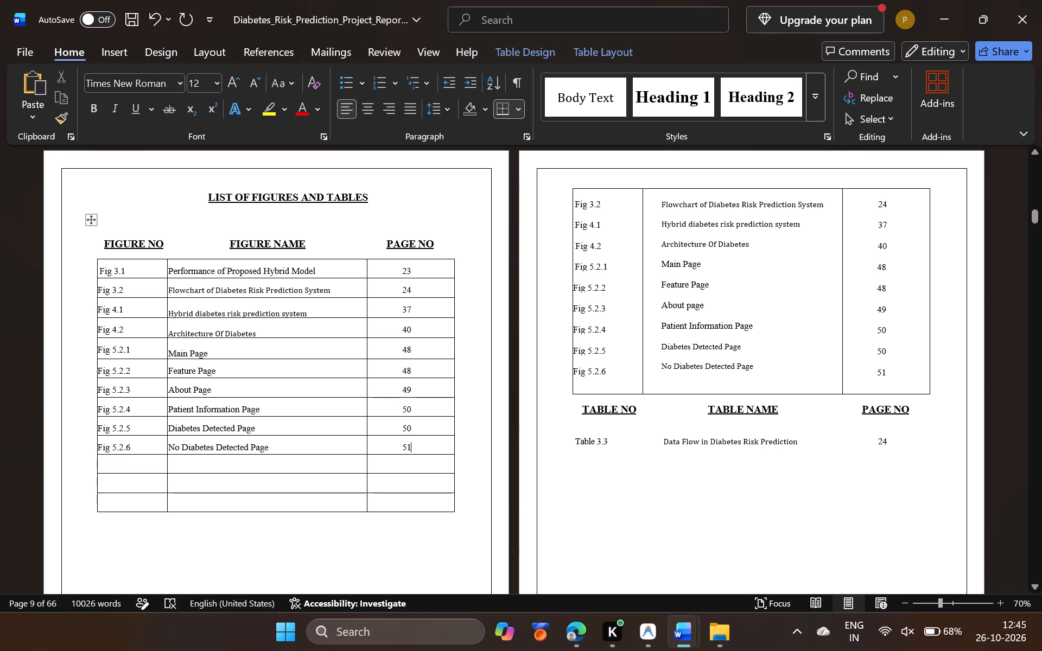
# Delete the three empty table rows below the Fig 5.2.6 row, shifting cells left.
pyautogui.moveTo(403, 505); pyautogui.dragTo(226, 491)
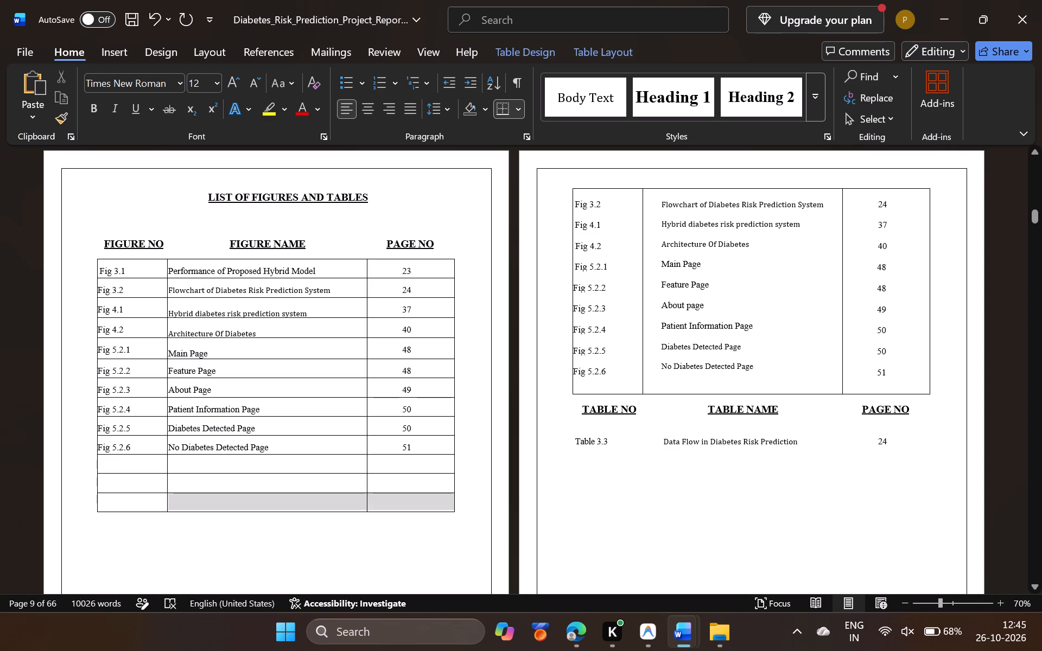
pyautogui.moveTo(226, 491); pyautogui.dragTo(107, 460)
pyautogui.press('BackSpace')
pyautogui.press('Return')
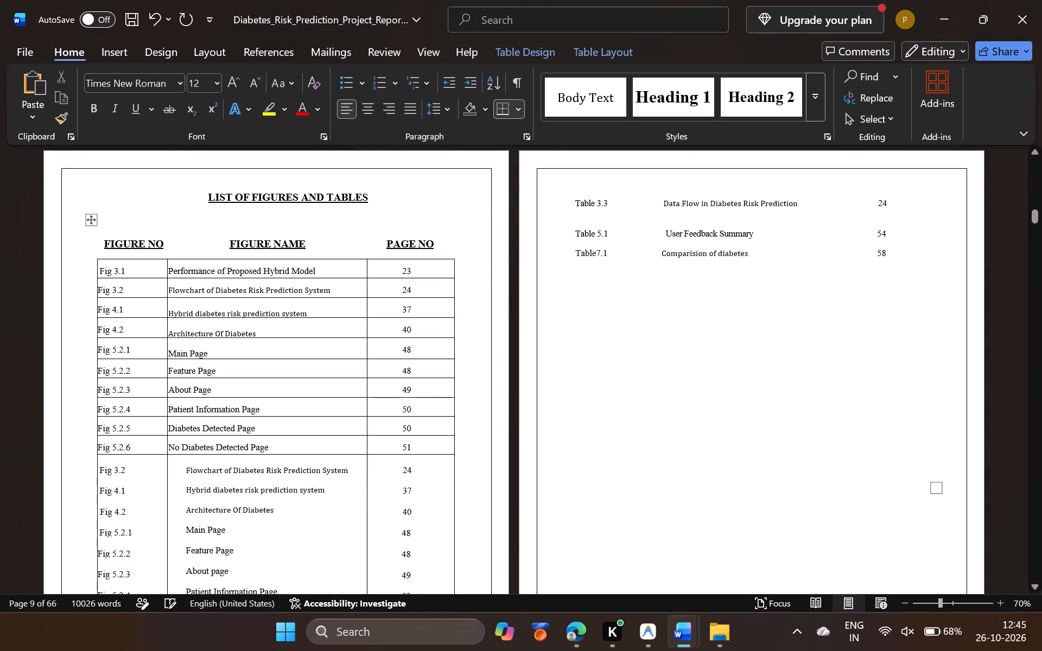
# Delete the old combined row holding Fig 3.2 to Fig 5.2.6 from the table, shifting cells left.
pyautogui.scroll(-2, 404, 456)
pyautogui.moveTo(423, 423); pyautogui.dragTo(59, 245)
pyautogui.press('BackSpace')
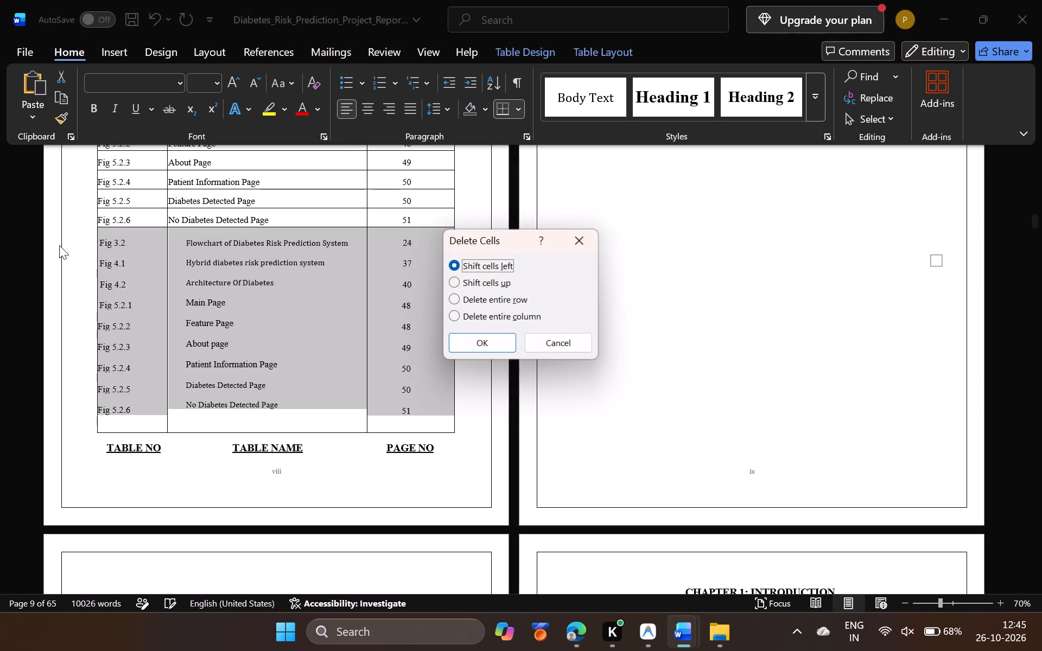
pyautogui.press('Return')
# Insert blank lines before the TABLE NO heading to move it onto the following page.
pyautogui.press('Return')
pyautogui.press('Return')
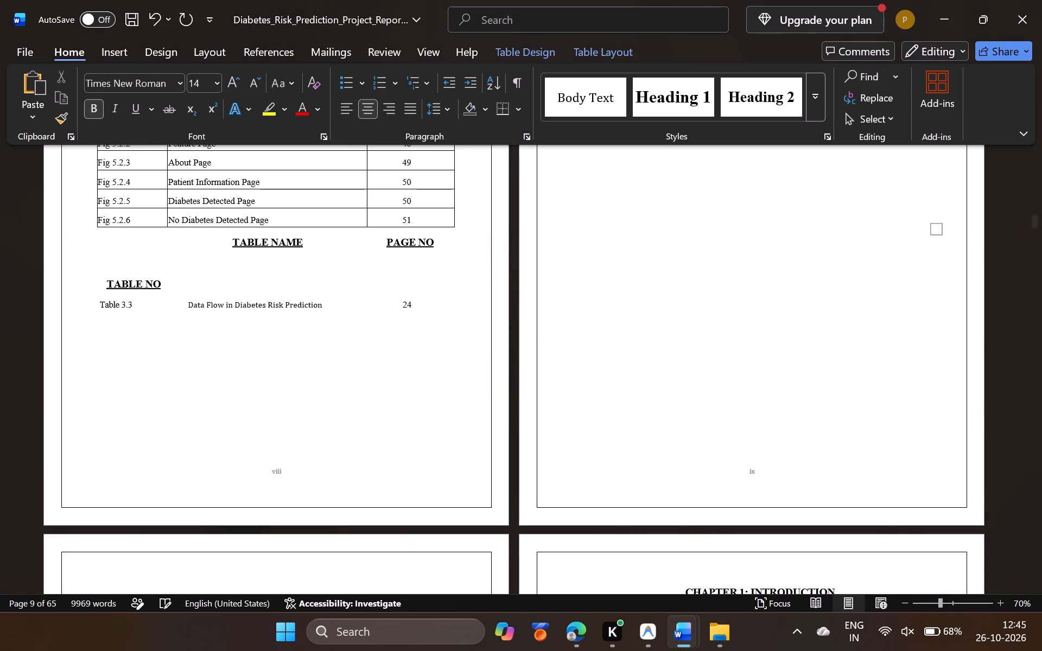
pyautogui.press('Return')
pyautogui.press('Return')
pyautogui.press('Return')
pyautogui.press('Return')
pyautogui.press('Return')
pyautogui.press('Return')
pyautogui.press('Return')
pyautogui.press('Return')
pyautogui.press('Return')
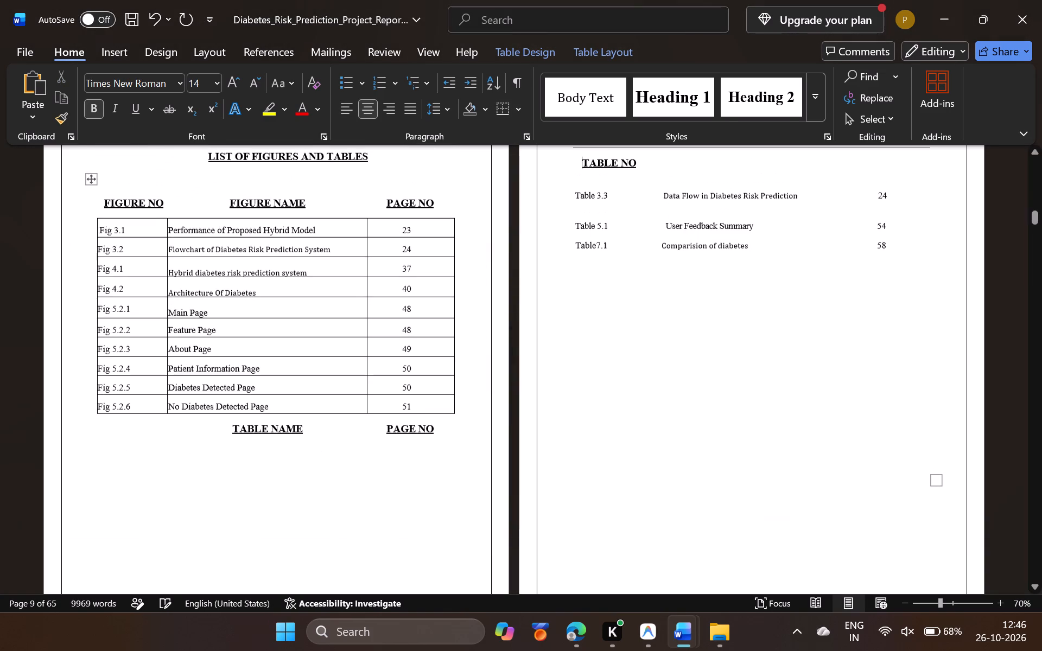
# Insert blank lines before the TABLE NAME heading to move it to the following page, level with TABLE NO.
pyautogui.click(222, 431)
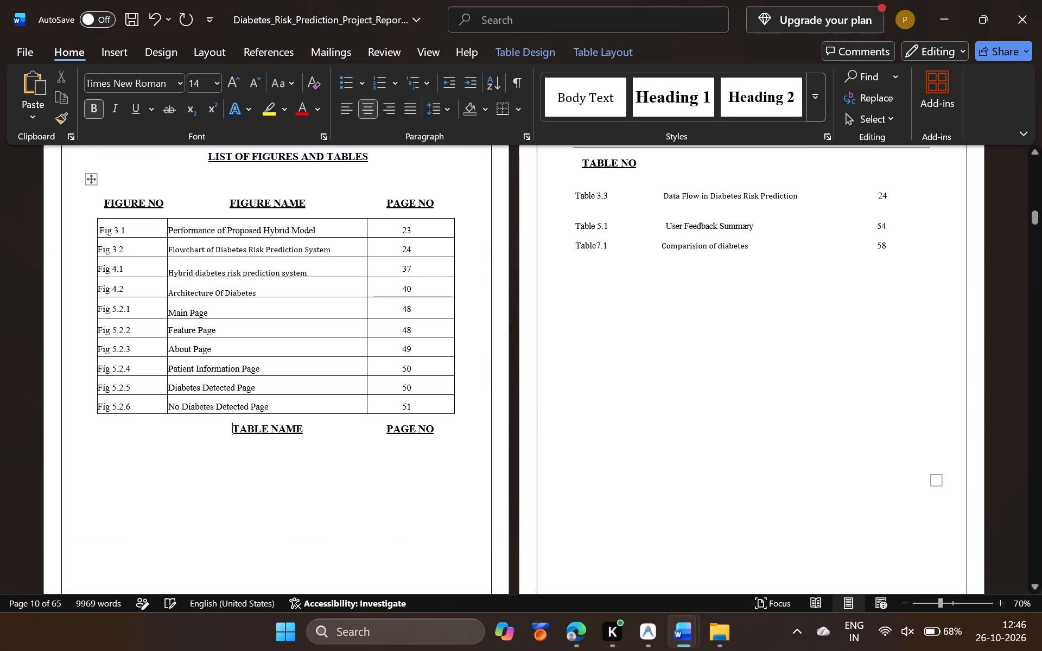
pyautogui.press('Return')
pyautogui.press('Return')
pyautogui.press('Return')
pyautogui.press('Return')
pyautogui.press('Return')
pyautogui.press('Return')
pyautogui.press('Return')
pyautogui.press('Return')
pyautogui.press('Return')
pyautogui.press('Return')
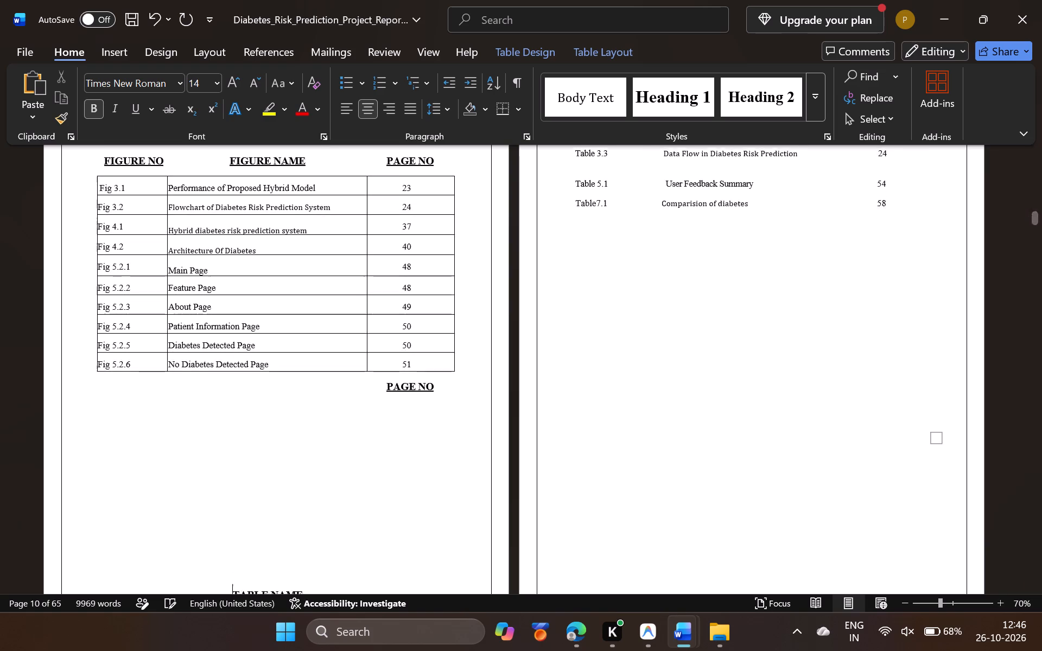
pyautogui.press('Return')
pyautogui.press('Return')
pyautogui.press('BackSpace')
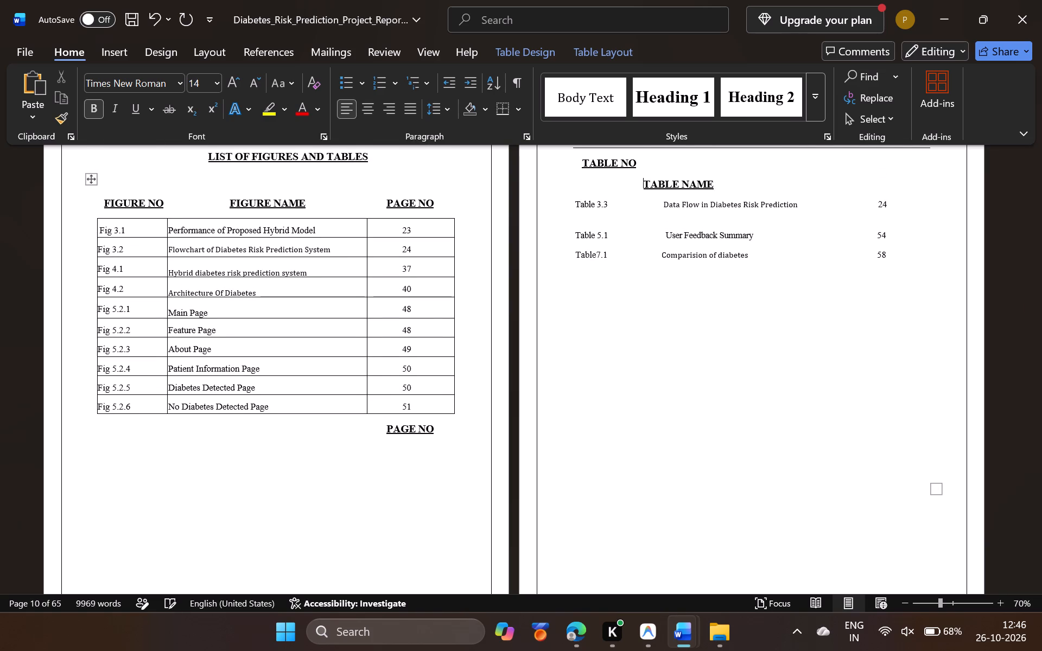
pyautogui.press('BackSpace')
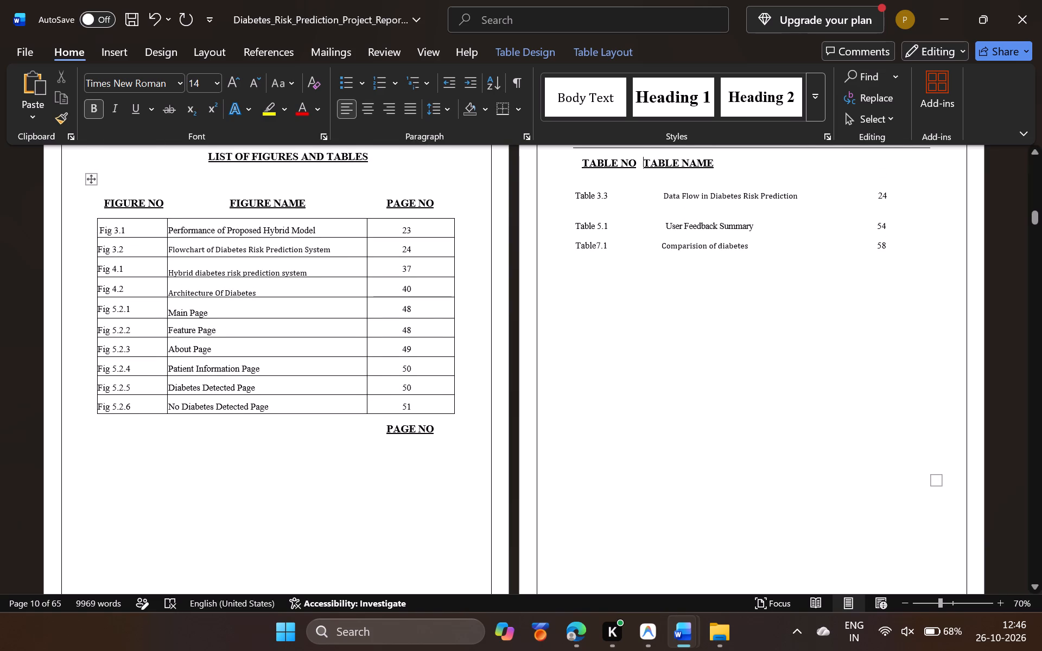
# Insert blank lines before the lower PAGE NO heading to move it onto the following page, level with TABLE NO and TABLE NAME.
pyautogui.click(388, 430)
pyautogui.press('Return')
pyautogui.press('Return')
pyautogui.press('Return')
pyautogui.press('Return')
pyautogui.press('Return')
pyautogui.press('Return')
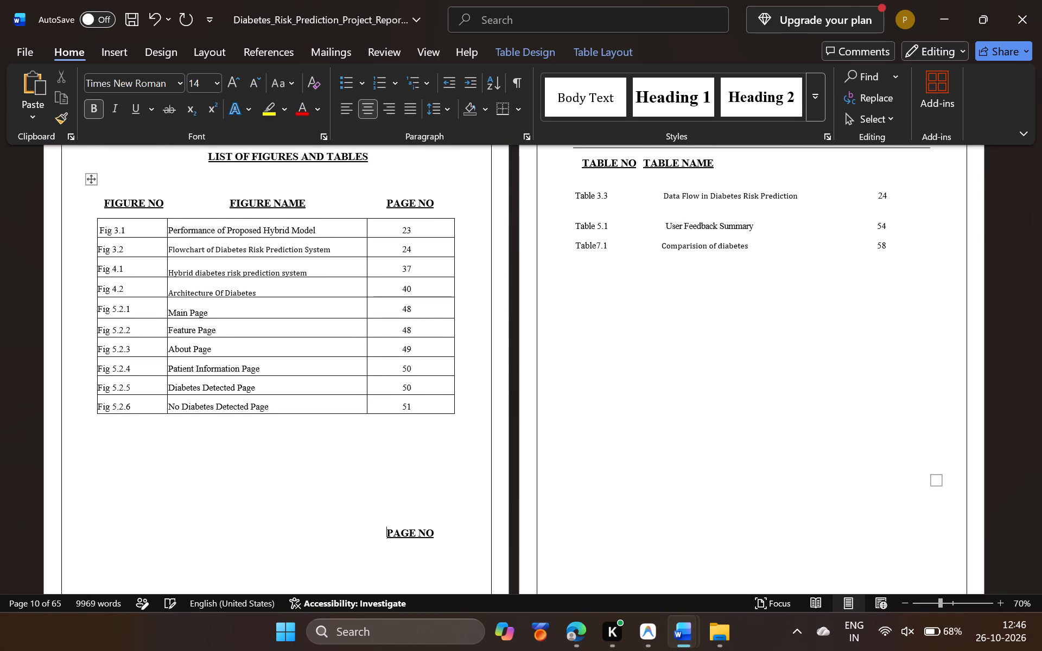
pyautogui.press('Return')
pyautogui.press('Return')
pyautogui.press('Return')
pyautogui.press('Return')
pyautogui.press('Return')
pyautogui.press('Return')
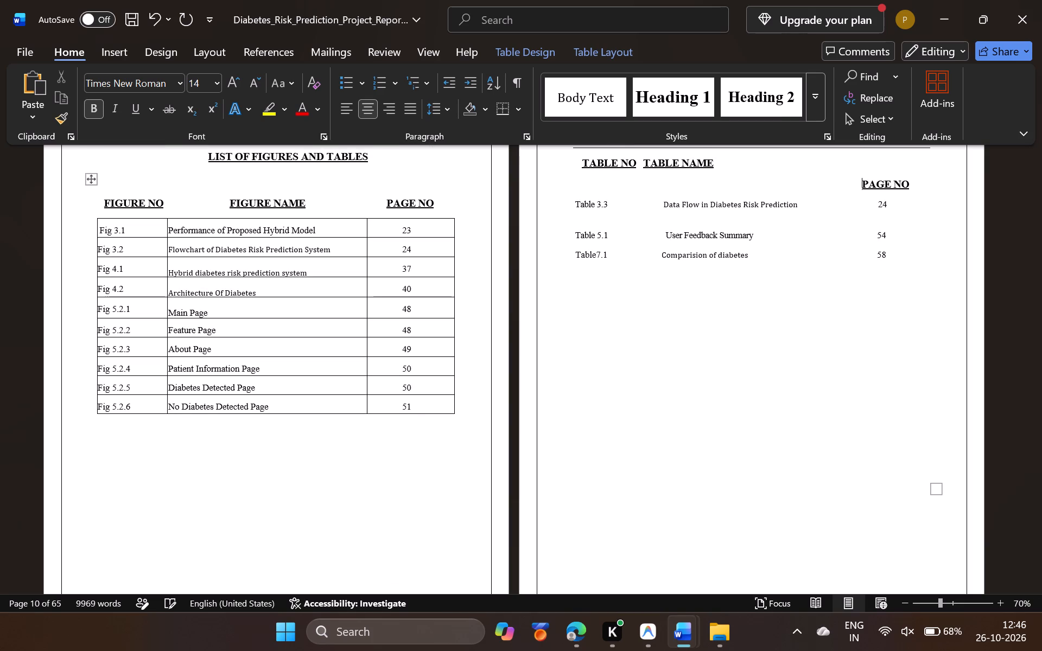
pyautogui.press('\\')
pyautogui.press('BackSpace')
pyautogui.press('BackSpace')
pyautogui.press('BackSpace')
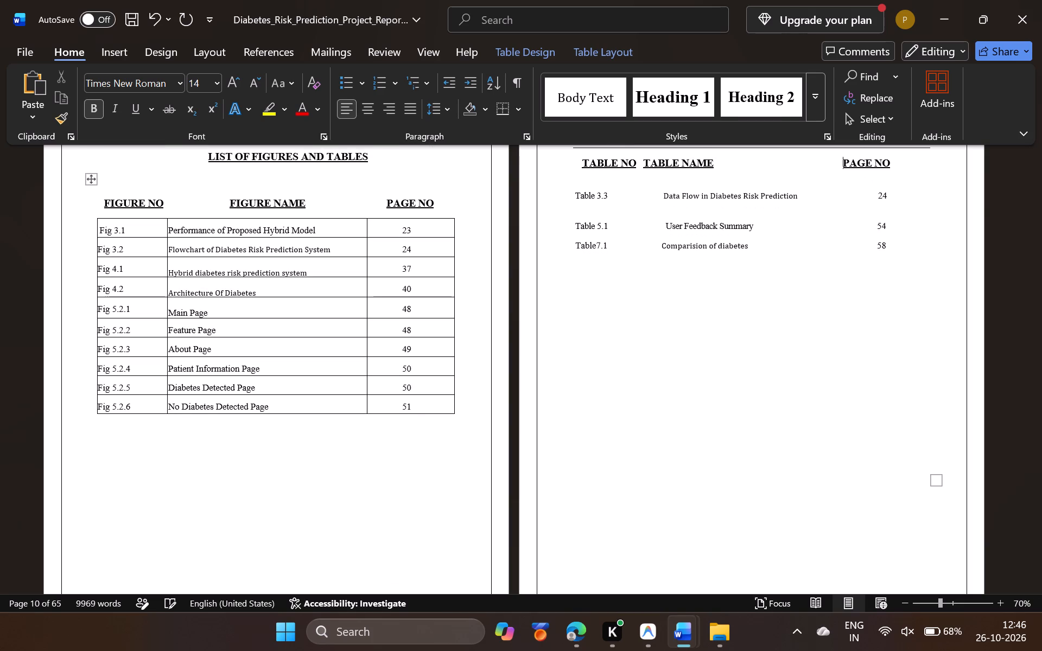
# Remove all borders from the entire table of figures and tables using the No Border option.
pyautogui.scroll(1, 388, 430)
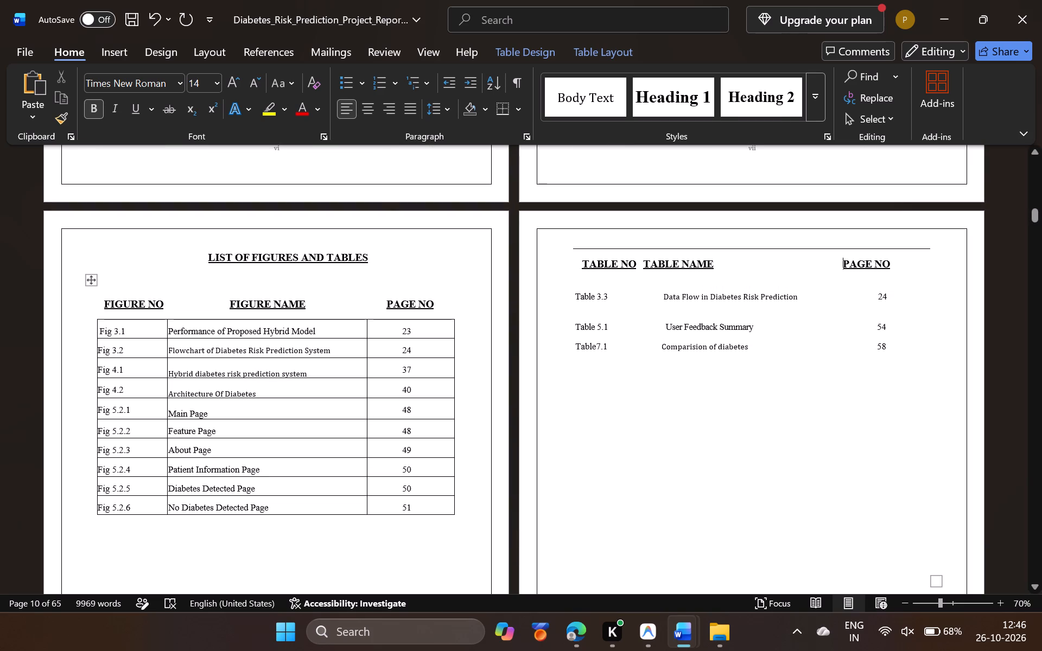
pyautogui.click(329, 304)
pyautogui.click(328, 322)
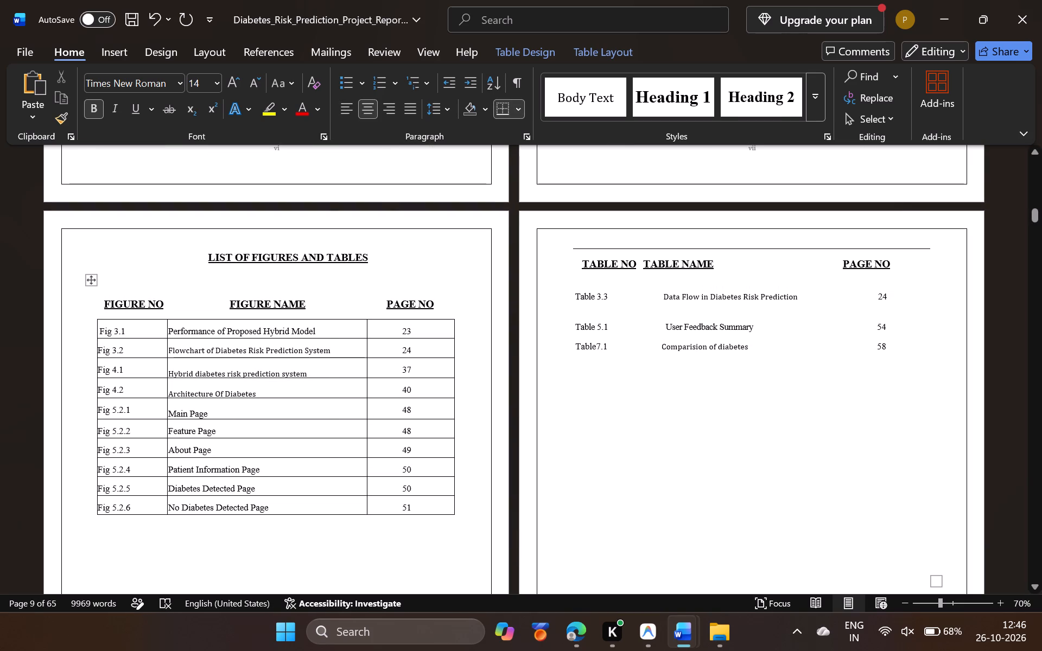
pyautogui.rightClick(328, 322)
pyautogui.rightClick(328, 322)
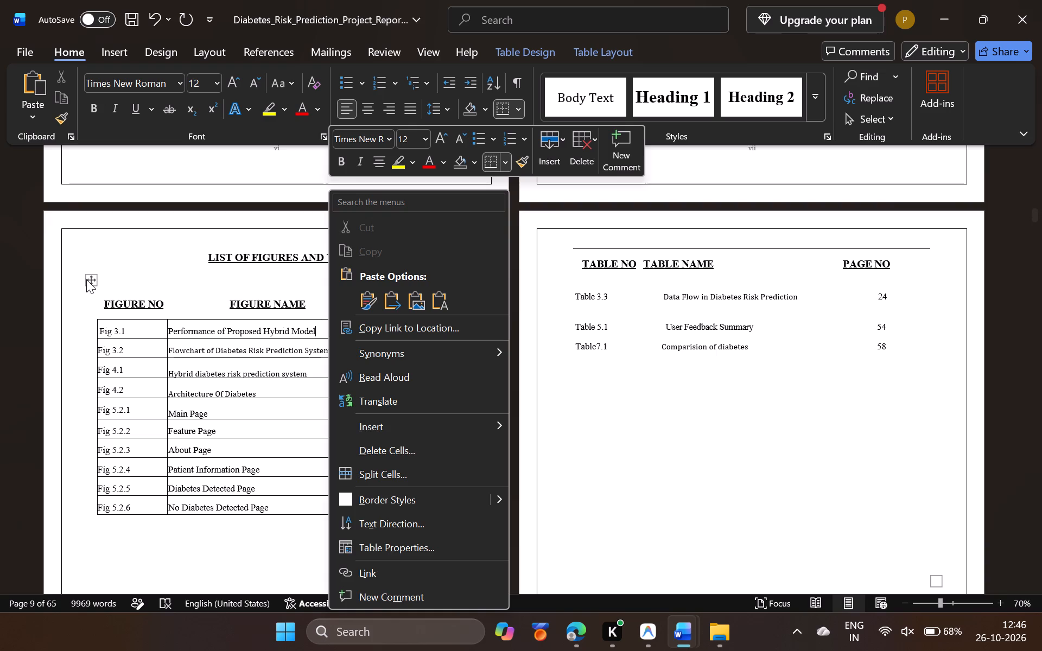
pyautogui.click(86, 279)
pyautogui.rightClick(94, 279)
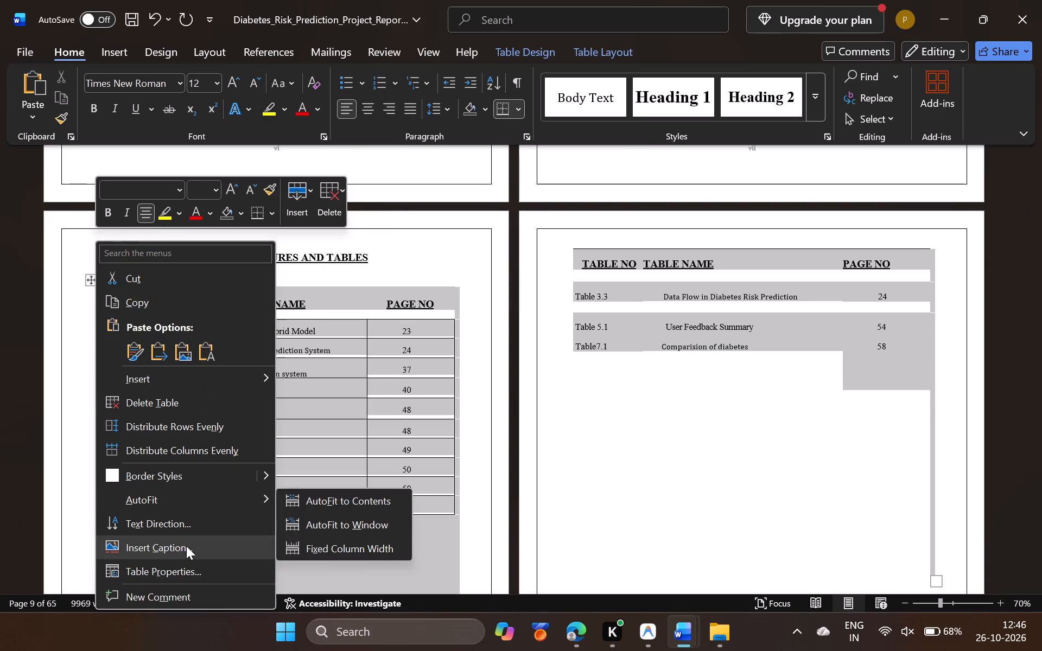
pyautogui.click(272, 217)
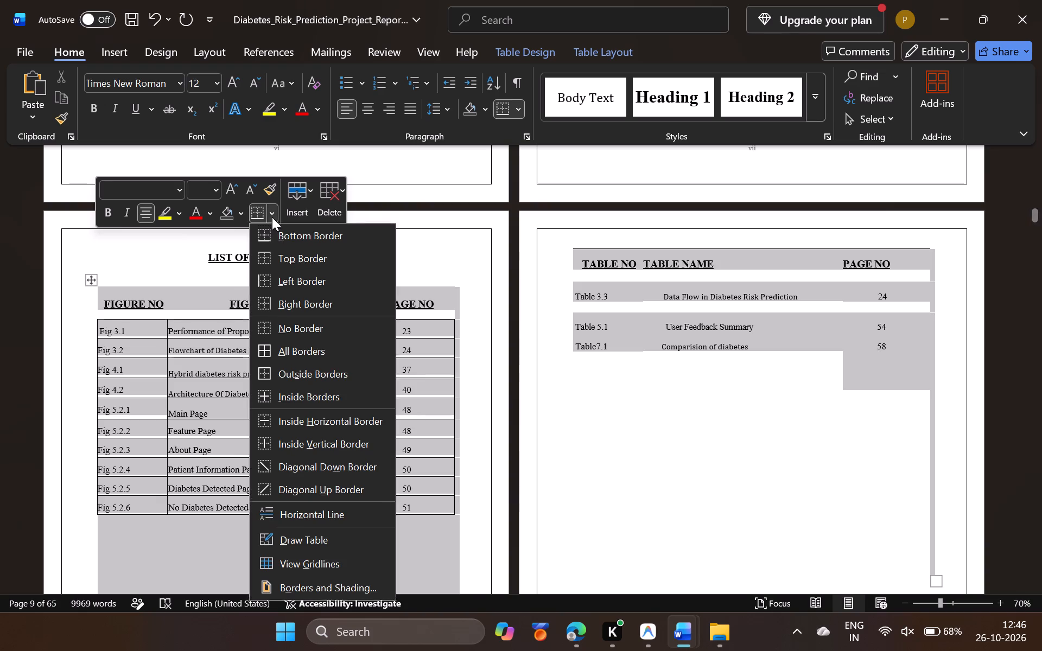
pyautogui.click(291, 331)
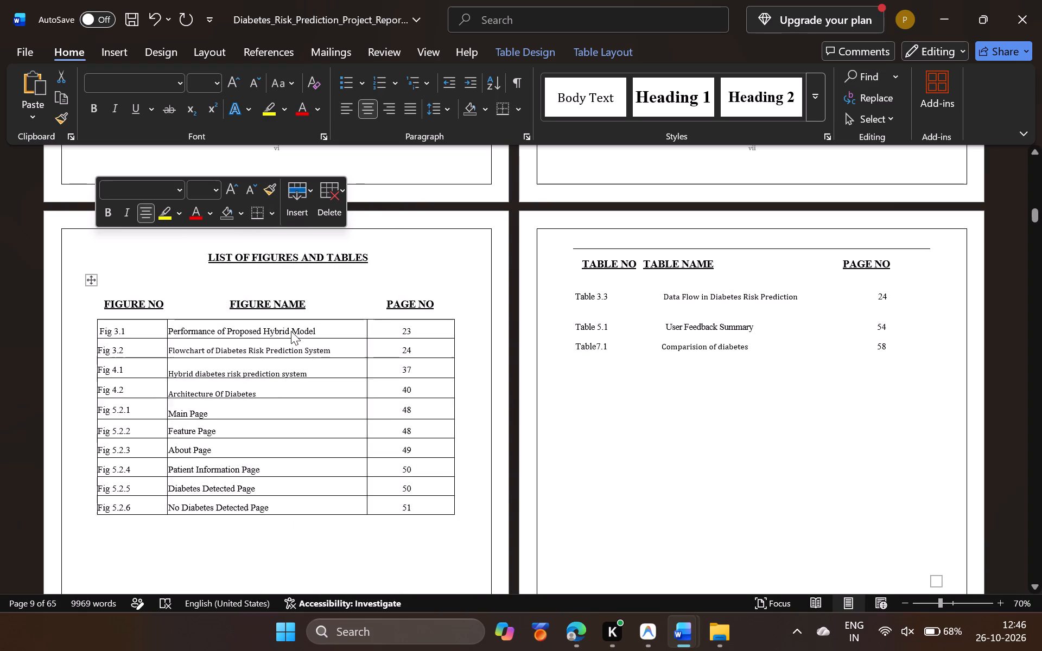
pyautogui.click(593, 416)
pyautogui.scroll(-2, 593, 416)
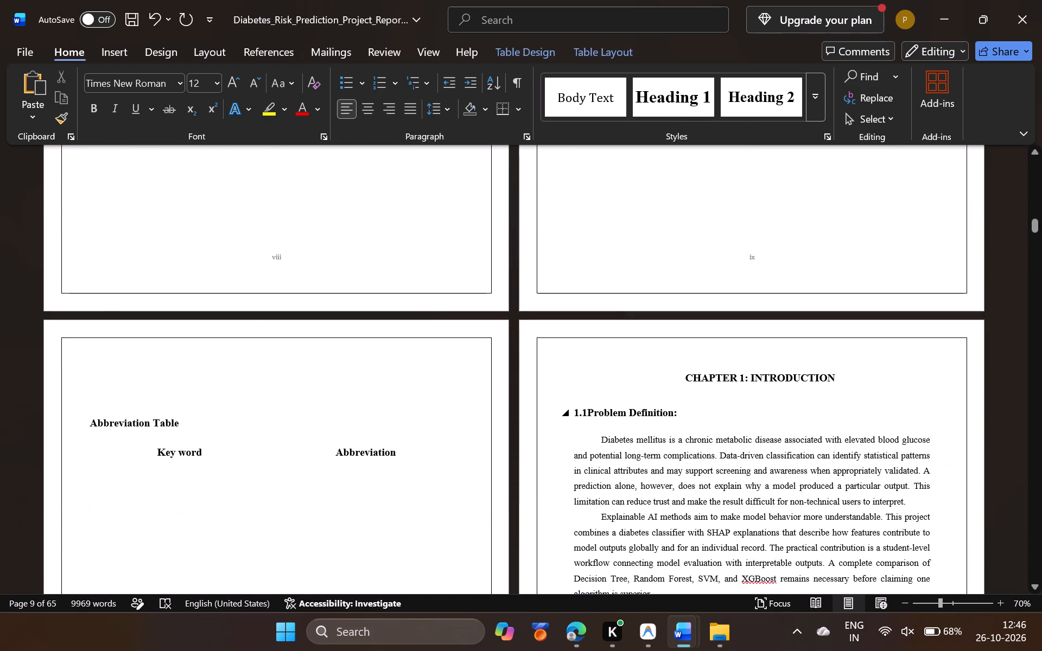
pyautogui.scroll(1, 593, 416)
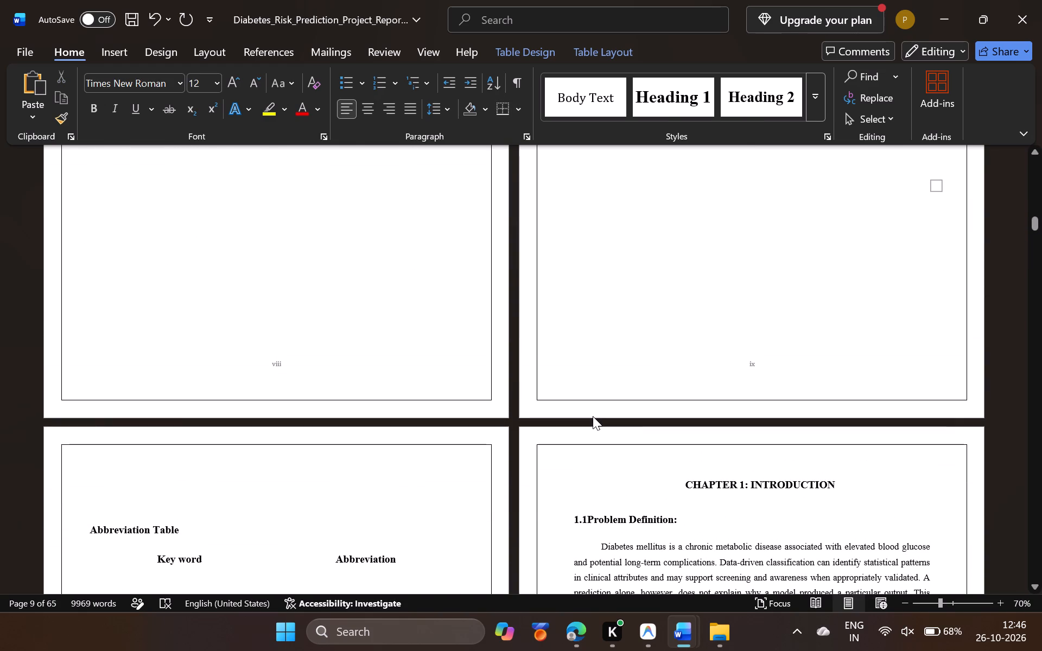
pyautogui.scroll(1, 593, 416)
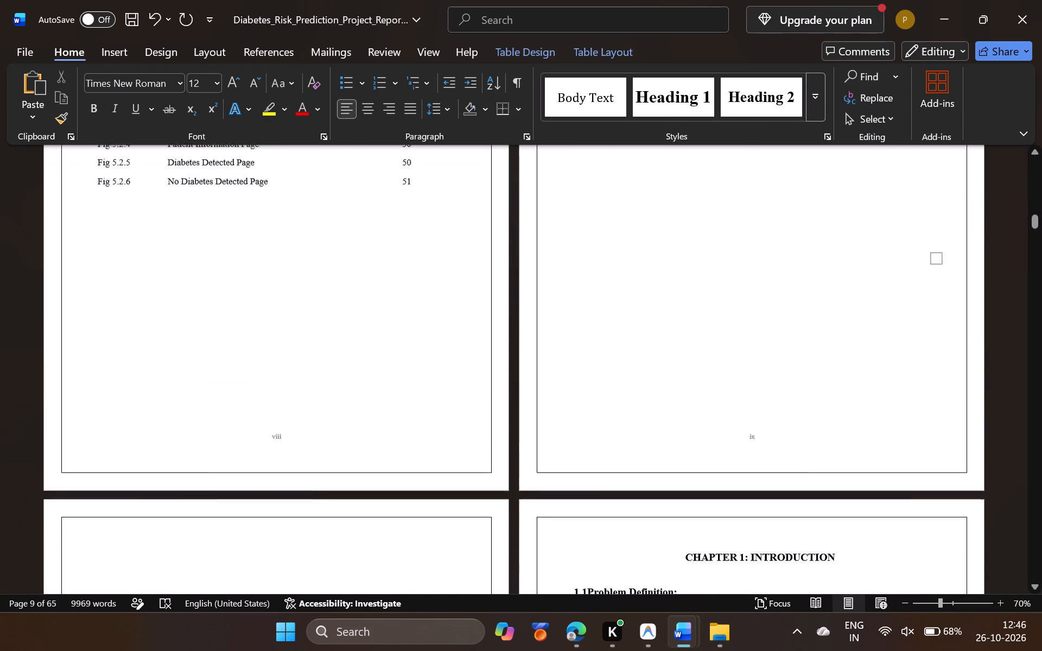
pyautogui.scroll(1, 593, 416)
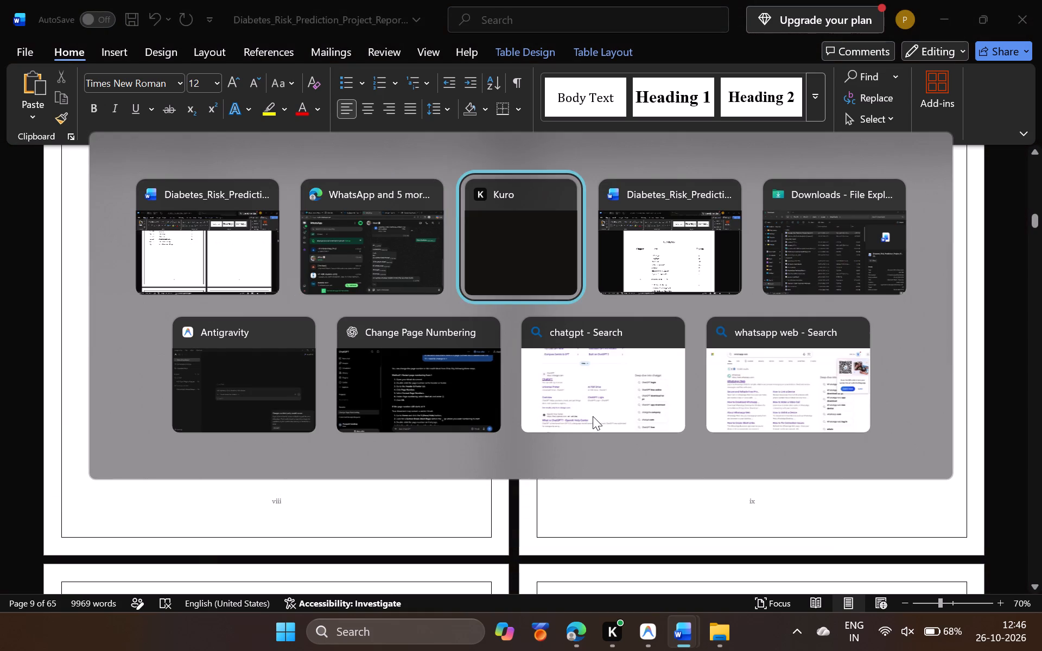
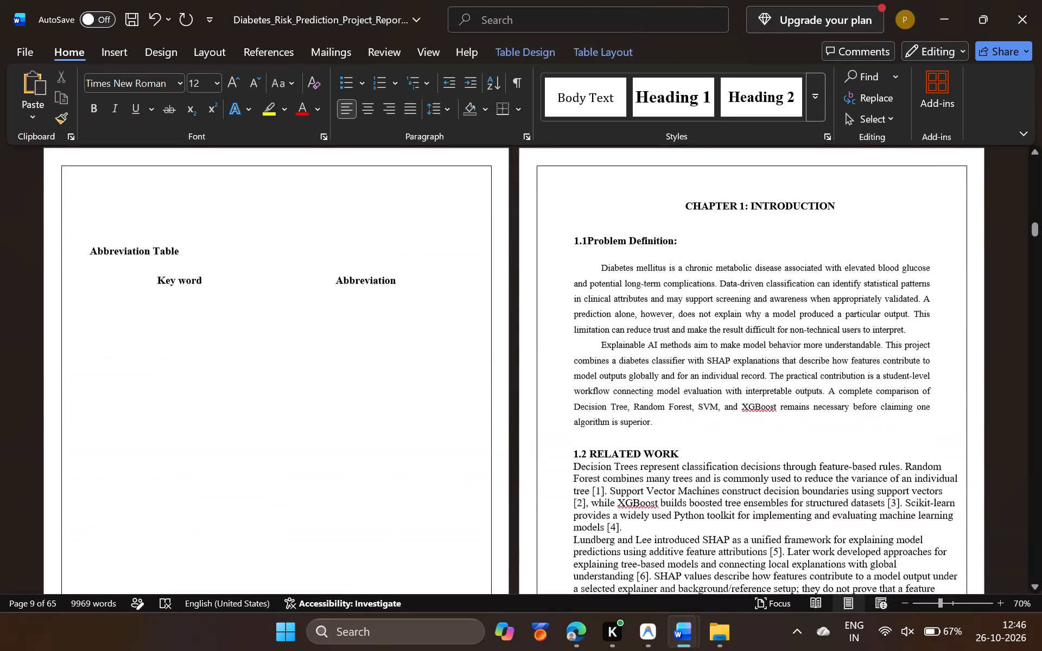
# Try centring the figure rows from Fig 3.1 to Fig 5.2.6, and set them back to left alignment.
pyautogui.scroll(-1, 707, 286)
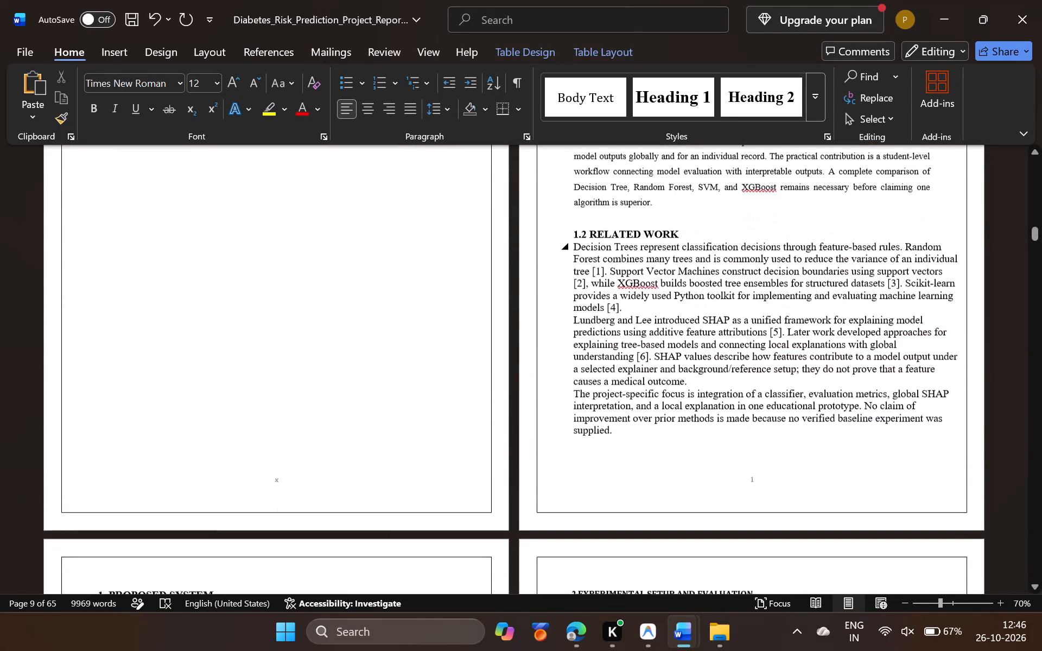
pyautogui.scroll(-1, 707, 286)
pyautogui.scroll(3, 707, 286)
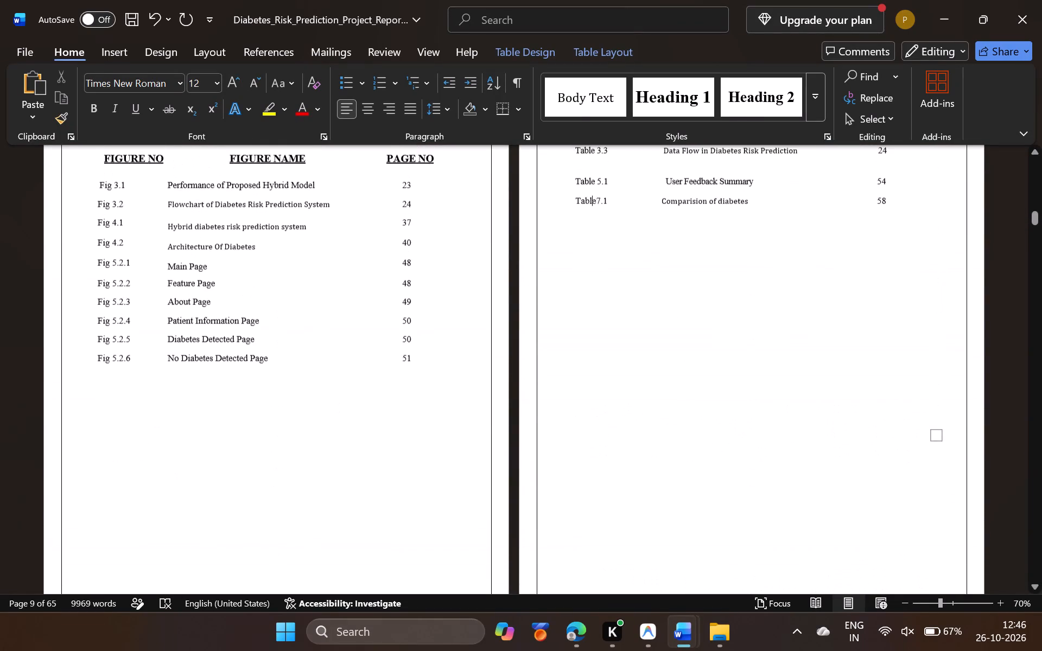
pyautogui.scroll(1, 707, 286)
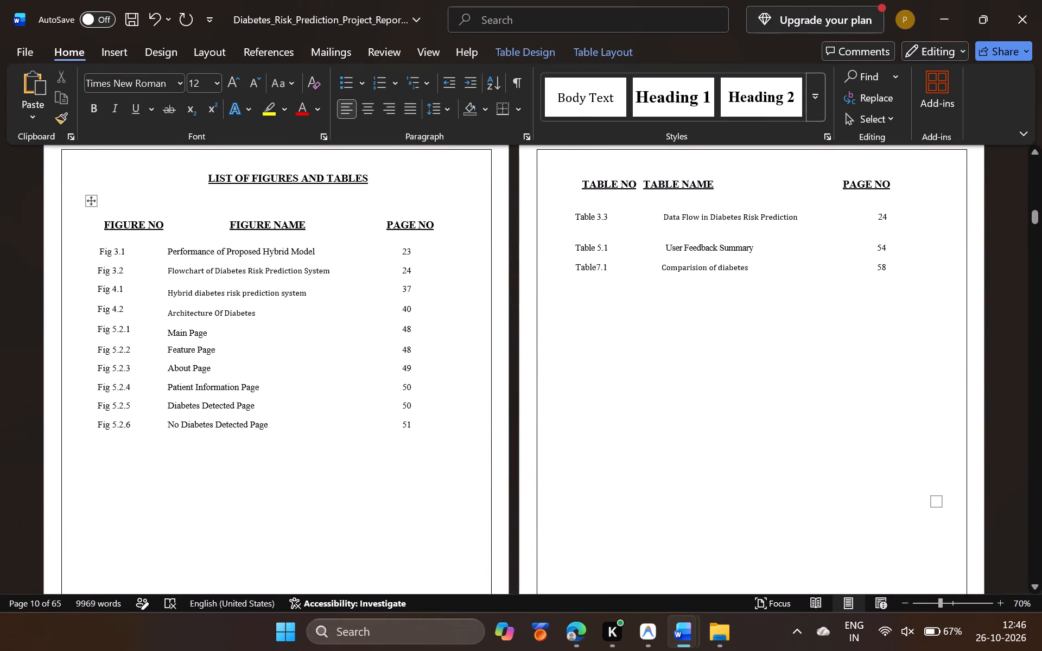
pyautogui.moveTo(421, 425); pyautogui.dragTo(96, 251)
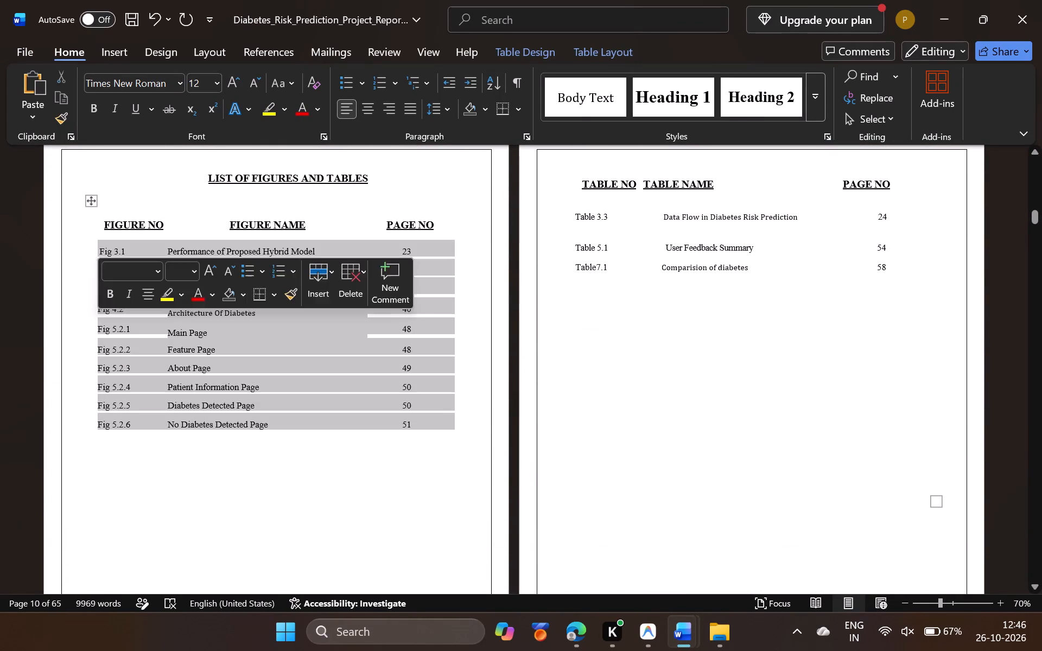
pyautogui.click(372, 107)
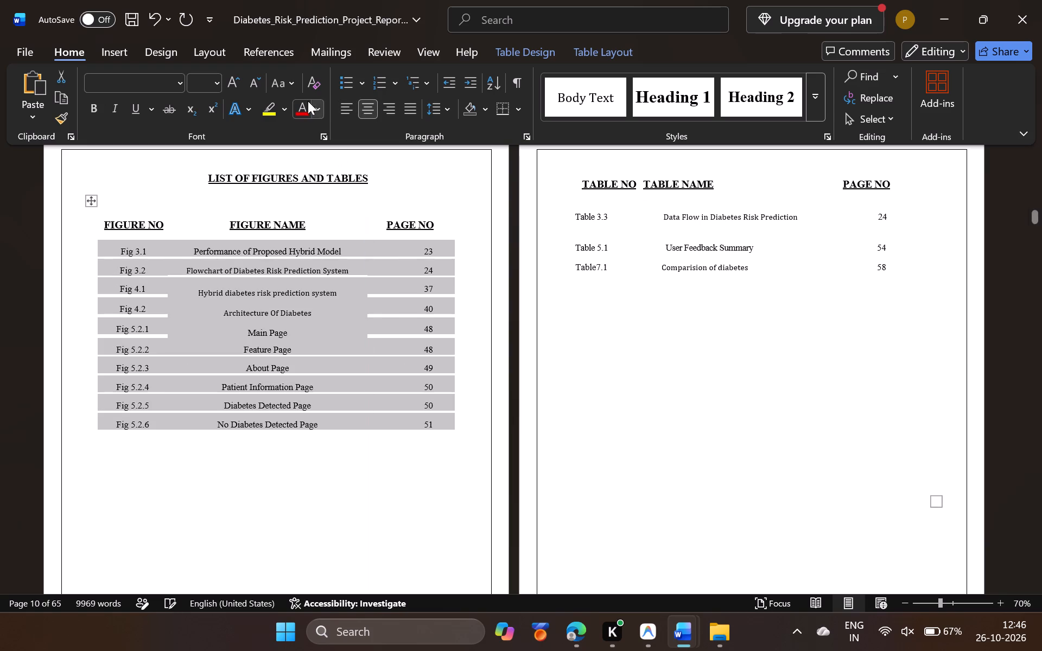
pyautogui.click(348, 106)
# Apply All Borders to the list-of-tables rows below the TABLE NO, TABLE NAME and PAGE NO headings.
pyautogui.click(551, 250)
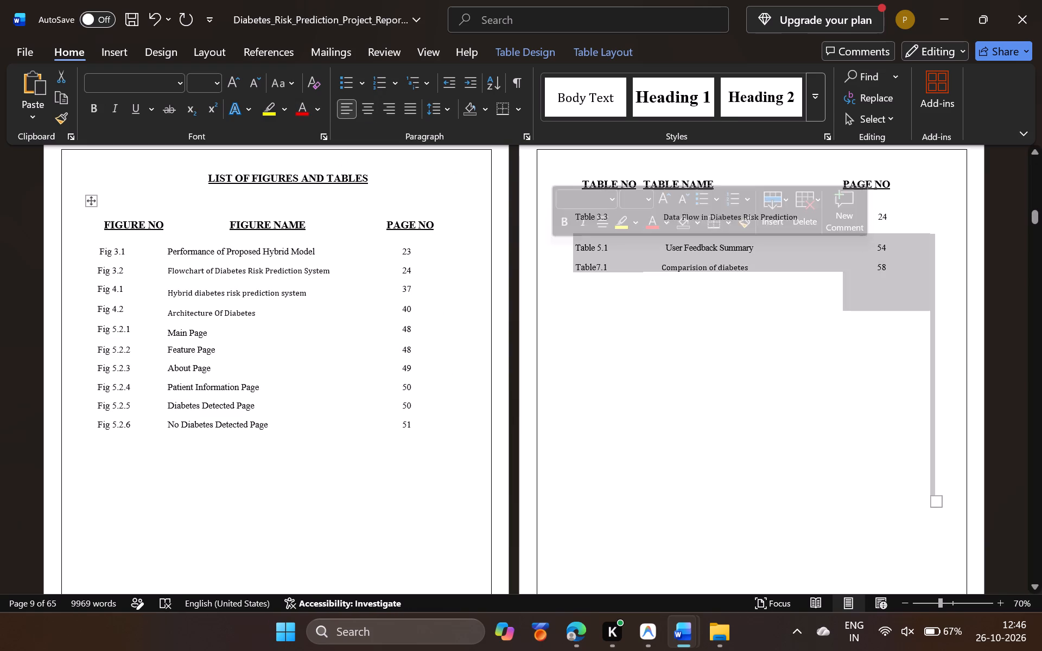
pyautogui.click(753, 284)
pyautogui.click(916, 288)
pyautogui.moveTo(880, 291); pyautogui.dragTo(900, 316)
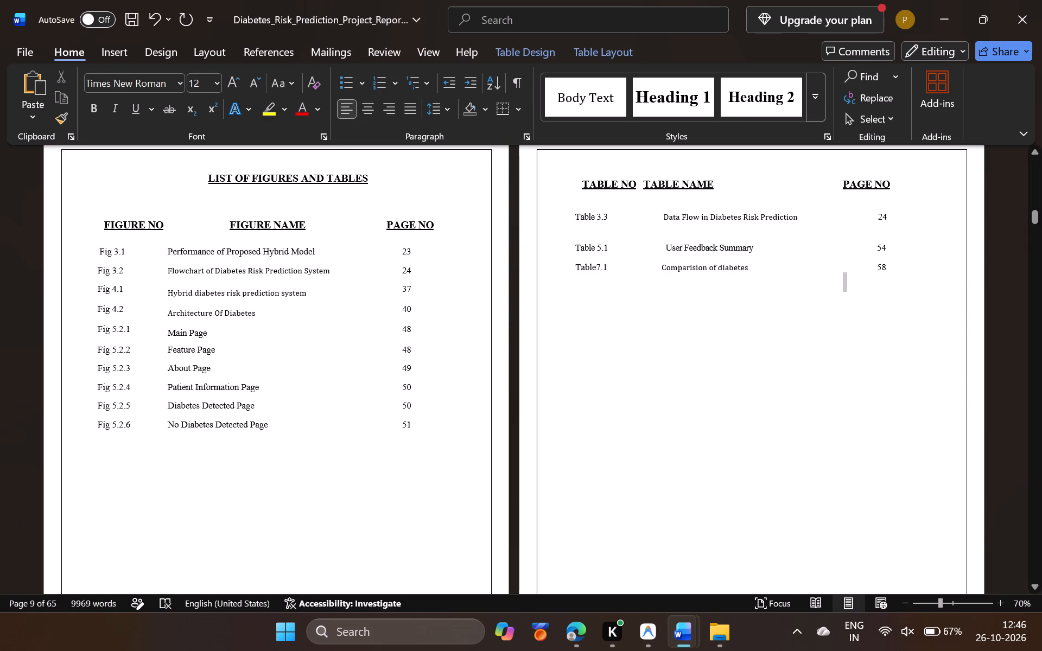
pyautogui.moveTo(900, 316); pyautogui.dragTo(836, 284)
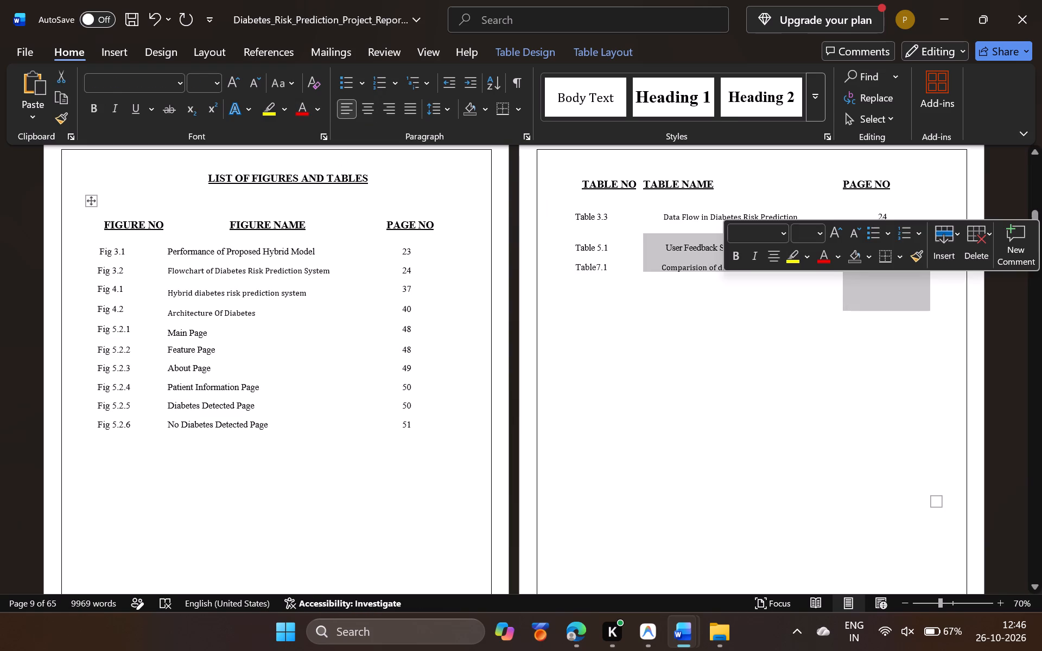
pyautogui.click(862, 291)
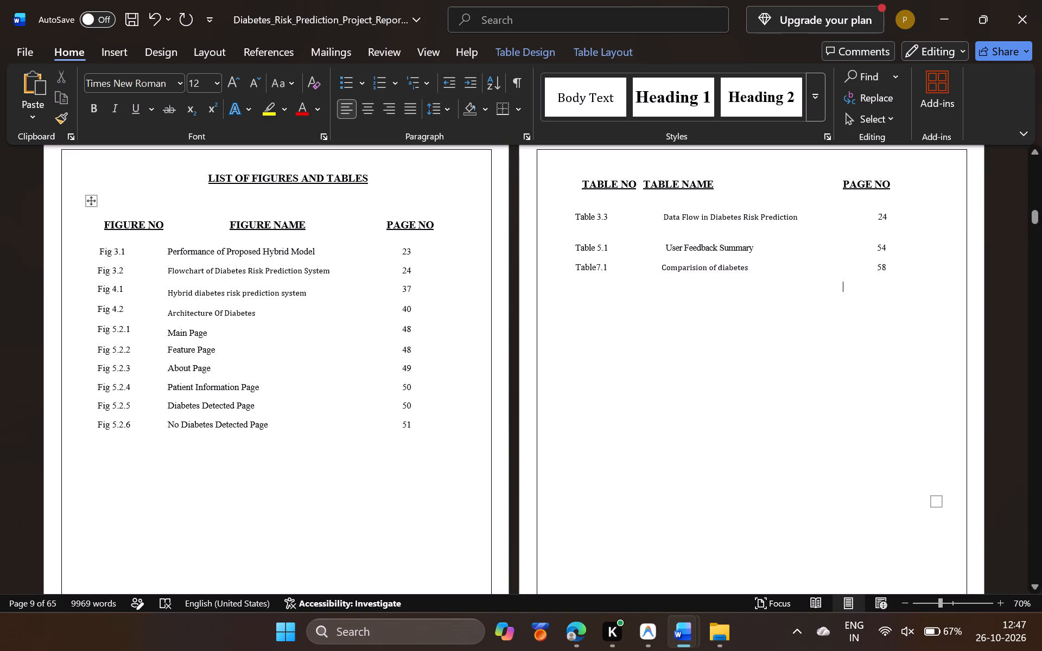
pyautogui.moveTo(897, 283); pyautogui.dragTo(583, 209)
pyautogui.moveTo(760, 184); pyautogui.dragTo(770, 234)
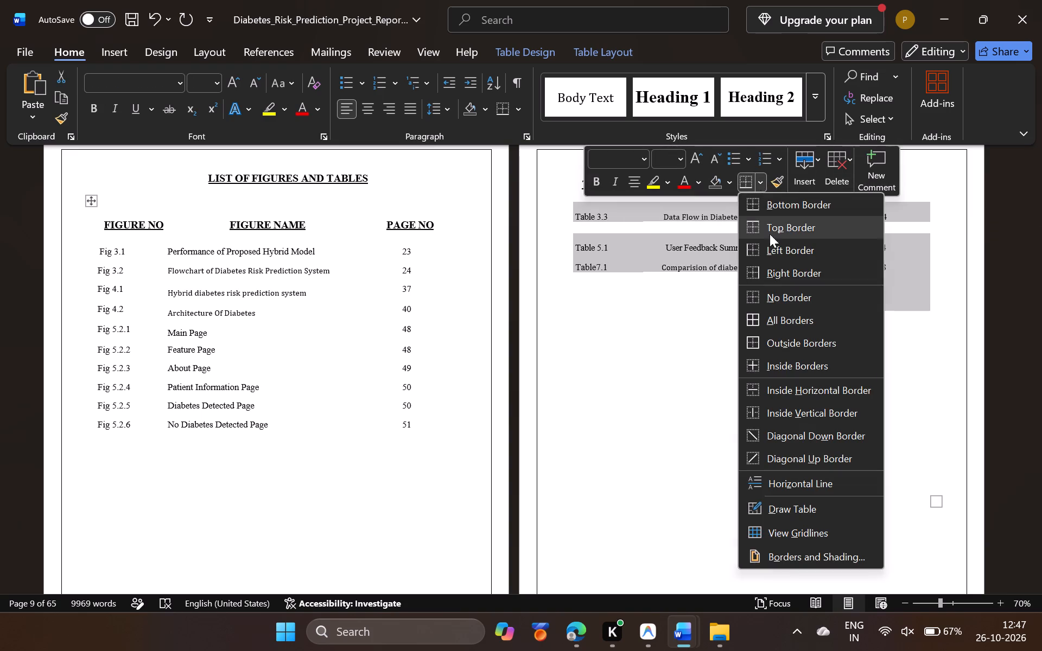
pyautogui.moveTo(770, 234); pyautogui.dragTo(781, 295)
pyautogui.click(761, 183)
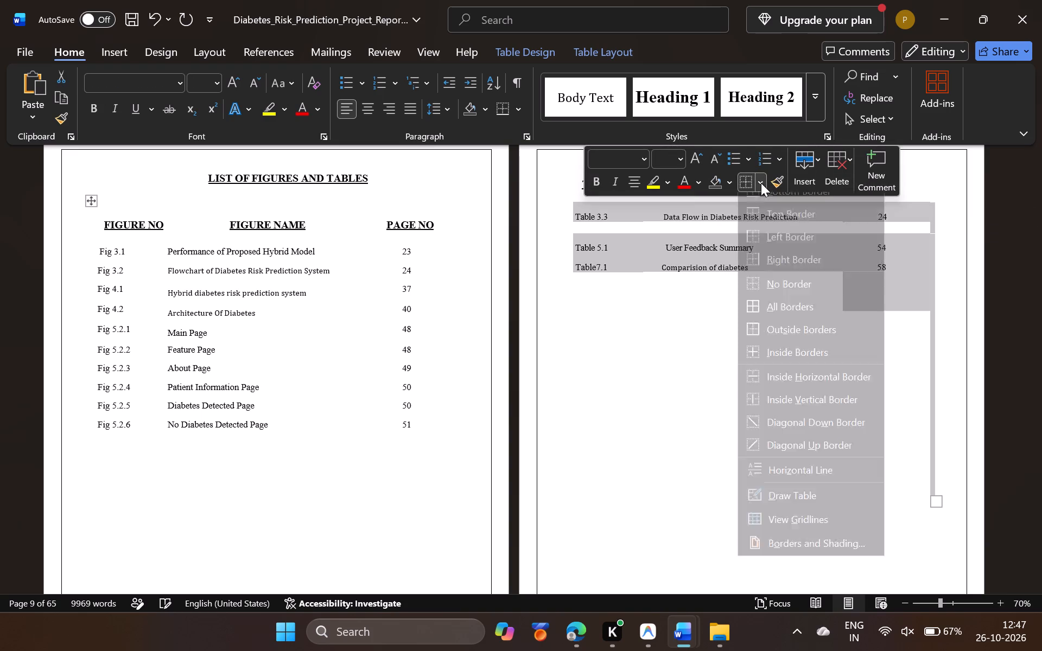
pyautogui.click(774, 311)
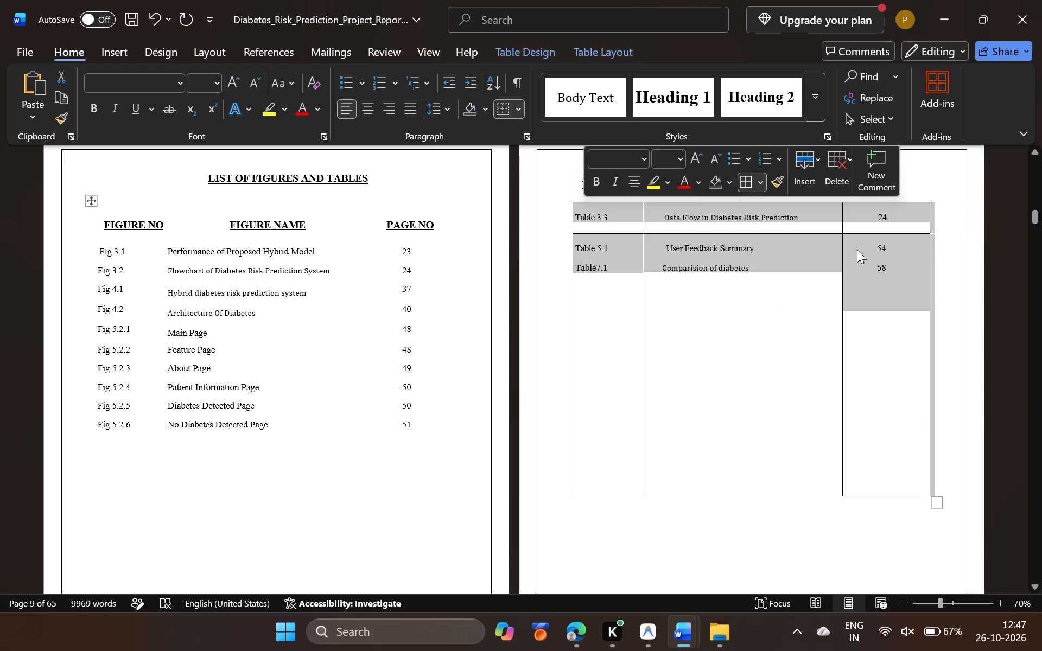
# Insert two empty rows directly below the Table 3.3 row.
pyautogui.click(927, 233)
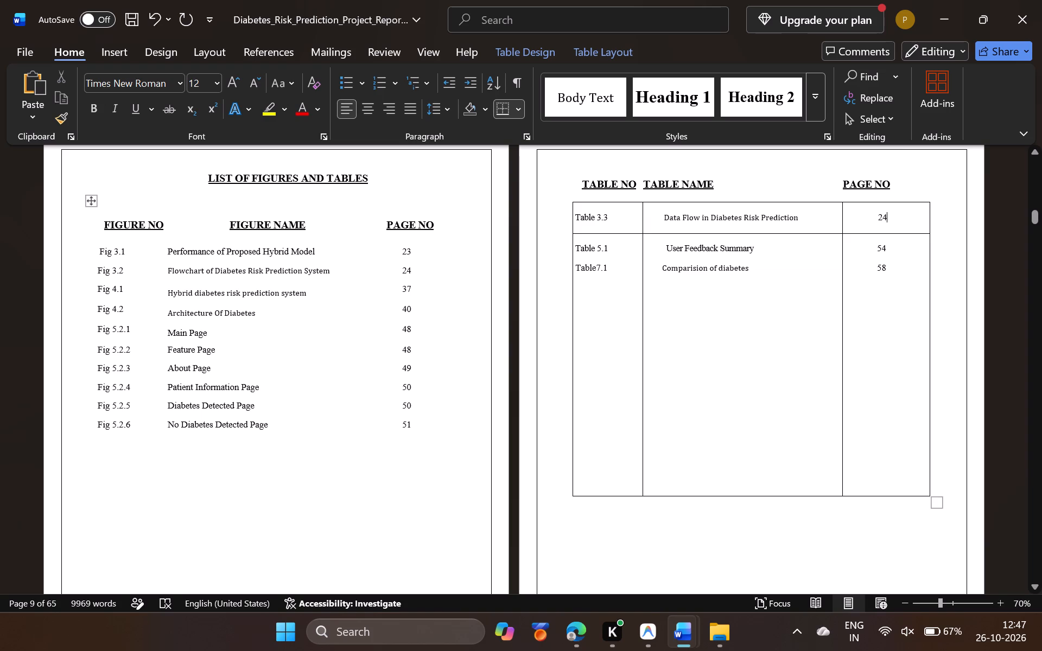
pyautogui.click(943, 228)
pyautogui.press('Return')
pyautogui.press('Left')
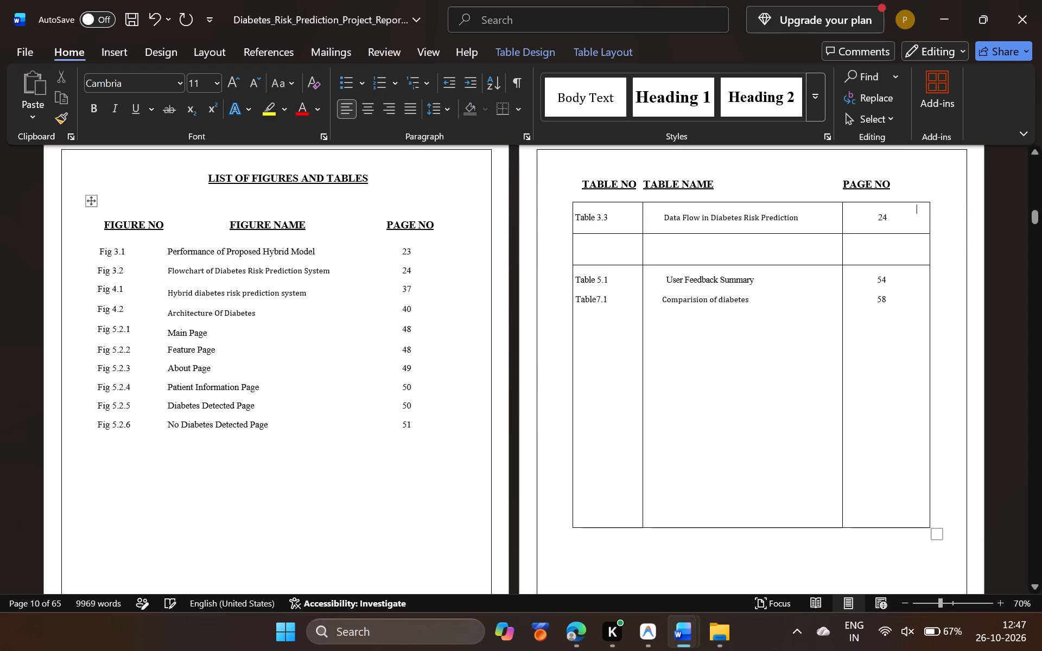
pyautogui.press('Return')
# Enter Table 5.1 and Table 7.1 as the table numbers in the two new rows.
pyautogui.write('Table')
pyautogui.press('space')
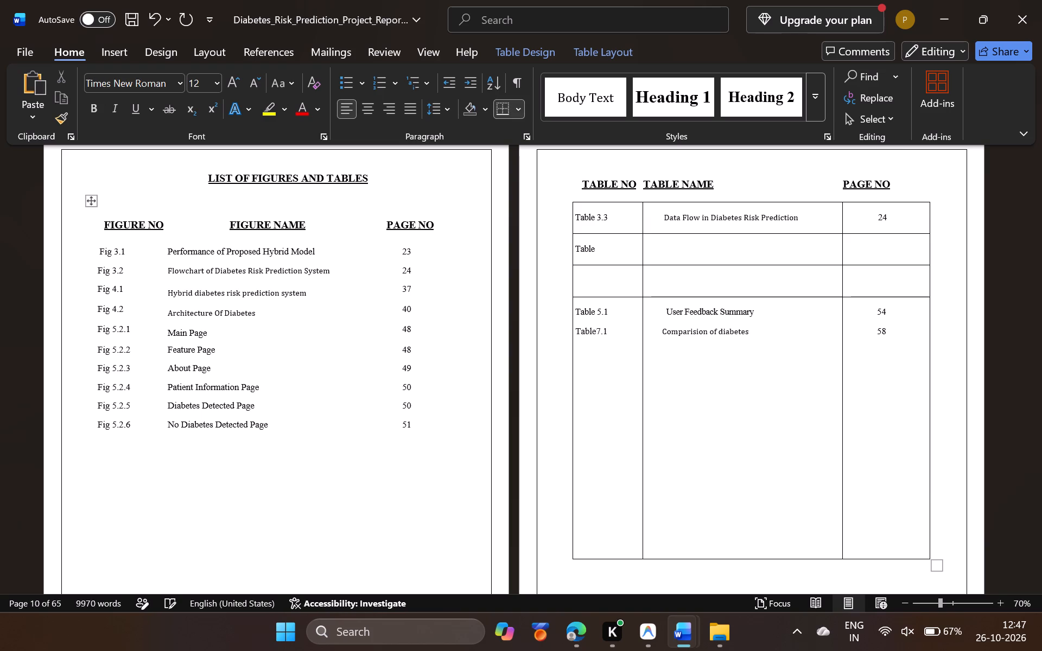
pyautogui.write('5.1')
pyautogui.press('Down')
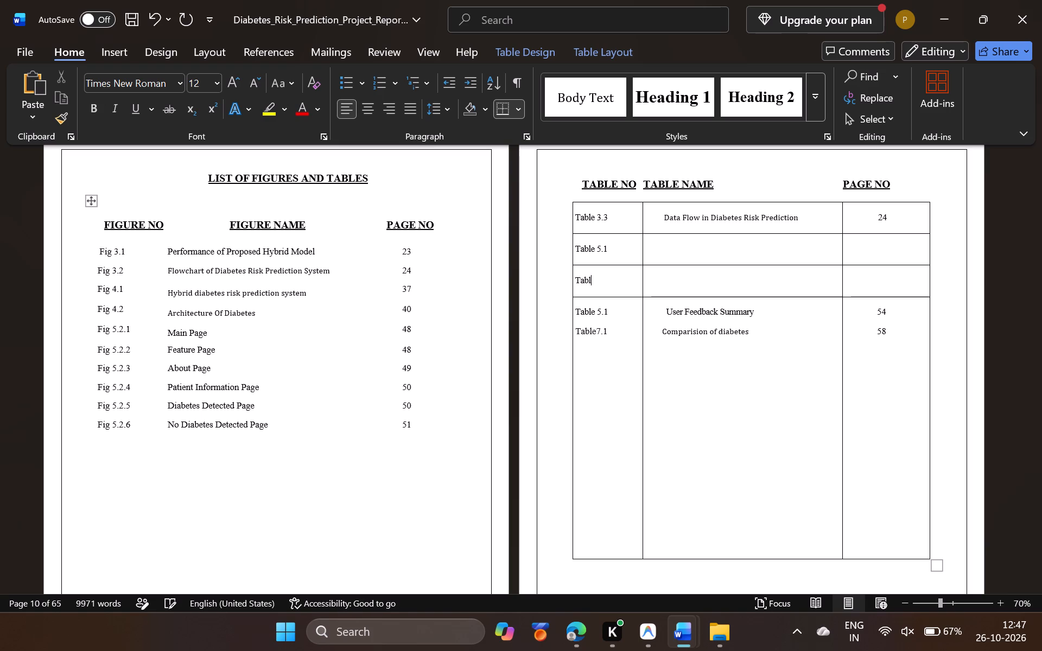
pyautogui.write('7.1')
# Enter "User Feedback Summary" as the table name in the new Table 5.1 row.
pyautogui.press('Up')
pyautogui.press('Right')
pyautogui.press('Right')
pyautogui.press('Left')
pyautogui.write('User')
pyautogui.press('space')
pyautogui.write('Feed')
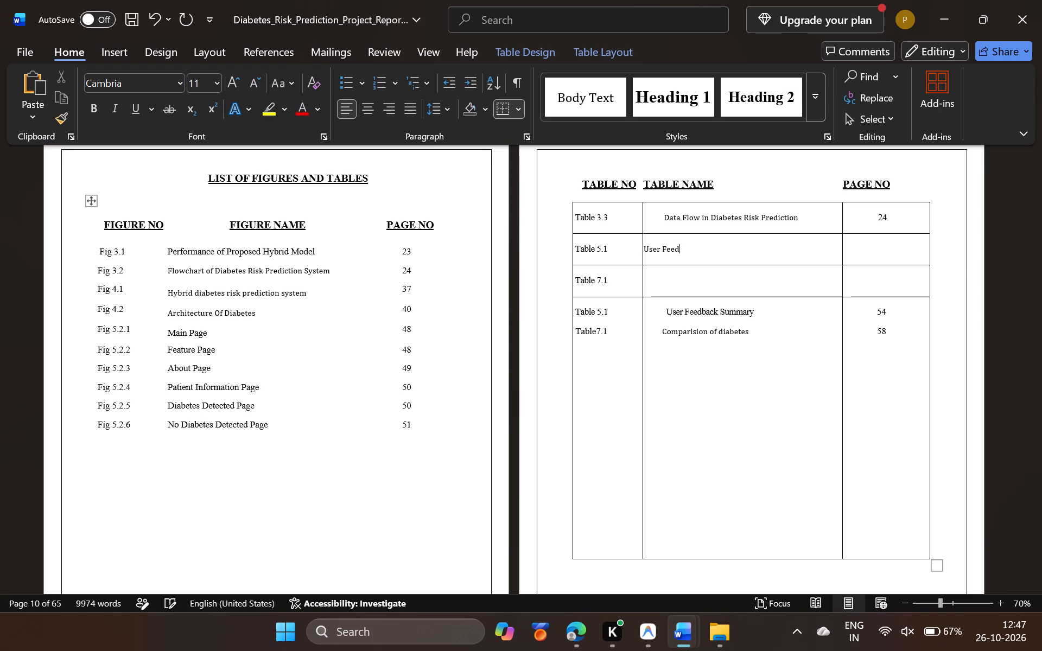
pyautogui.write('back S')
pyautogui.write('ummary')
# Enter "Comparison of diabetes" as the new Table 7.1 row's name, using the suggested spelling correction for the first word.
pyautogui.press('Down')
pyautogui.write('Com')
pyautogui.write('pariso')
pyautogui.press('BackSpace')
pyautogui.write('ion')
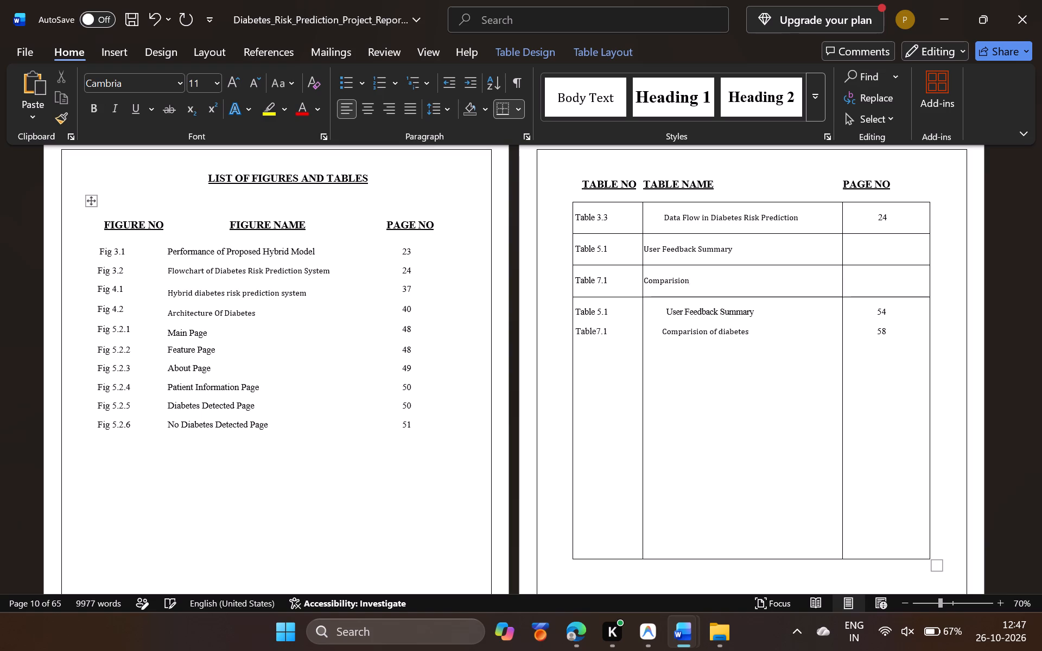
pyautogui.press('space')
pyautogui.write('of di')
pyautogui.press('a')
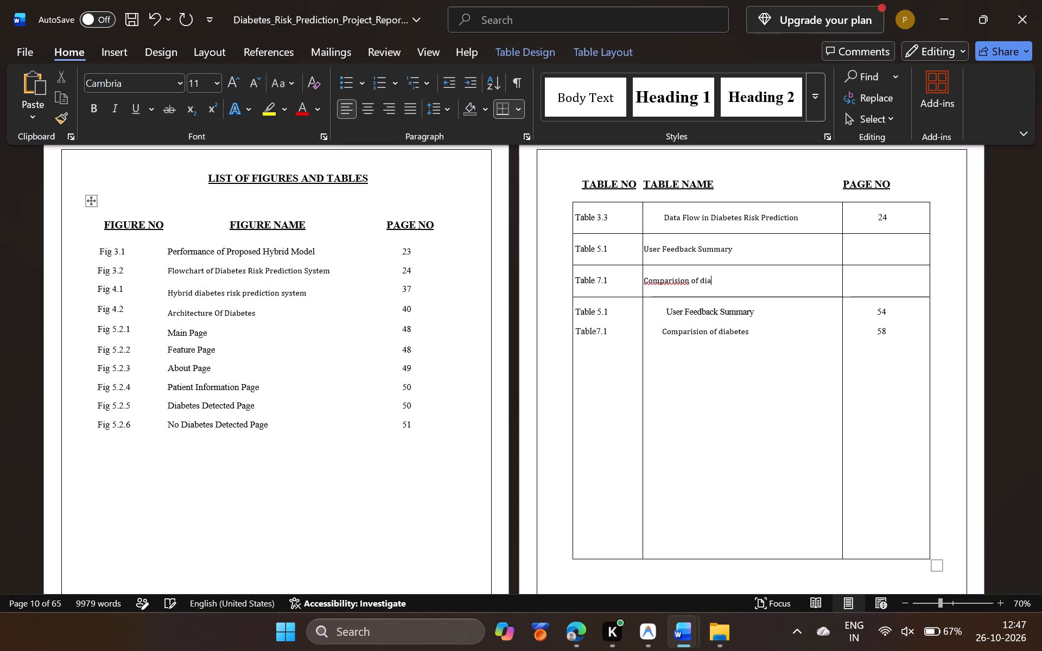
pyautogui.write('betes')
pyautogui.click(661, 287)
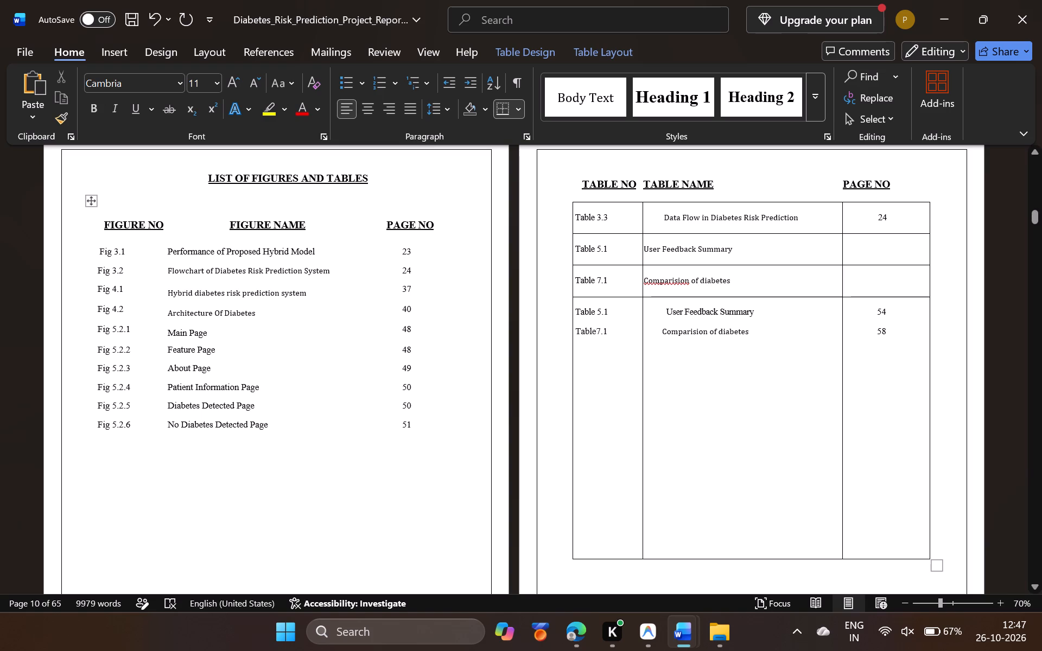
pyautogui.rightClick(666, 287)
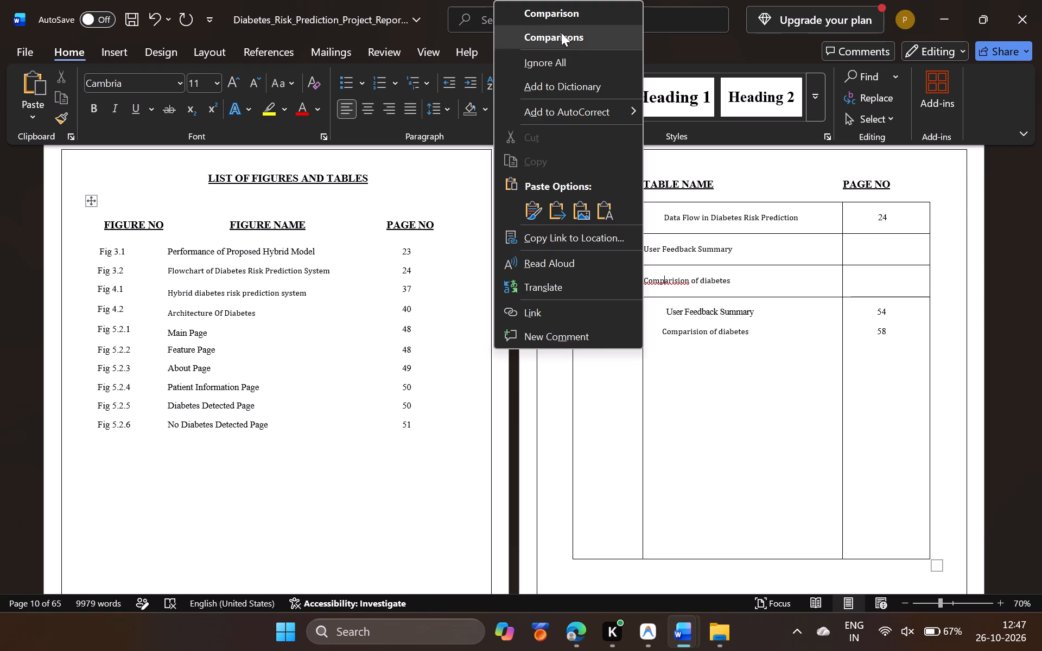
pyautogui.click(556, 15)
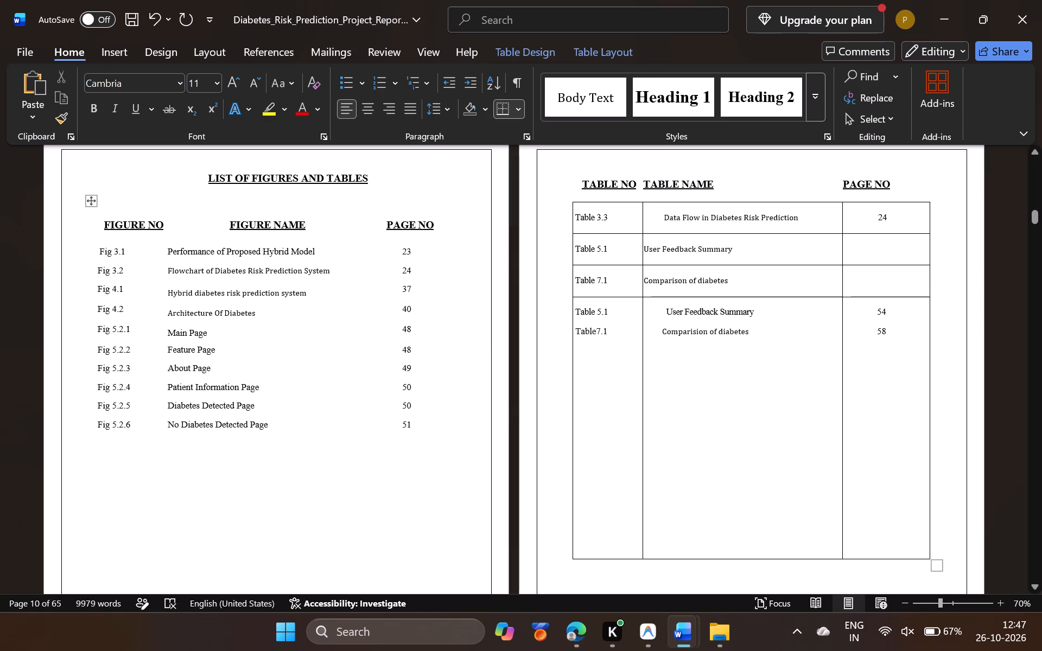
# Enter page number 54 in the new Table 5.1 row and 58 in the new Table 7.1 row.
pyautogui.click(889, 419)
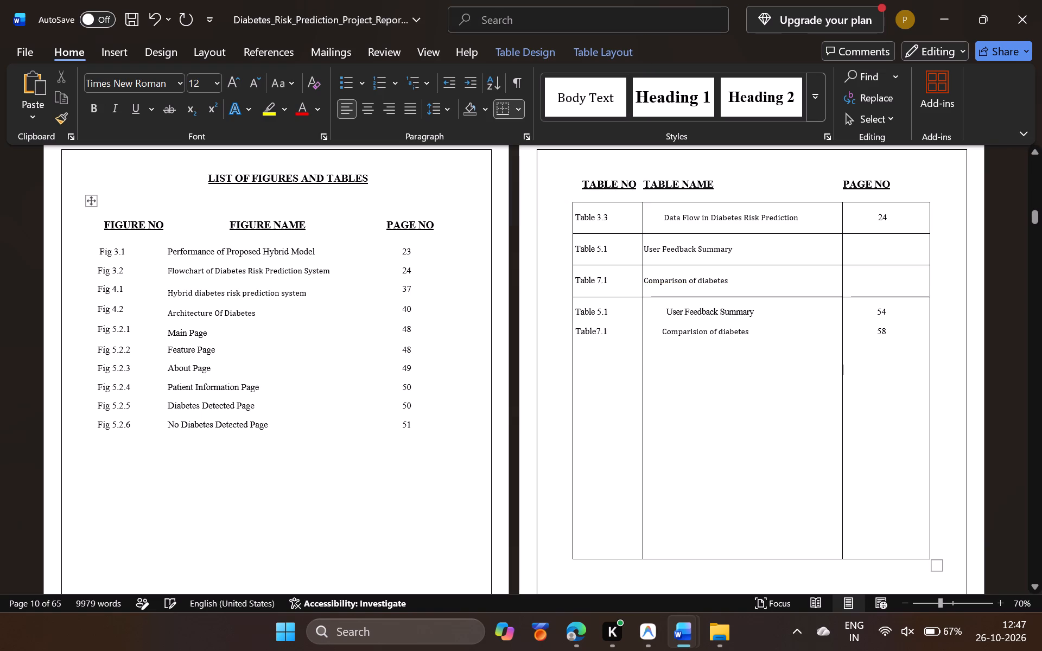
pyautogui.click(893, 254)
pyautogui.write('54')
pyautogui.press('Down')
pyautogui.write('58')
# Delete the cells of the old combined row holding both Table 5.1 and Table 7.1, using Shift cells left.
pyautogui.moveTo(912, 505); pyautogui.dragTo(507, 331)
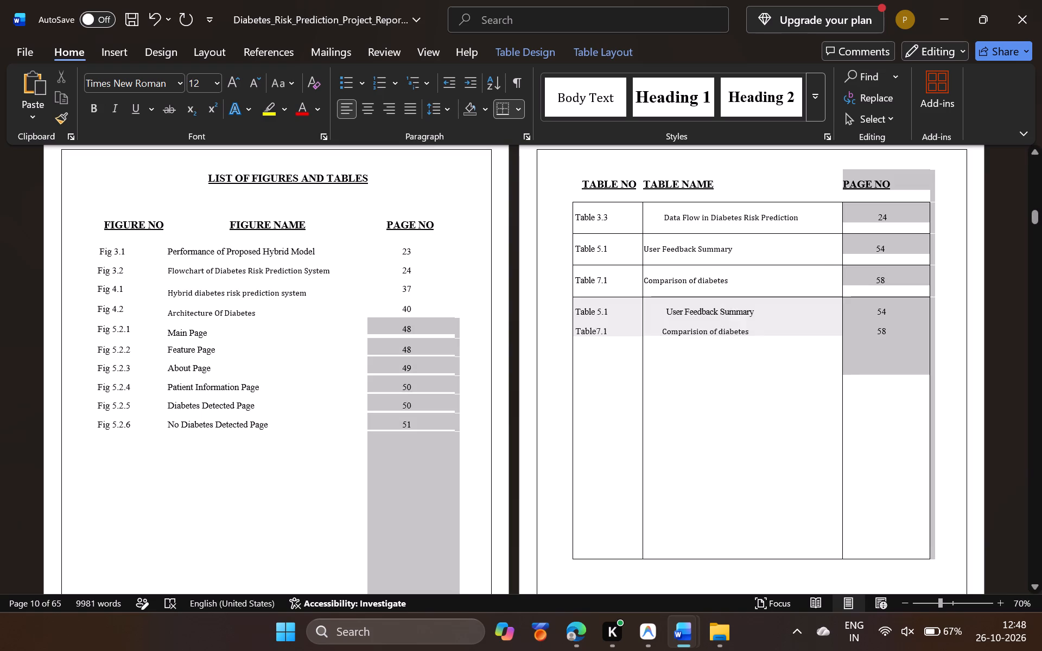
pyautogui.moveTo(507, 331); pyautogui.dragTo(508, 331)
pyautogui.click(650, 369)
pyautogui.moveTo(880, 505); pyautogui.dragTo(618, 388)
pyautogui.press('BackSpace')
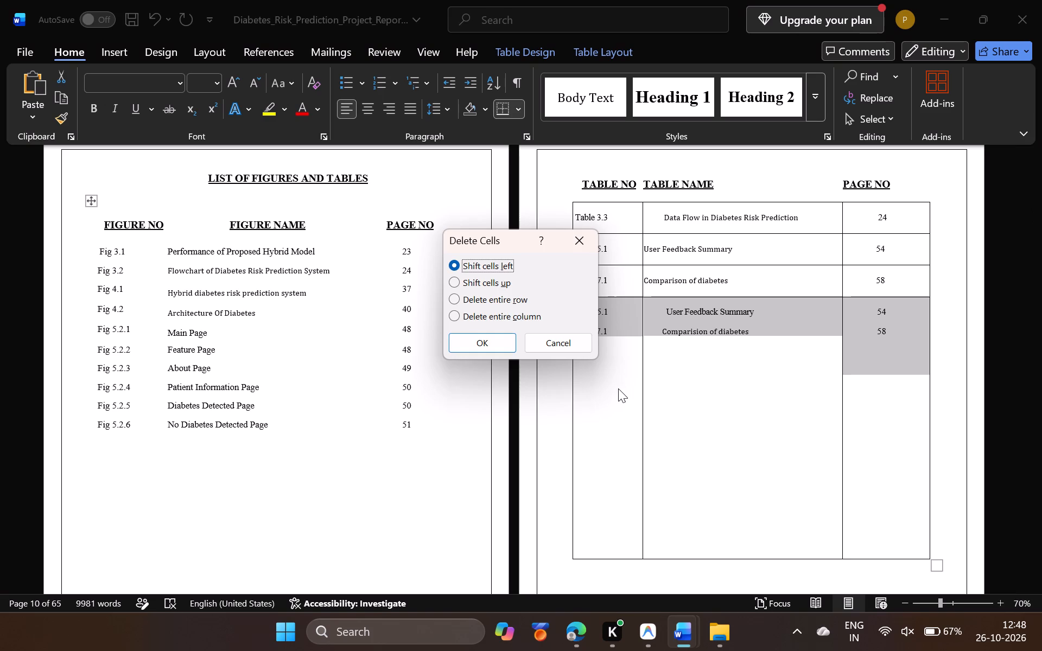
pyautogui.press('Return')
# Try centring the Table 3.3, Table 5.1 and Table 7.1 rows, and set their text to left alignment.
pyautogui.moveTo(896, 279); pyautogui.dragTo(651, 219)
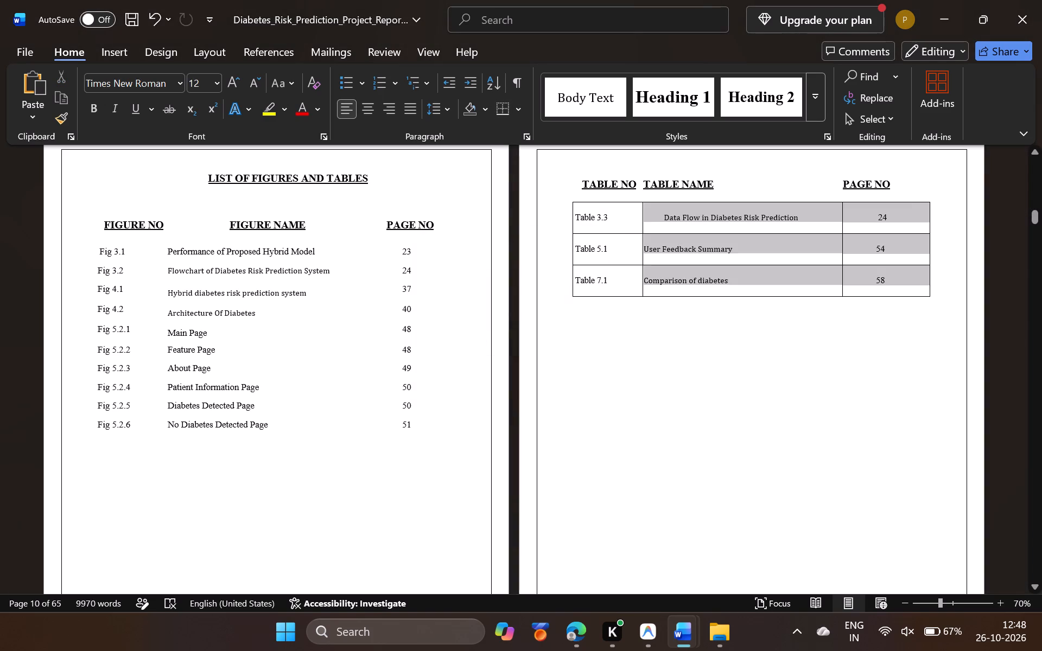
pyautogui.moveTo(651, 219); pyautogui.dragTo(596, 219)
pyautogui.click(346, 98)
pyautogui.click(346, 102)
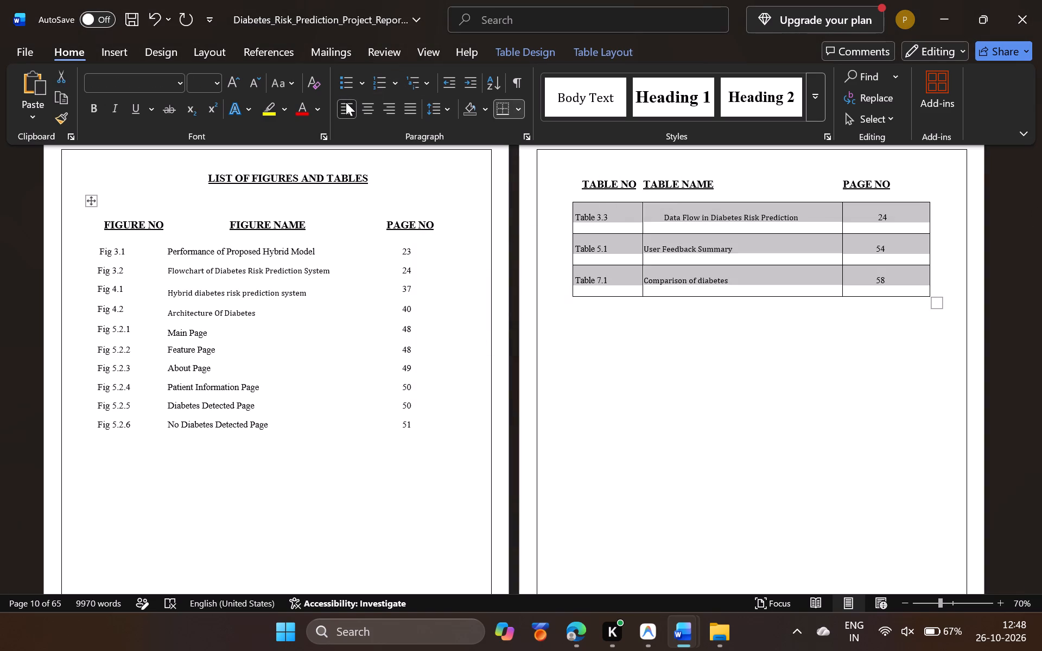
pyautogui.click(346, 102)
pyautogui.click(365, 106)
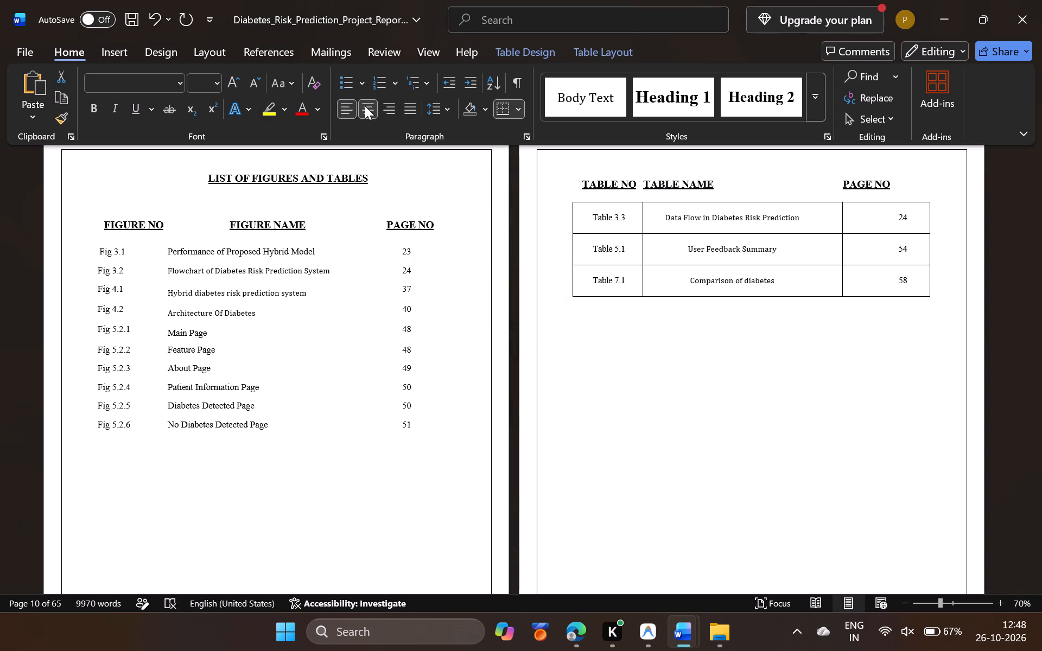
pyautogui.click(350, 107)
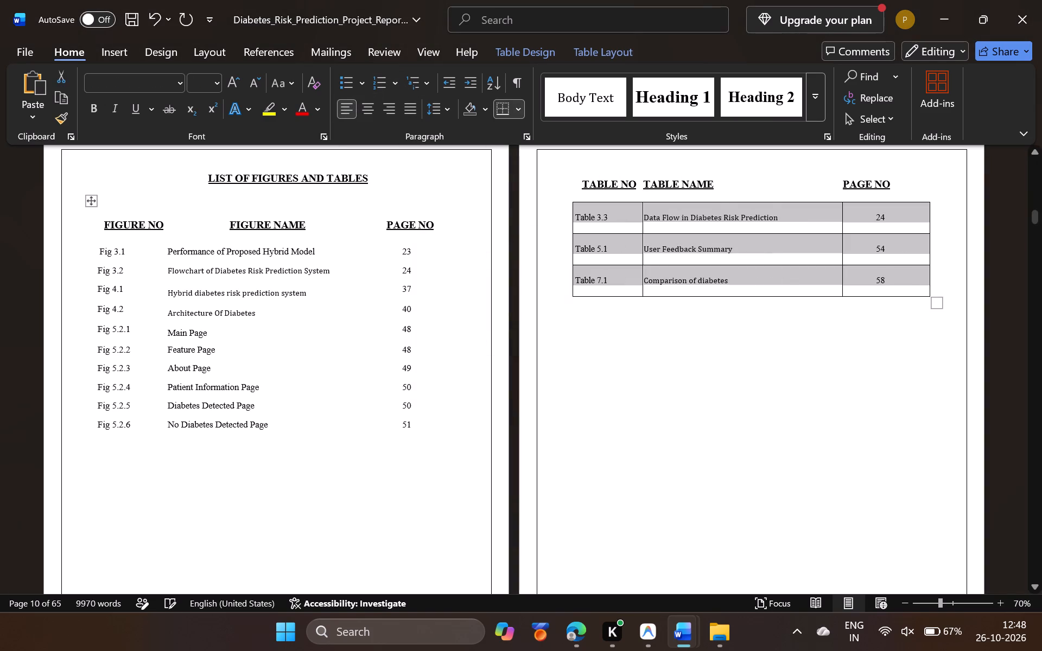
# Remove all borders from the Table 3.3, Table 5.1 and Table 7.1 rows in the list of tables.
pyautogui.click(708, 240)
pyautogui.click(707, 344)
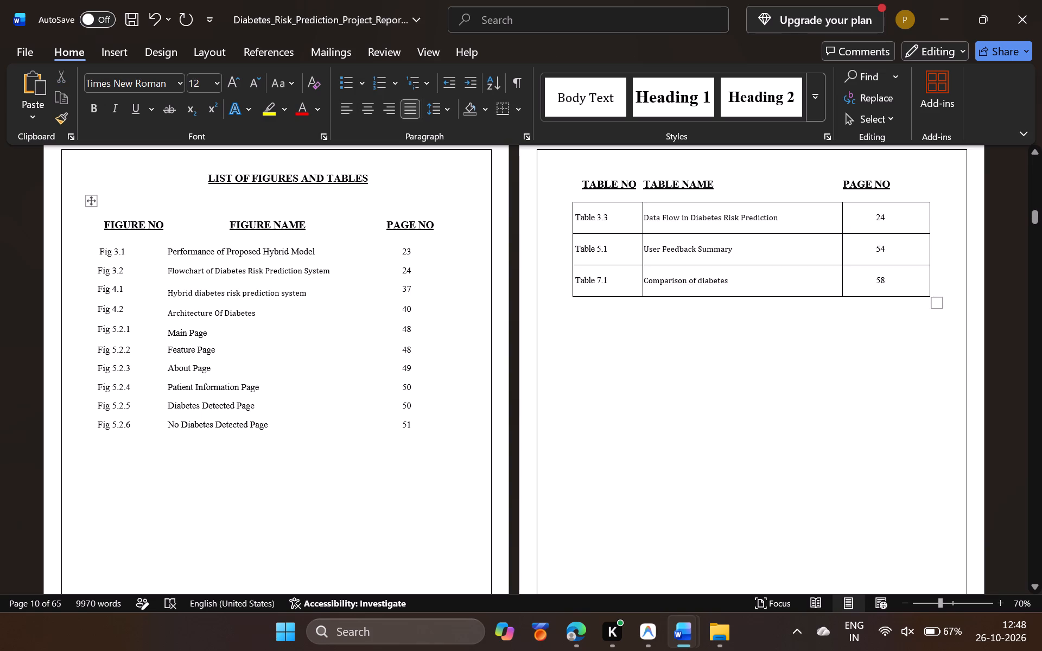
pyautogui.click(592, 204)
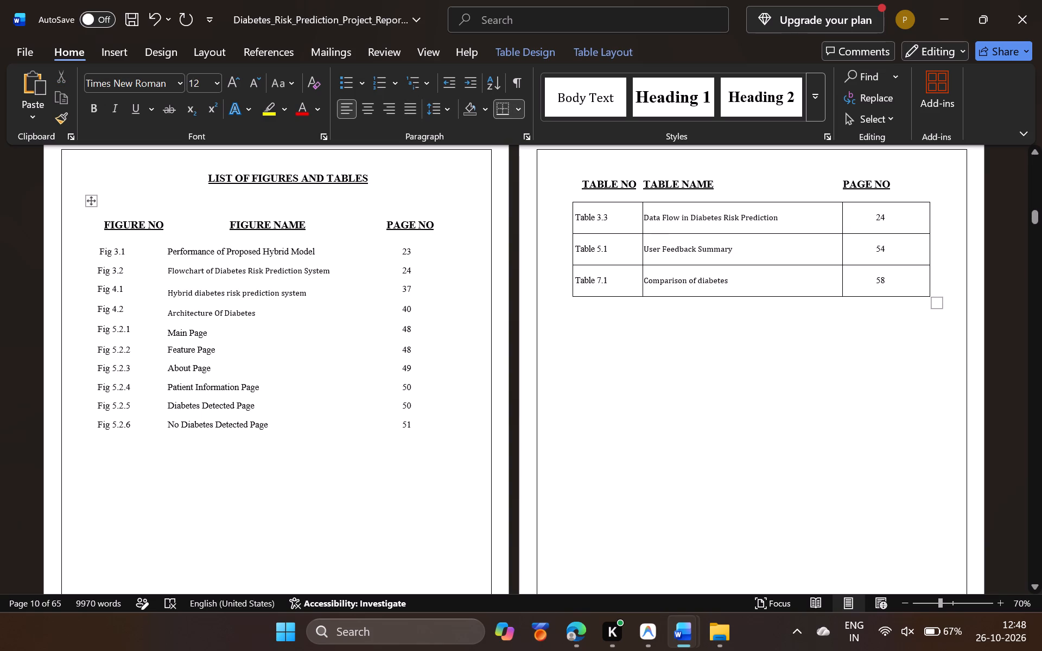
pyautogui.moveTo(577, 204); pyautogui.dragTo(918, 284)
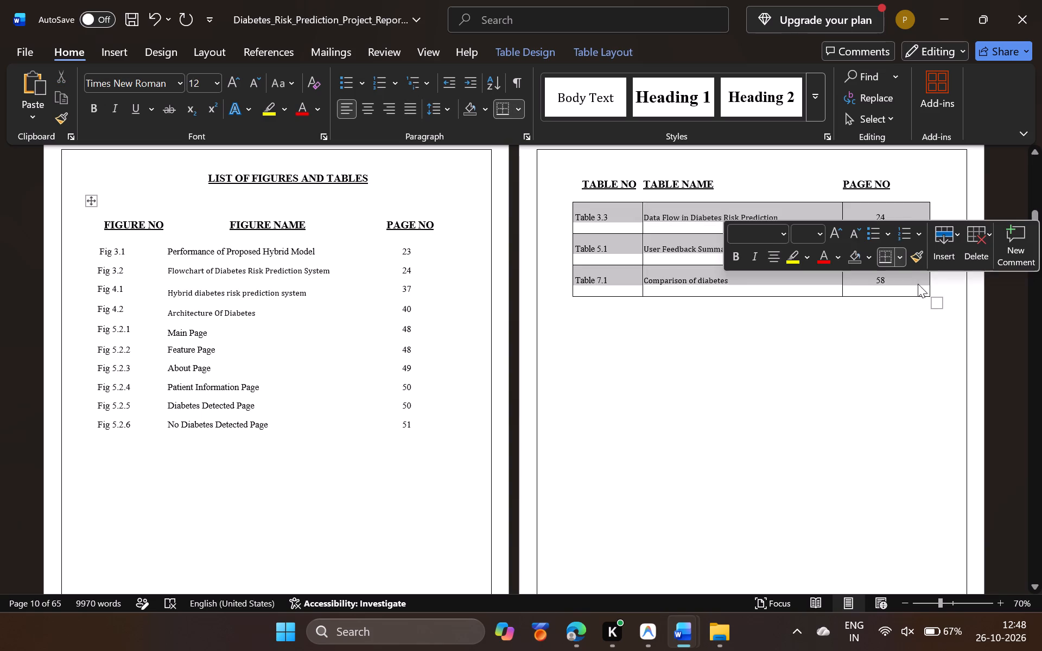
pyautogui.click(897, 255)
pyautogui.click(915, 375)
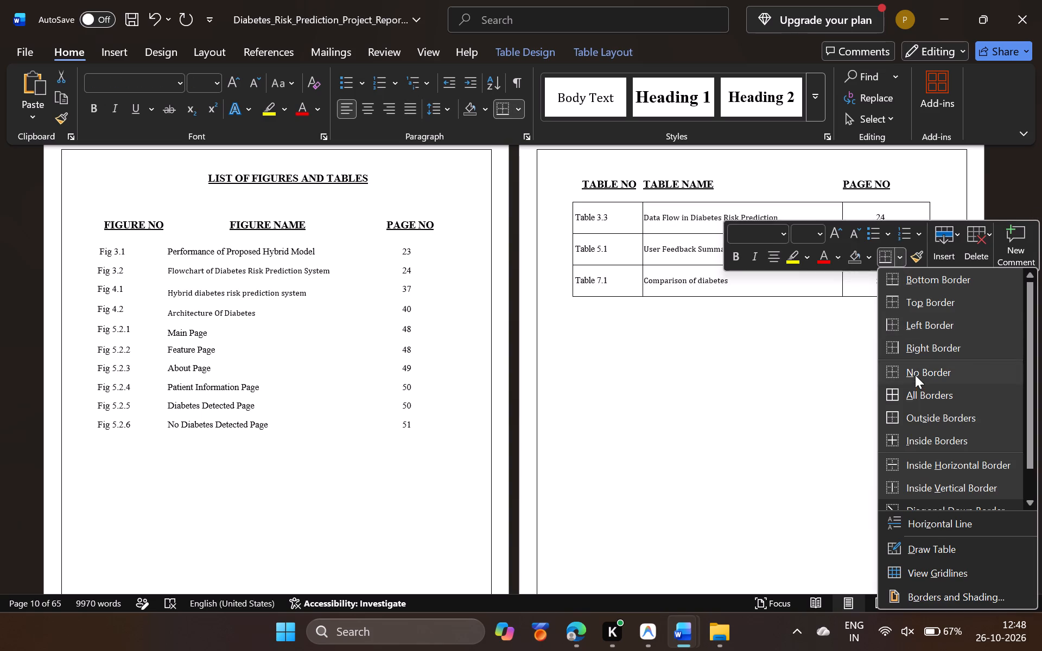
pyautogui.click(813, 358)
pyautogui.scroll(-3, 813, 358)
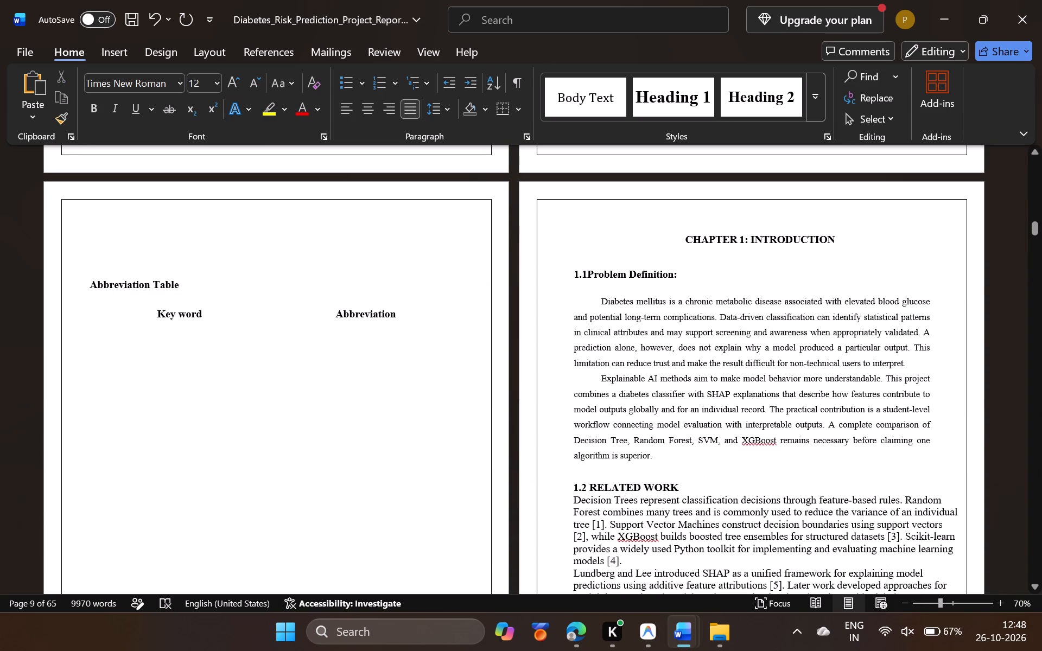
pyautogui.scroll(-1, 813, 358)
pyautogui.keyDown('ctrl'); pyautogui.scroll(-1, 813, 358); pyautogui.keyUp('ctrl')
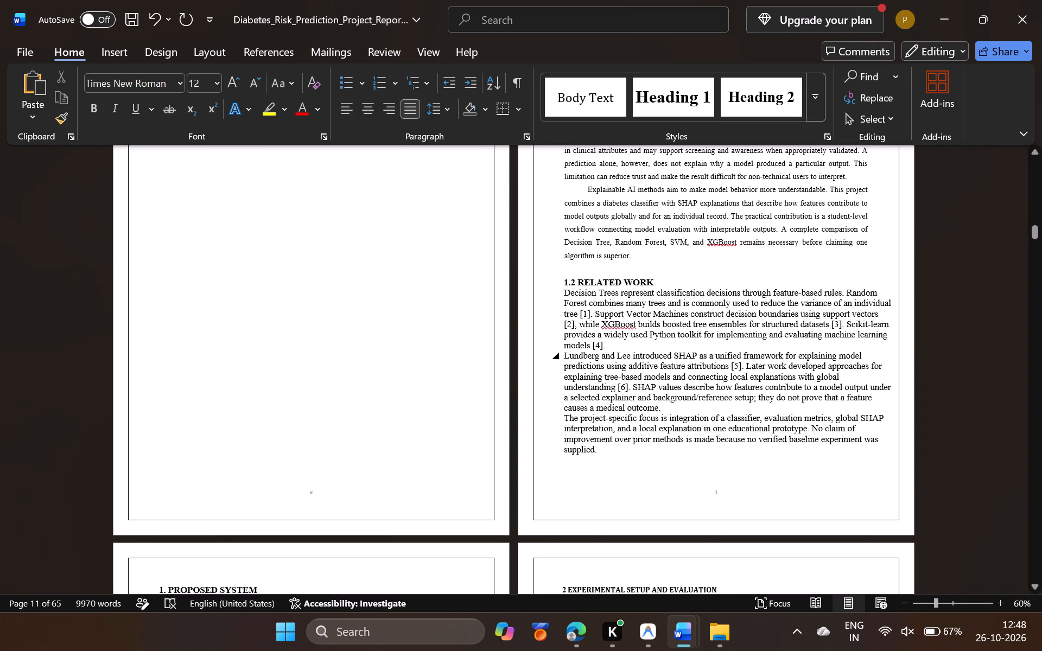
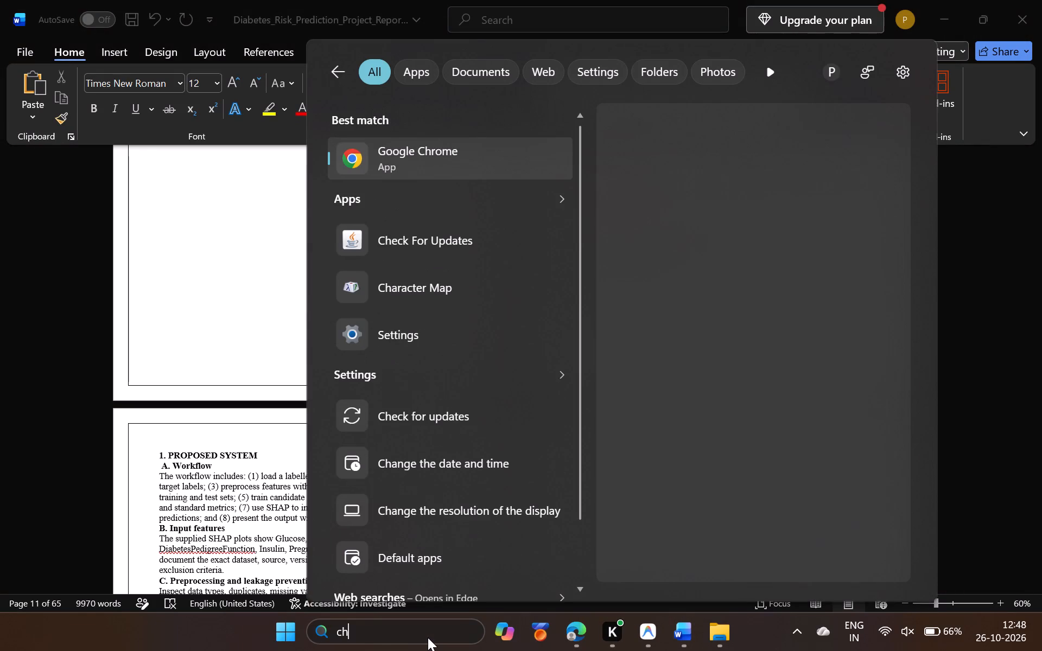
# Open Google Chrome and enter a browser window with a new tab.
pyautogui.press('Return')
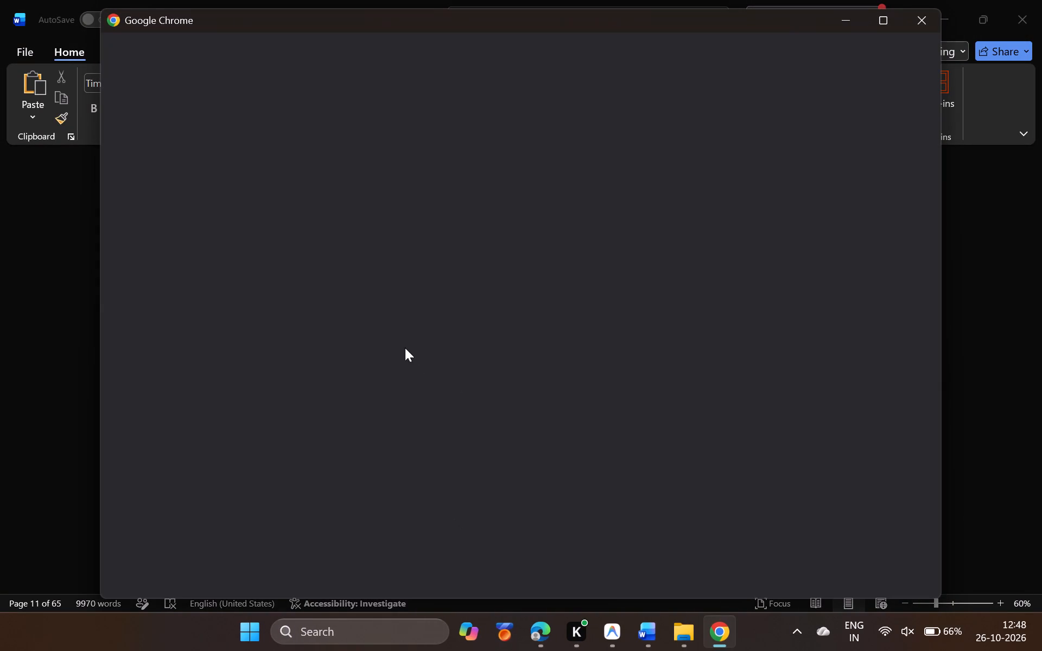
pyautogui.click(590, 353)
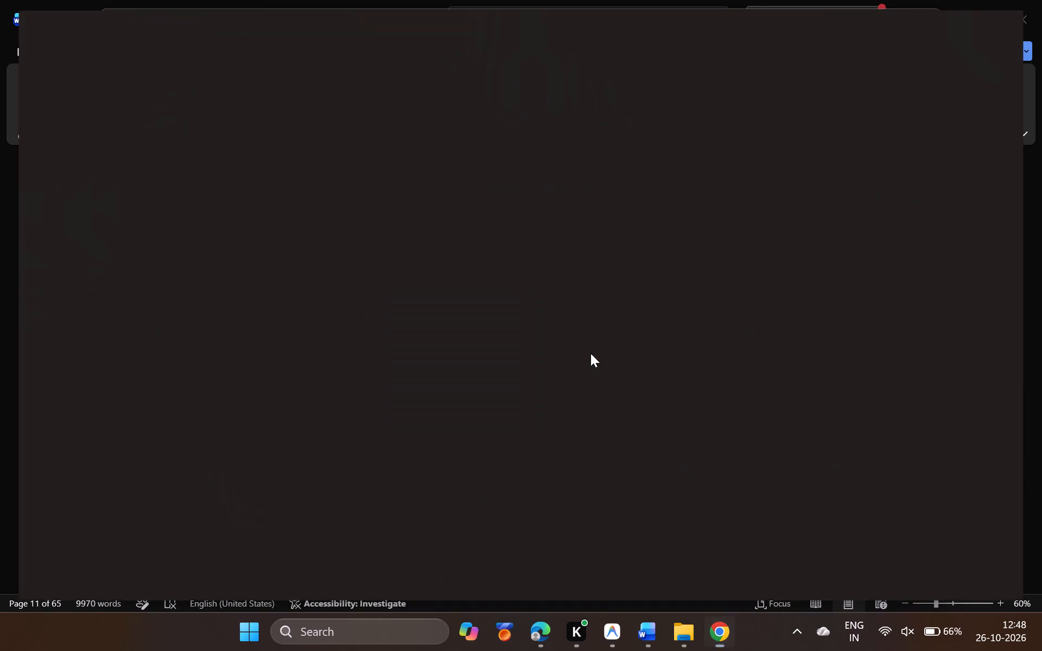
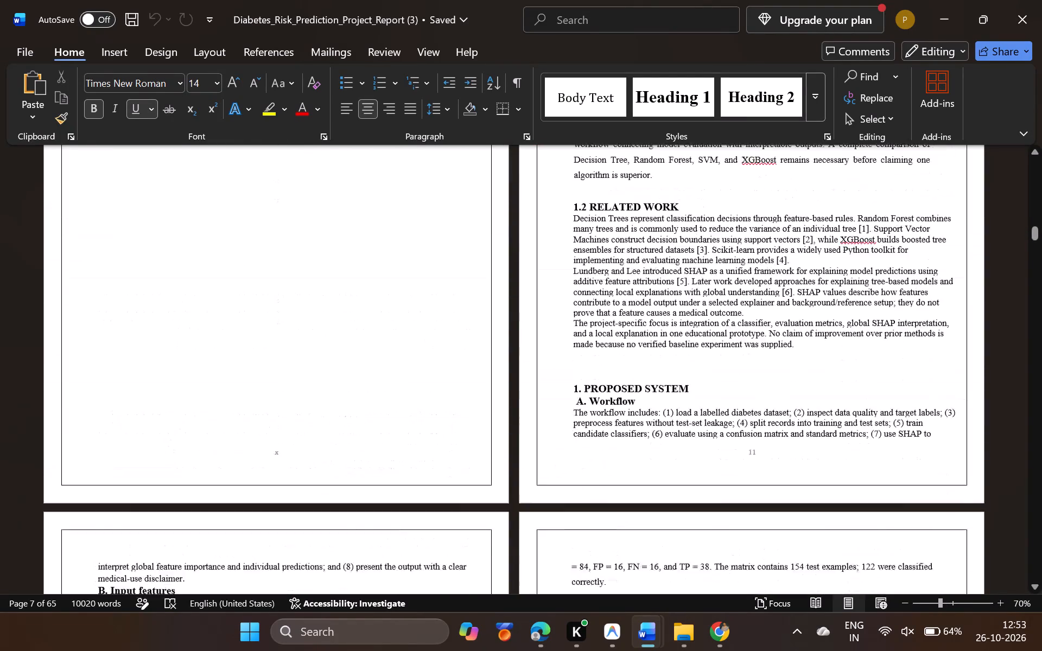
# Select the empty lines on the blank page between the list of tables and Chapter 1: Introduction and delete them.
pyautogui.scroll(1, 515, 378)
pyautogui.keyDown('ctrl'); pyautogui.scroll(-3, 515, 378); pyautogui.keyUp('ctrl')
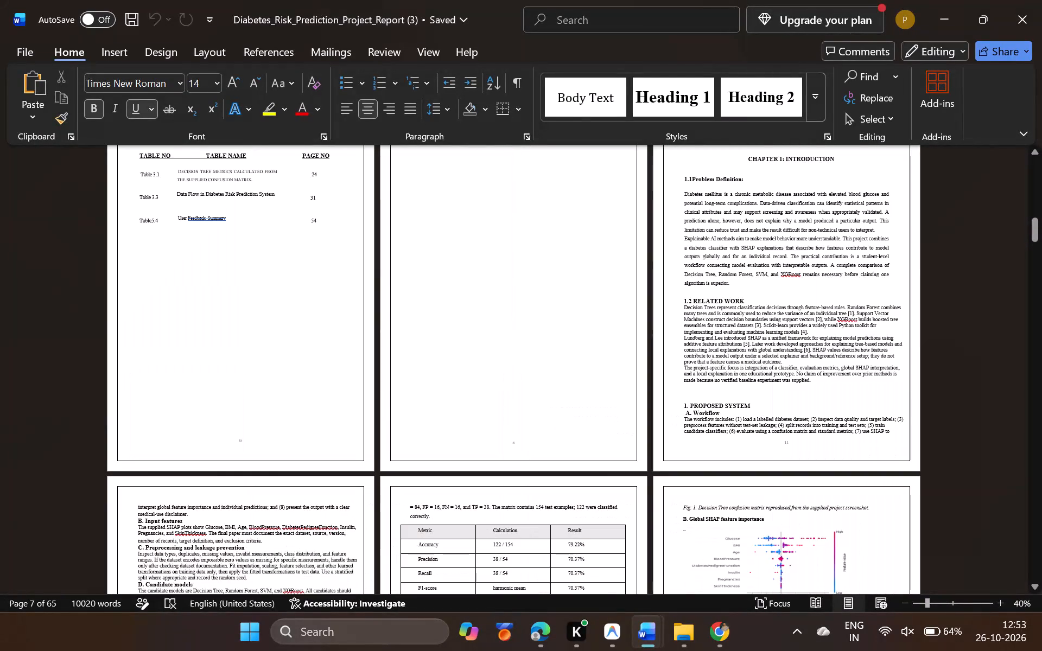
pyautogui.scroll(1, 515, 378)
pyautogui.moveTo(488, 461); pyautogui.dragTo(418, 197)
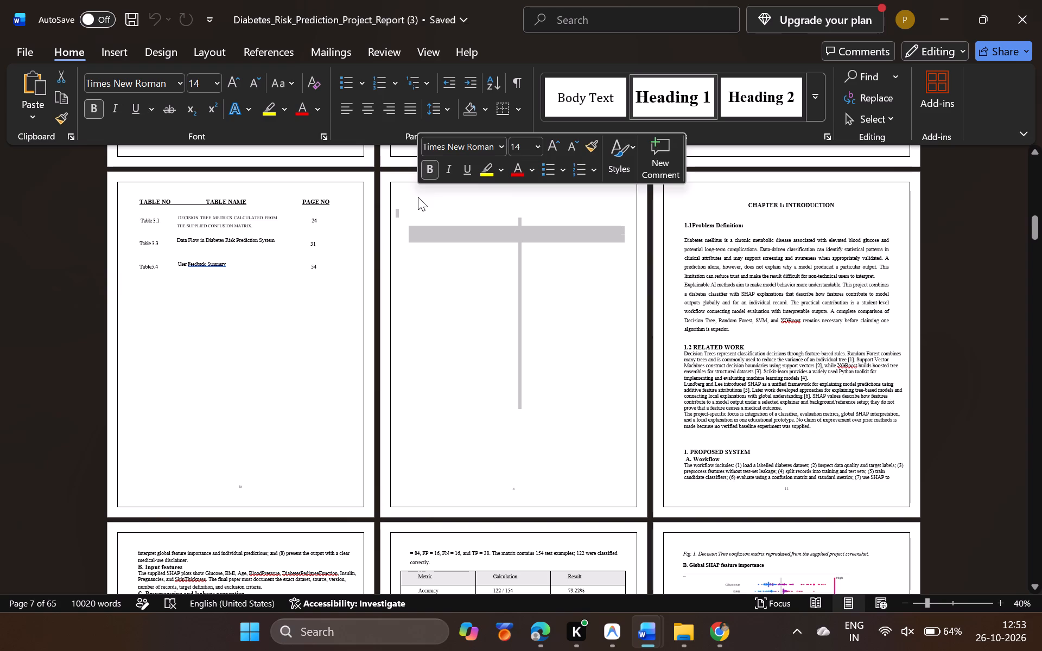
pyautogui.press('BackSpace')
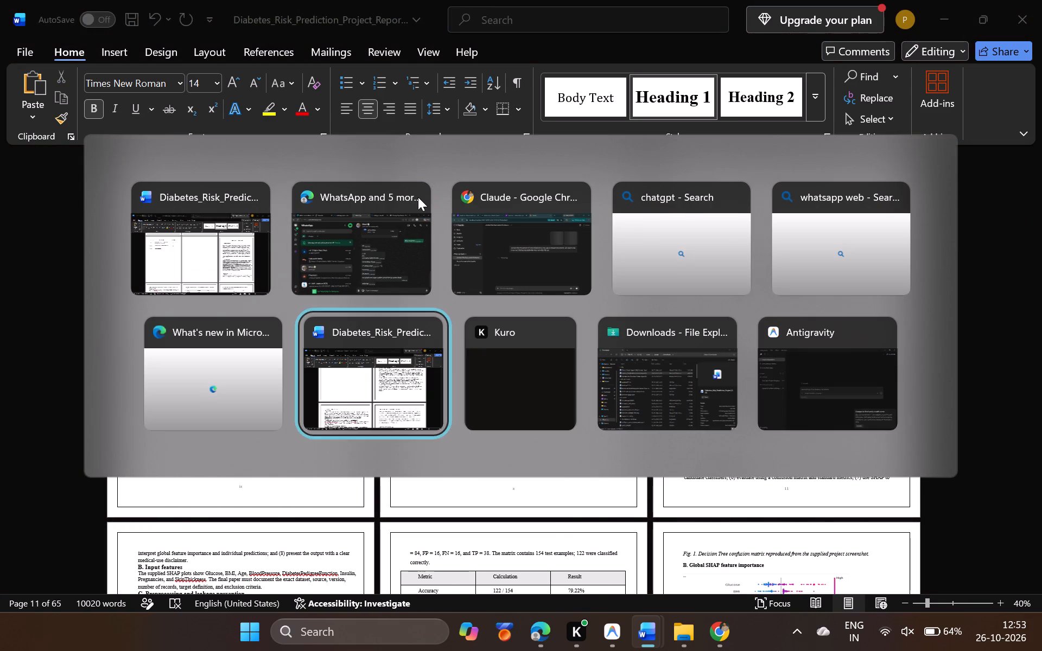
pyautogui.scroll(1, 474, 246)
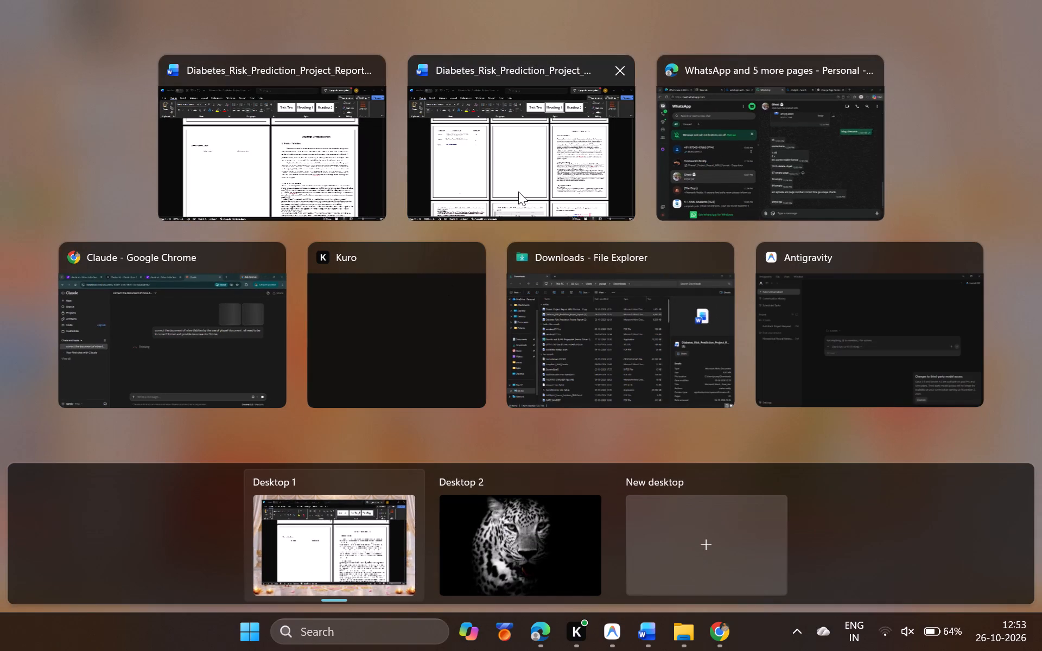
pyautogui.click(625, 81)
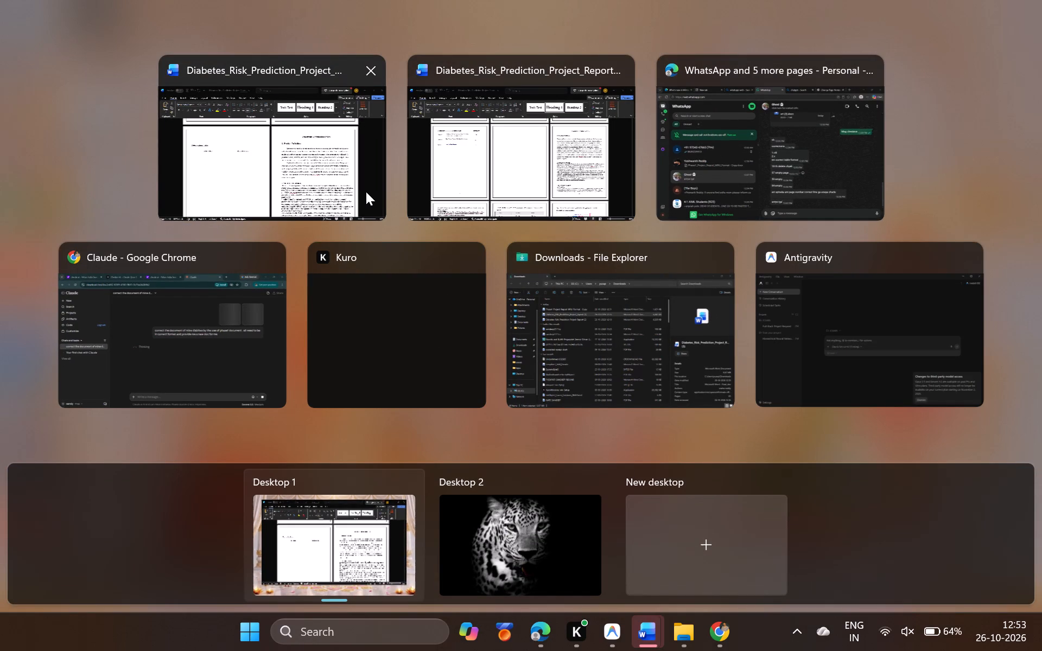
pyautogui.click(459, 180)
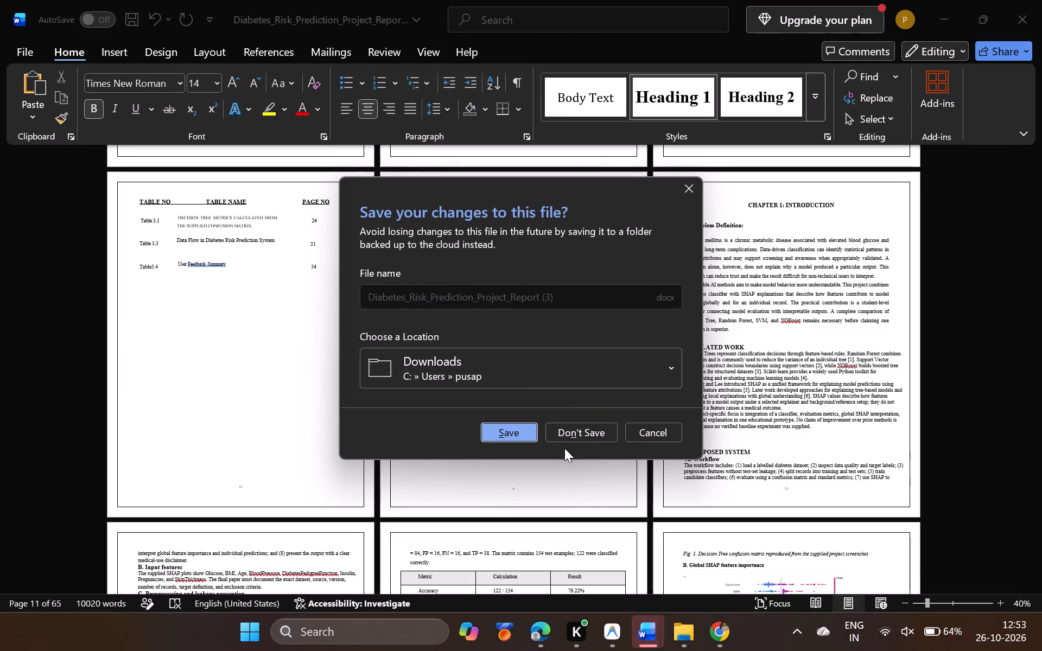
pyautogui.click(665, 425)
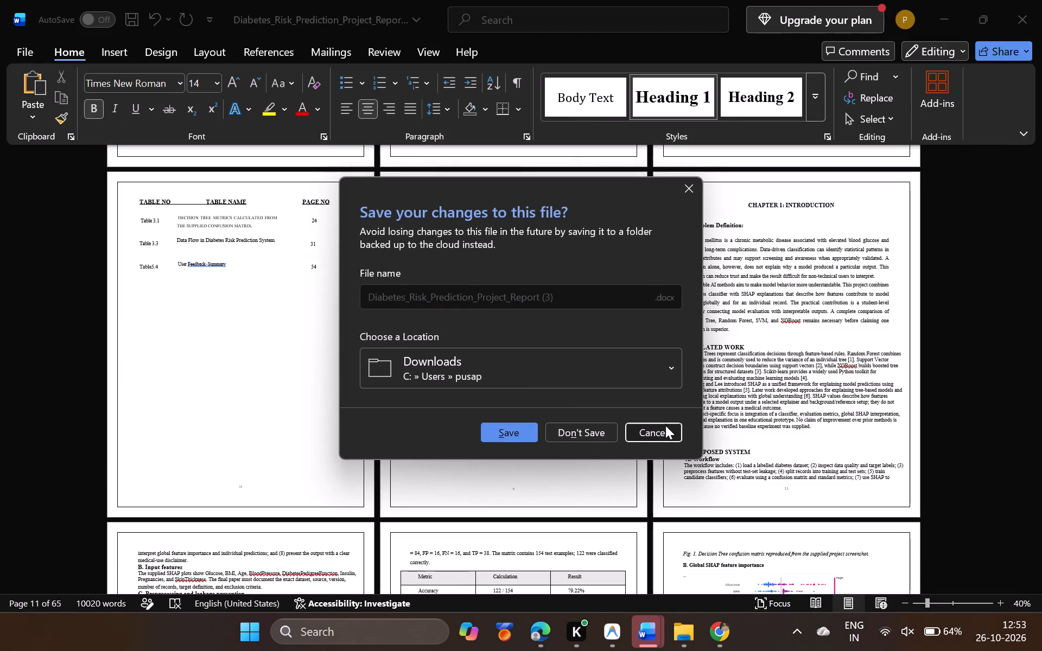
# Close the Diabetes_Risk_Prediction_Project_Report (3) document, saving its changes.
pyautogui.scroll(2, 631, 371)
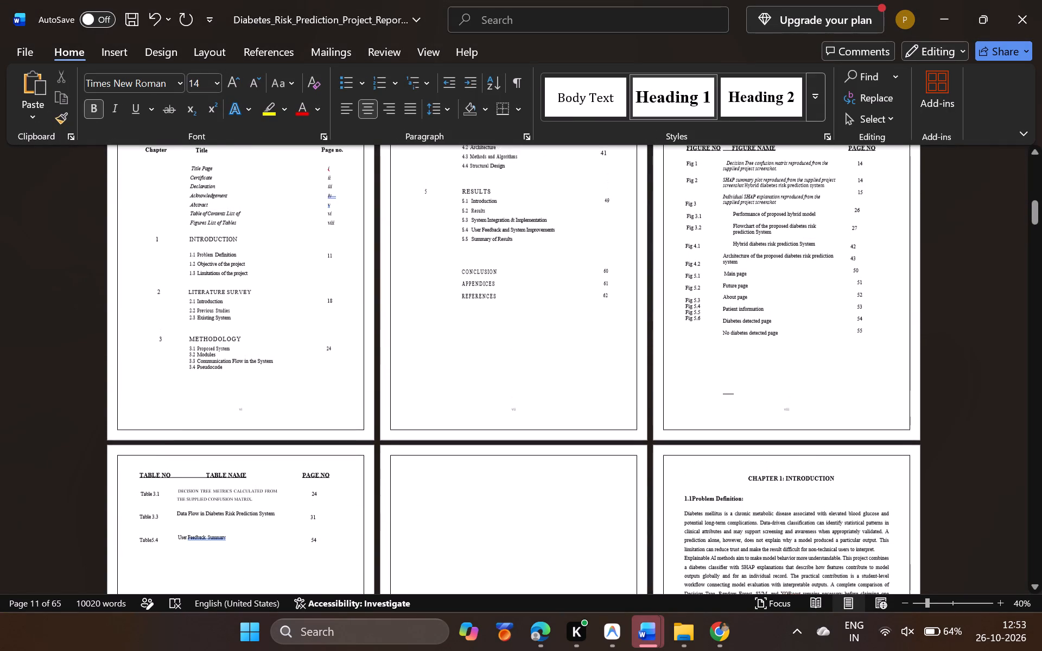
pyautogui.scroll(1, 631, 371)
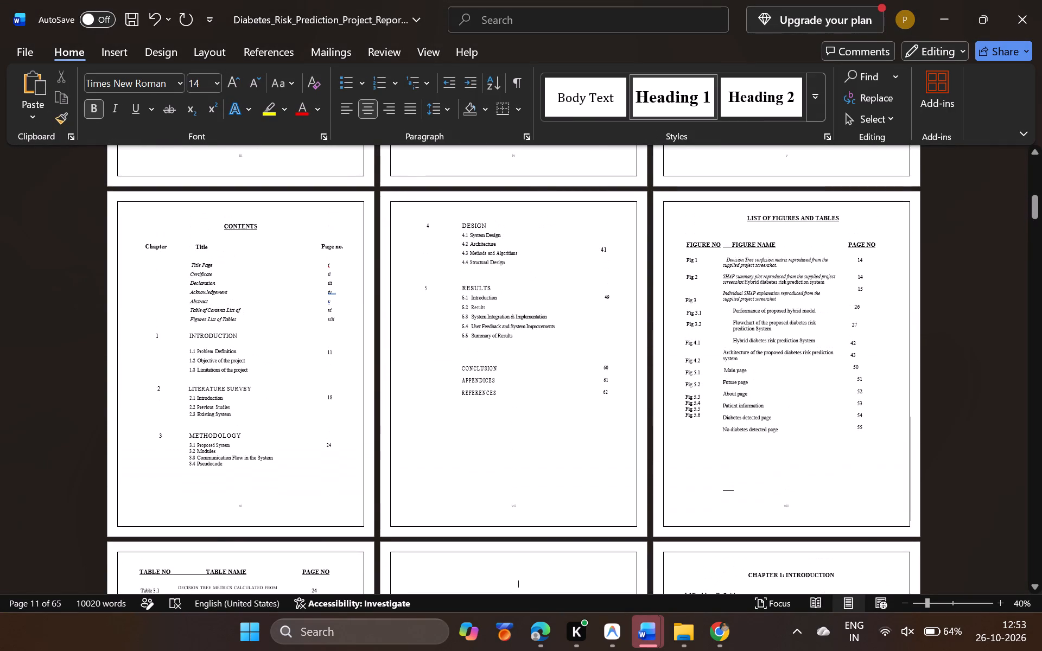
pyautogui.click(1041, 0)
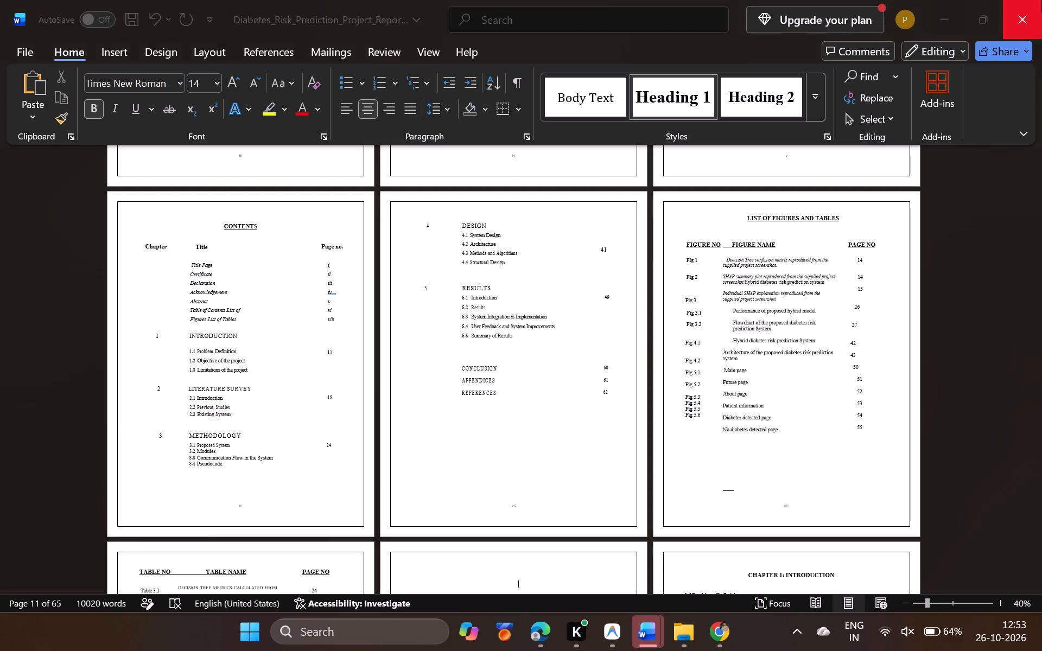
pyautogui.press('Return')
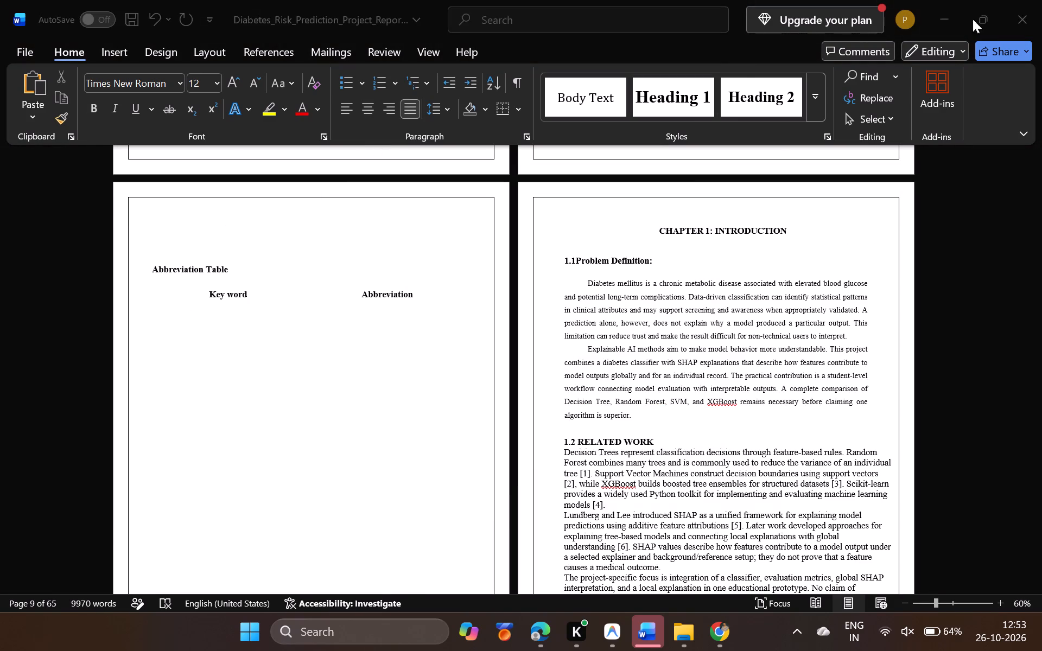
# In the other open report, delete the Abbreviation Table heading with its Key word and Abbreviation column titles before Chapter 1.
pyautogui.scroll(3, 443, 368)
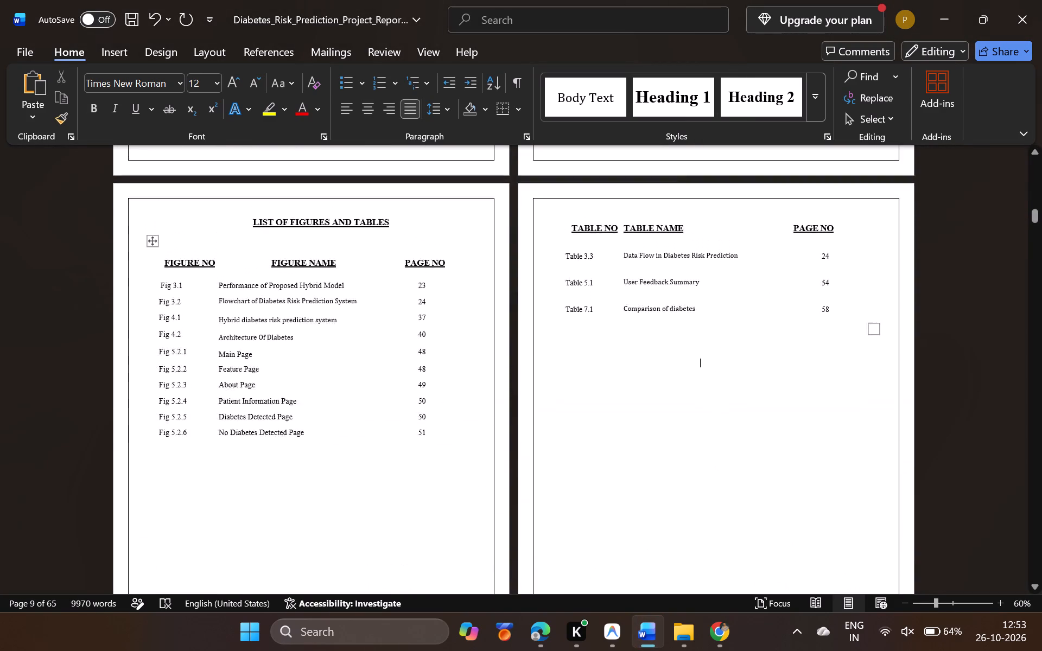
pyautogui.scroll(1, 443, 368)
pyautogui.scroll(-5, 443, 368)
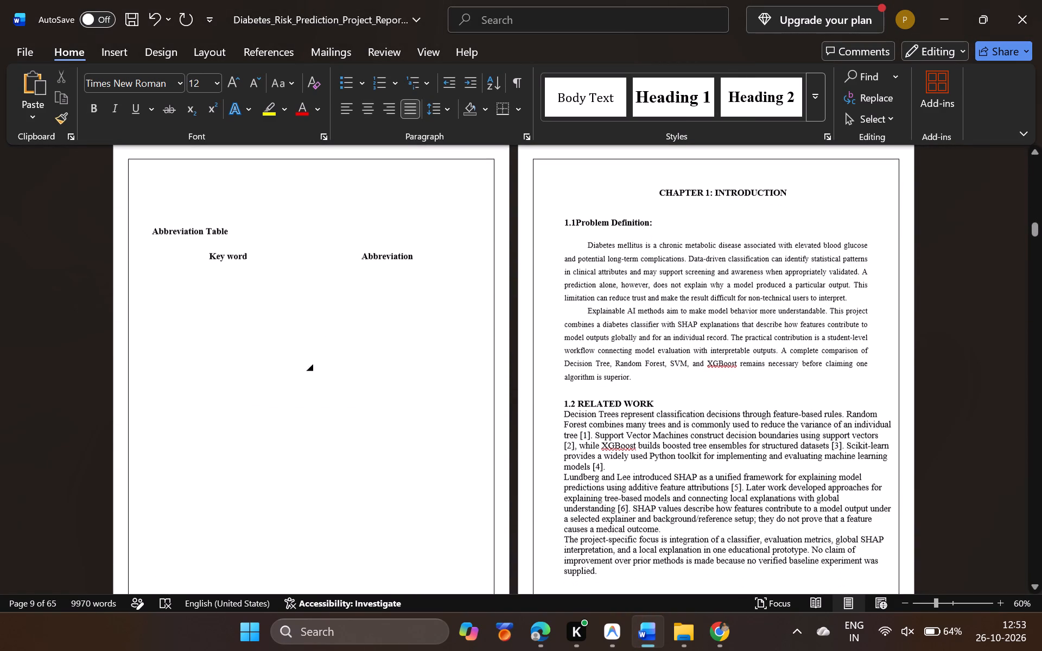
pyautogui.moveTo(386, 465); pyautogui.dragTo(152, 221)
pyautogui.press('BackSpace')
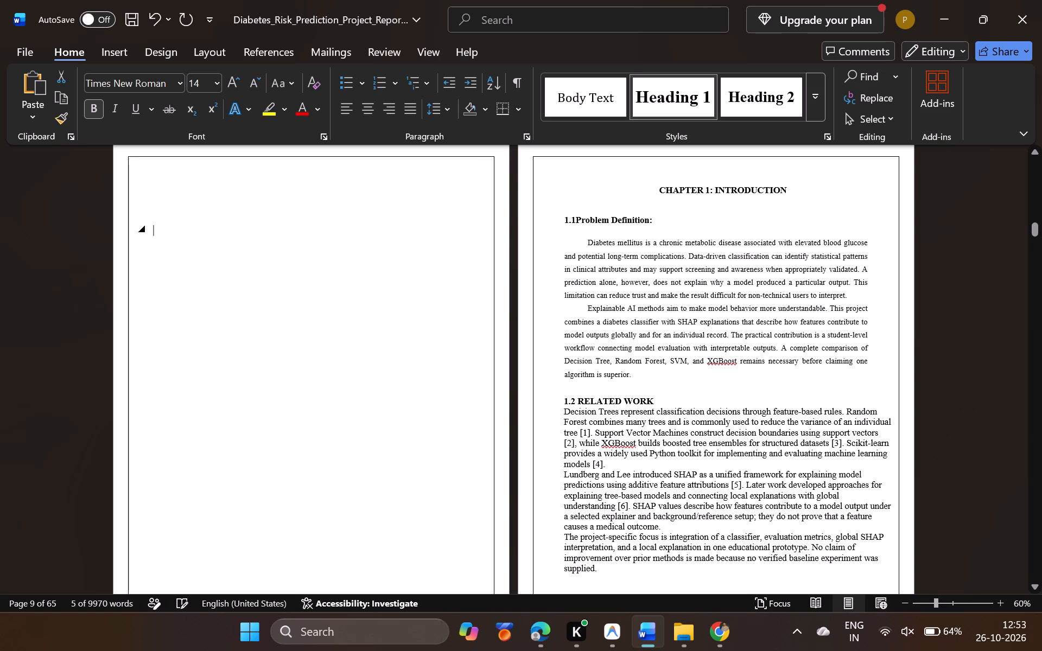
# Delete the empty paragraphs on the blank page before Chapter 1, working back to the list of tables page.
pyautogui.scroll(-2, 247, 468)
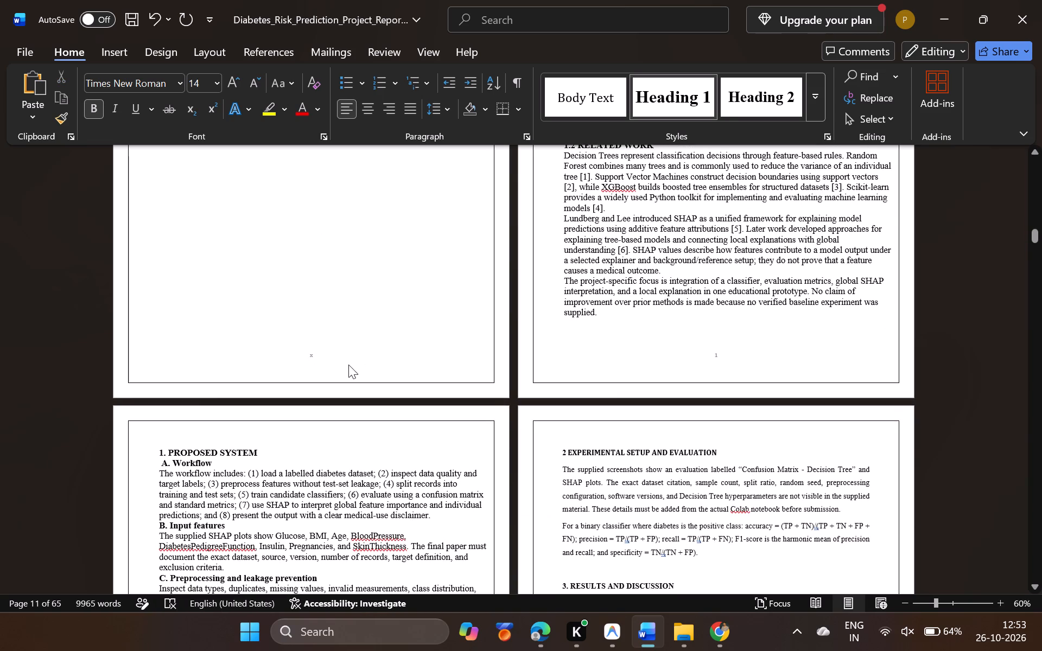
pyautogui.moveTo(348, 365); pyautogui.dragTo(169, 159)
pyautogui.scroll(8, 198, 157)
pyautogui.scroll(-1, 198, 157)
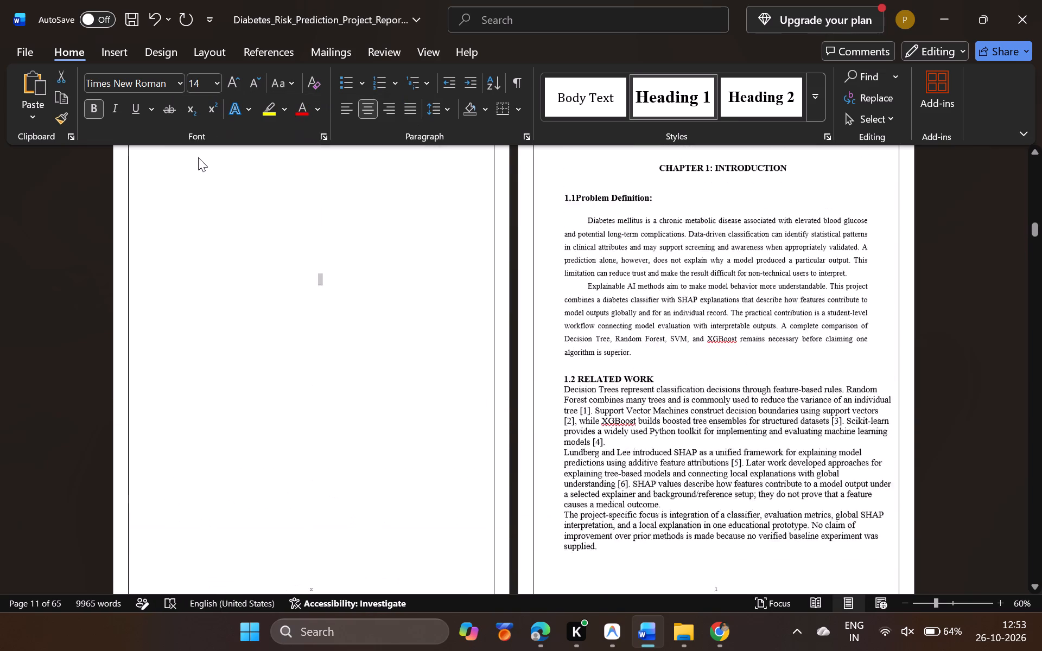
pyautogui.scroll(1, 198, 157)
pyautogui.press('BackSpace')
pyautogui.press('BackSpace')
pyautogui.press('BackSpace')
pyautogui.press('BackSpace')
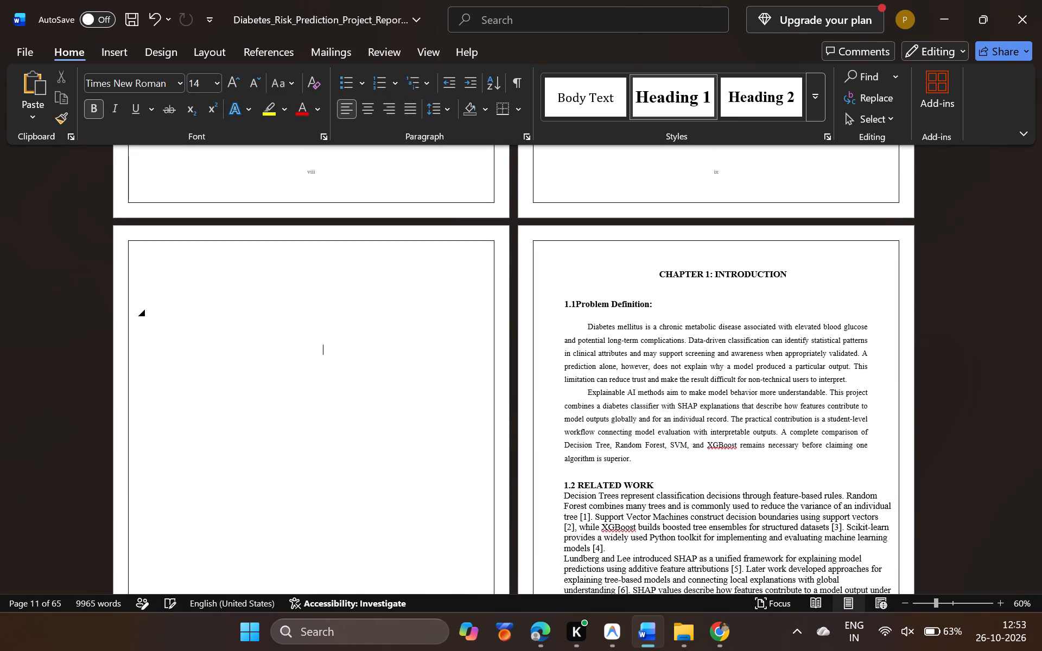
pyautogui.press('BackSpace')
pyautogui.press('BackSpace')
pyautogui.press('BackSpace')
pyautogui.press('BackSpace')
pyautogui.press('BackSpace')
pyautogui.press('BackSpace')
pyautogui.press('BackSpace')
pyautogui.press('BackSpace')
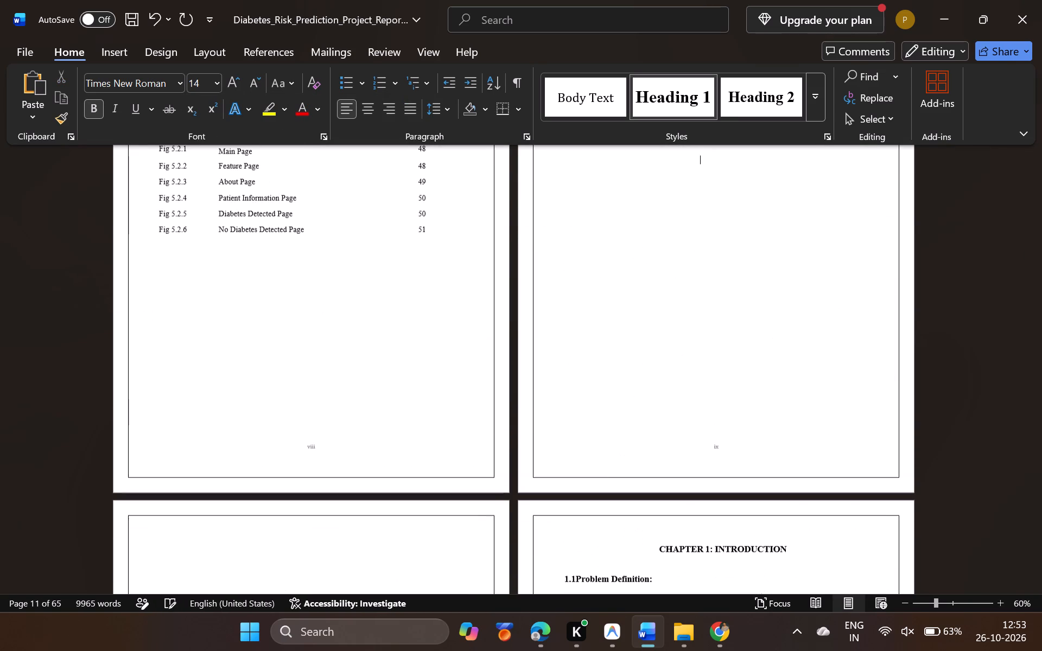
pyautogui.scroll(1, 195, 308)
pyautogui.press('BackSpace')
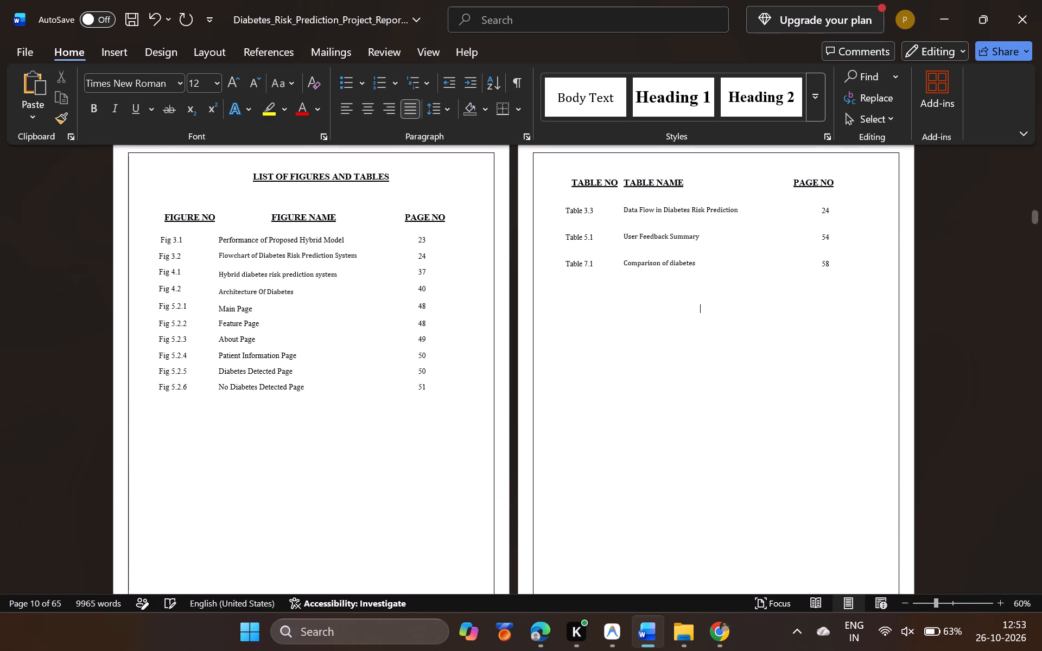
# Delete three more empty paragraphs below the last entry in the list of tables.
pyautogui.press('BackSpace')
pyautogui.press('BackSpace')
pyautogui.press('BackSpace')
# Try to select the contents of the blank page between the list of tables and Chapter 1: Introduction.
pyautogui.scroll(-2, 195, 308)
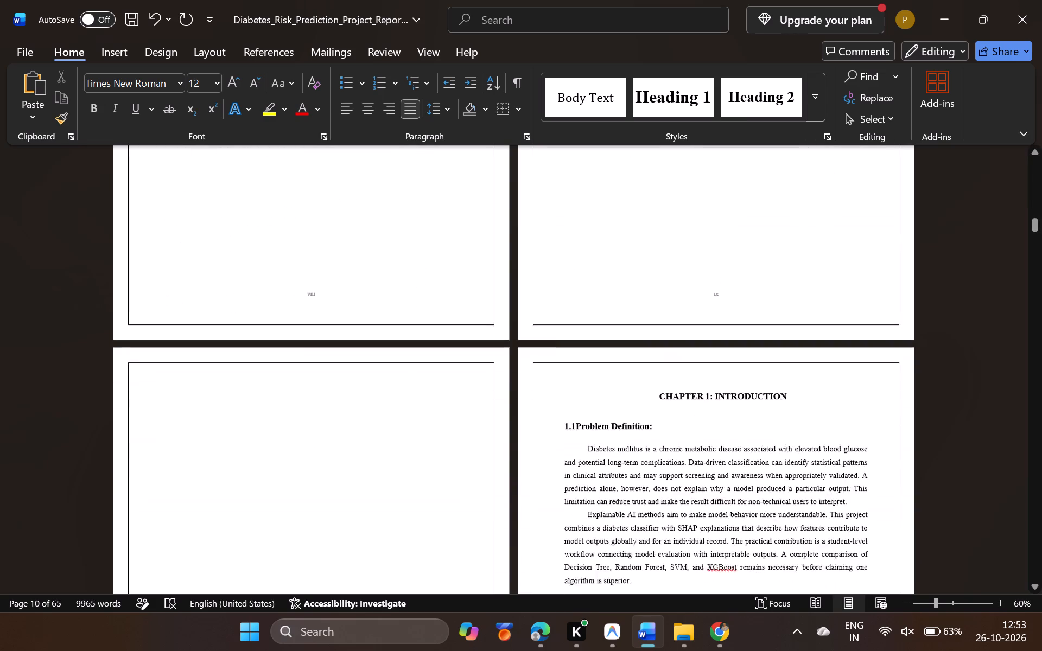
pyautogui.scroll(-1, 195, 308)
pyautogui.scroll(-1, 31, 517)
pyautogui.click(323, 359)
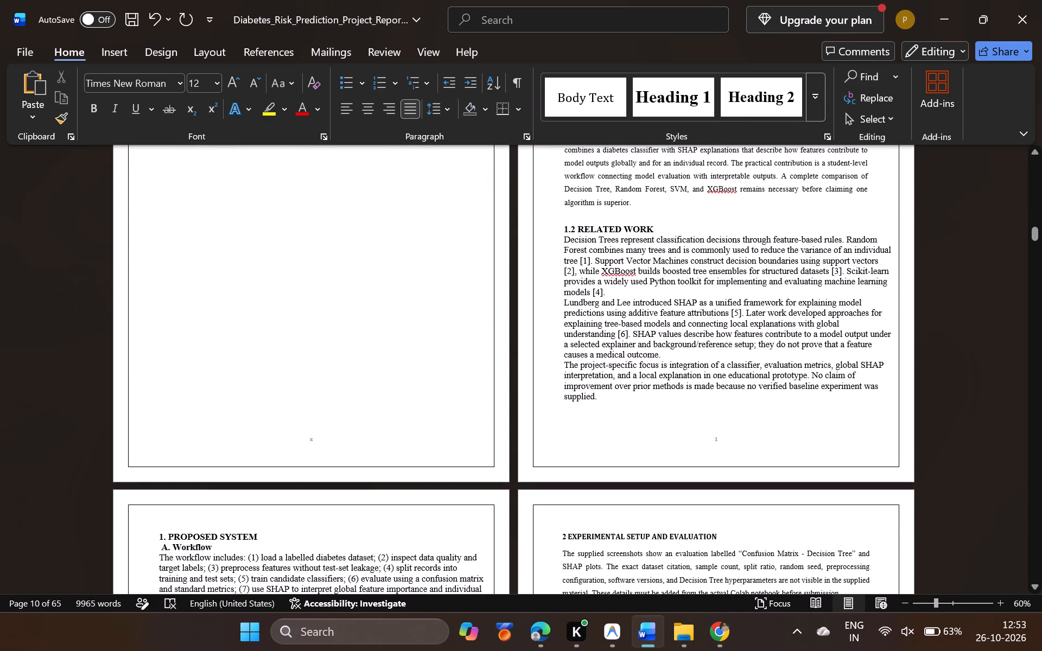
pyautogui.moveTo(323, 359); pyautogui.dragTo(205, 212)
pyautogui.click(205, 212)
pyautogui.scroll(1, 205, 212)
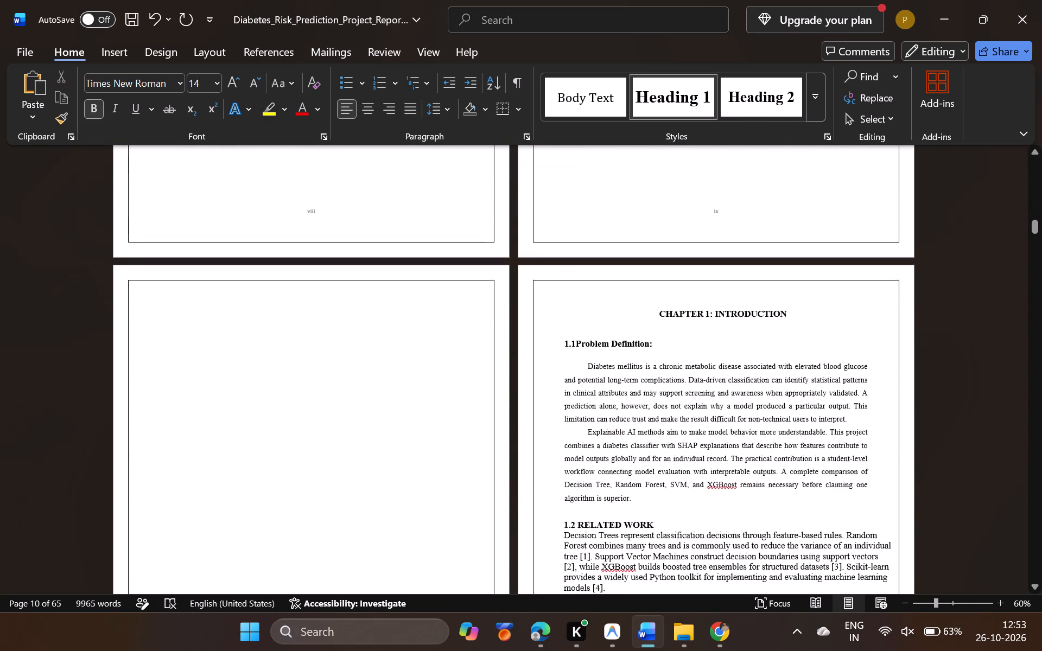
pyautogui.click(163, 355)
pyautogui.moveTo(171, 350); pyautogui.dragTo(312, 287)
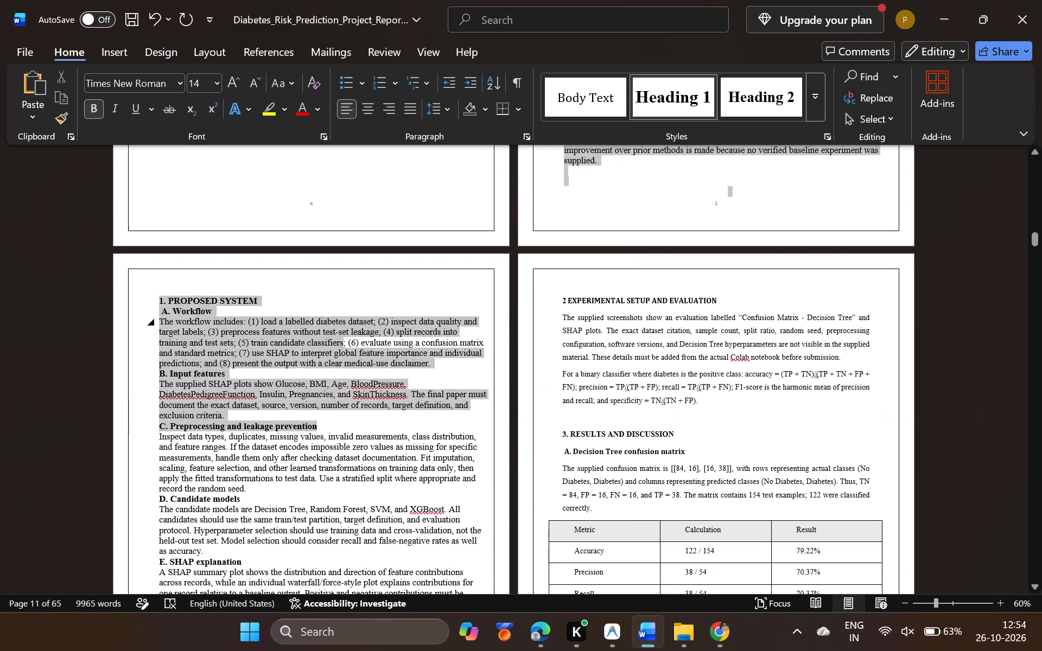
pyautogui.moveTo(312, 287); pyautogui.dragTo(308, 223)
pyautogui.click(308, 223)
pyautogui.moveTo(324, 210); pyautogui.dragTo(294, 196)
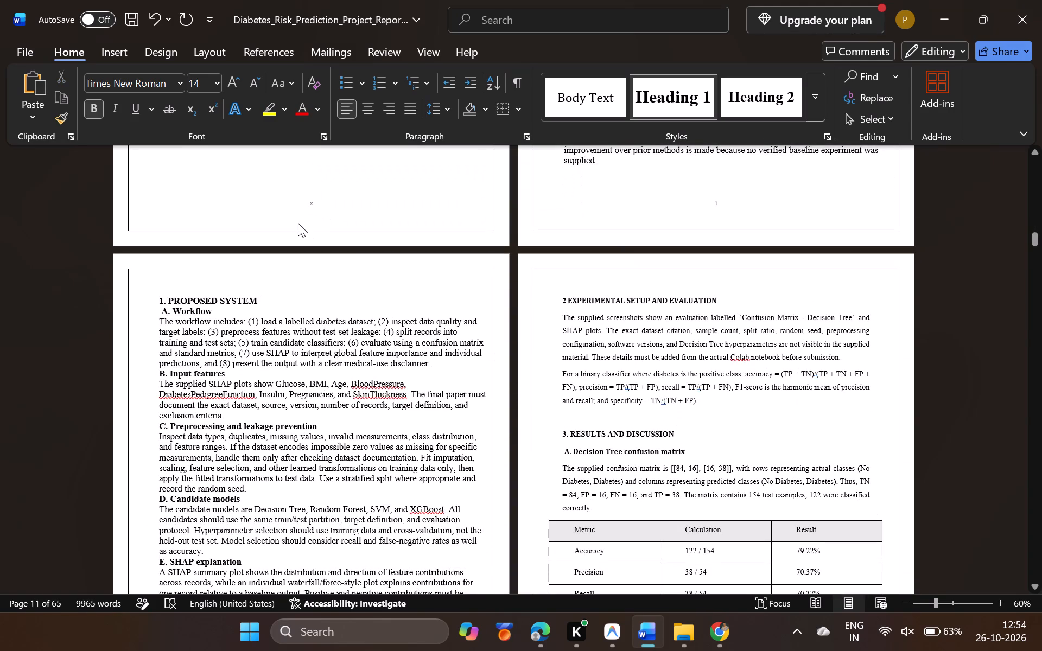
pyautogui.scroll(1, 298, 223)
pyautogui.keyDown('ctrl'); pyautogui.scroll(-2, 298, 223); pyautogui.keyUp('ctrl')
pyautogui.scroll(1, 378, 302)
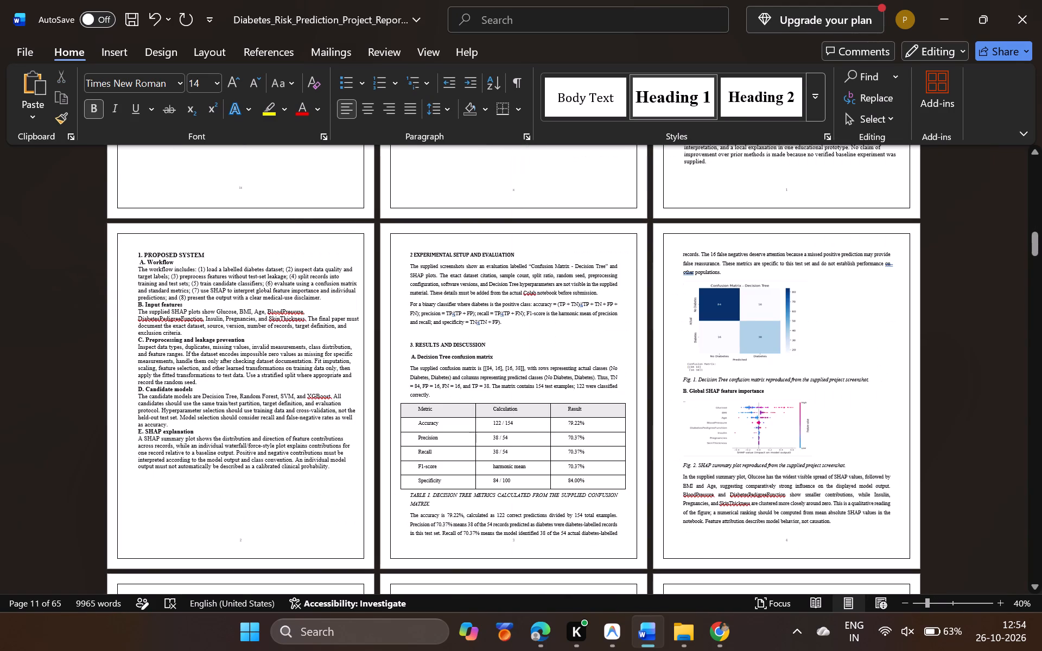
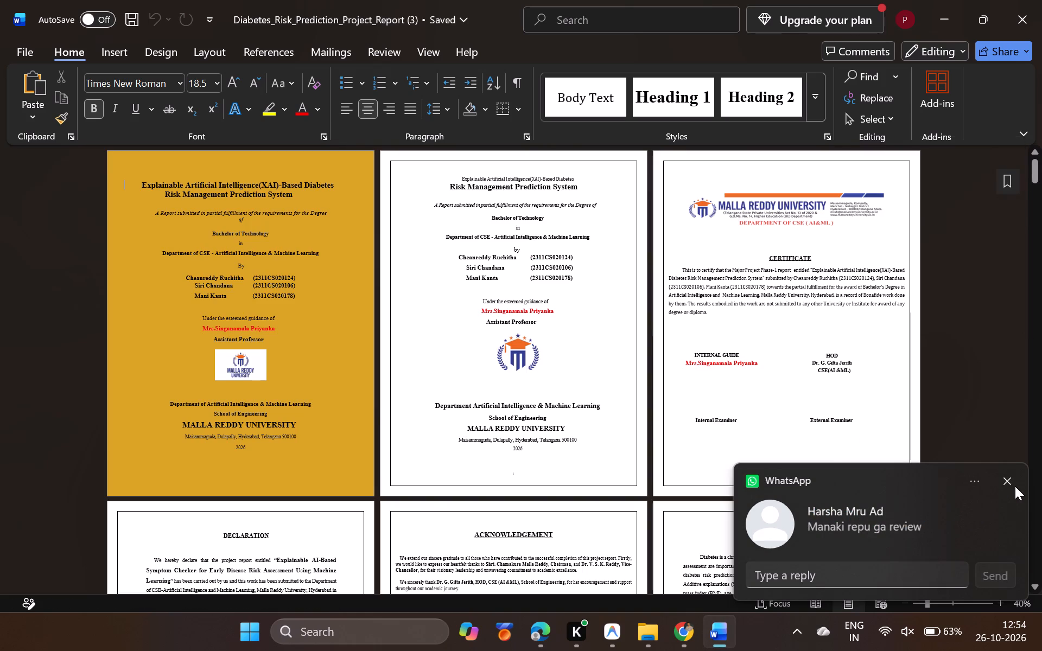
# Examine the report's front pages from the cover to the start of Chapter 1, dismissing the WhatsApp notification covering them.
pyautogui.scroll(-1, 974, 345)
pyautogui.click(974, 345)
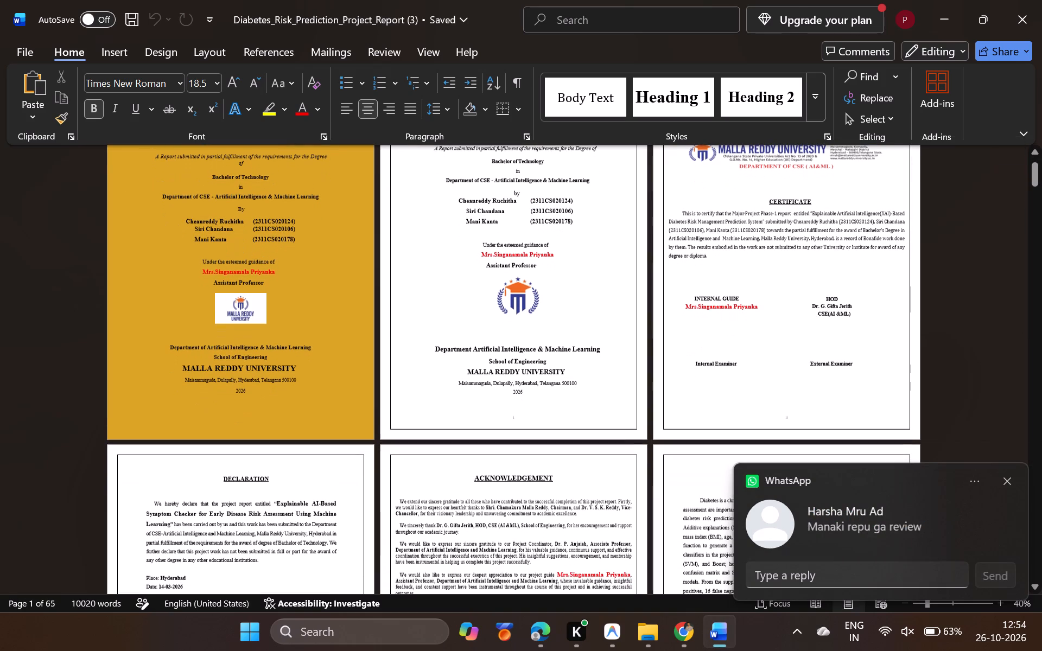
pyautogui.scroll(-4, 726, 336)
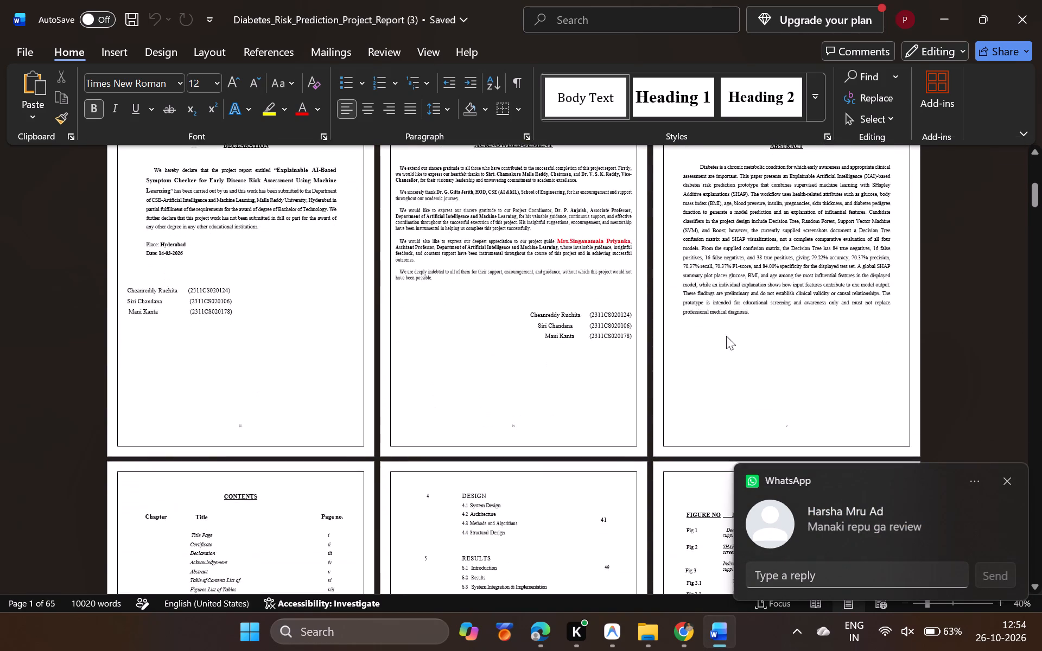
pyautogui.scroll(-3, 726, 336)
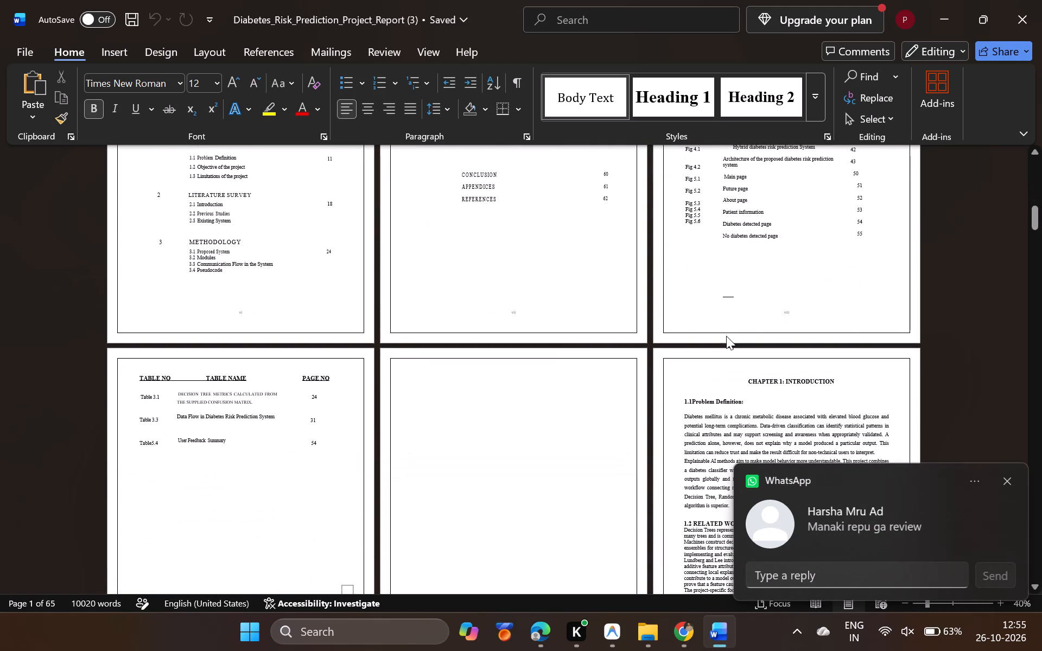
pyautogui.click(1004, 480)
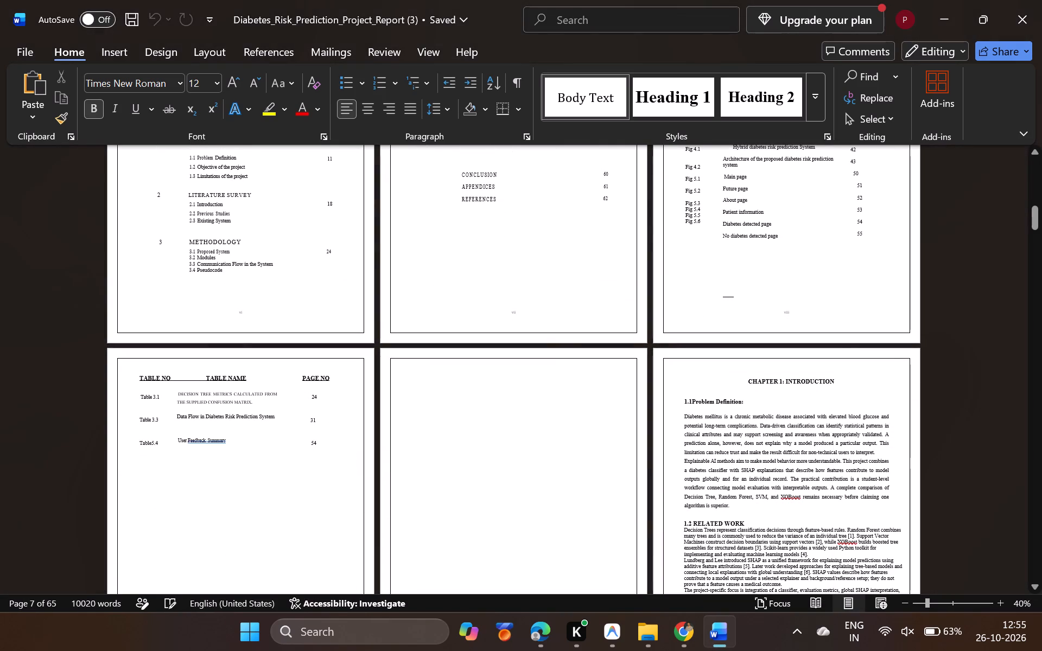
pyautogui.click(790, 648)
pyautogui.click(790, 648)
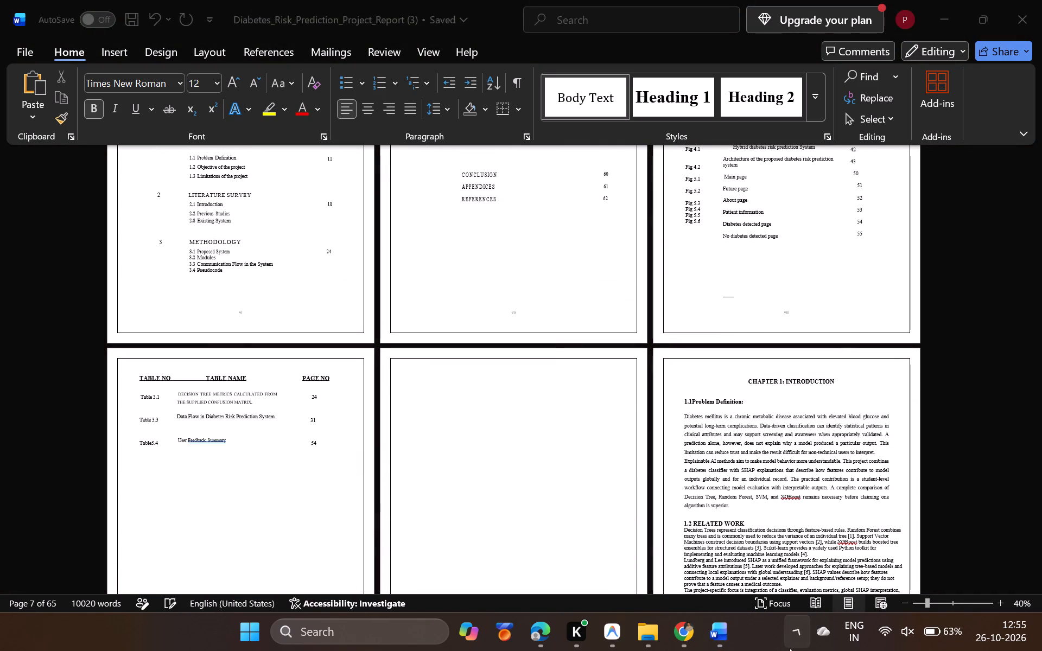
# Set the font of the entry rows in the list of tables to Times New Roman.
pyautogui.scroll(-1, 790, 648)
pyautogui.scroll(-2, 662, 480)
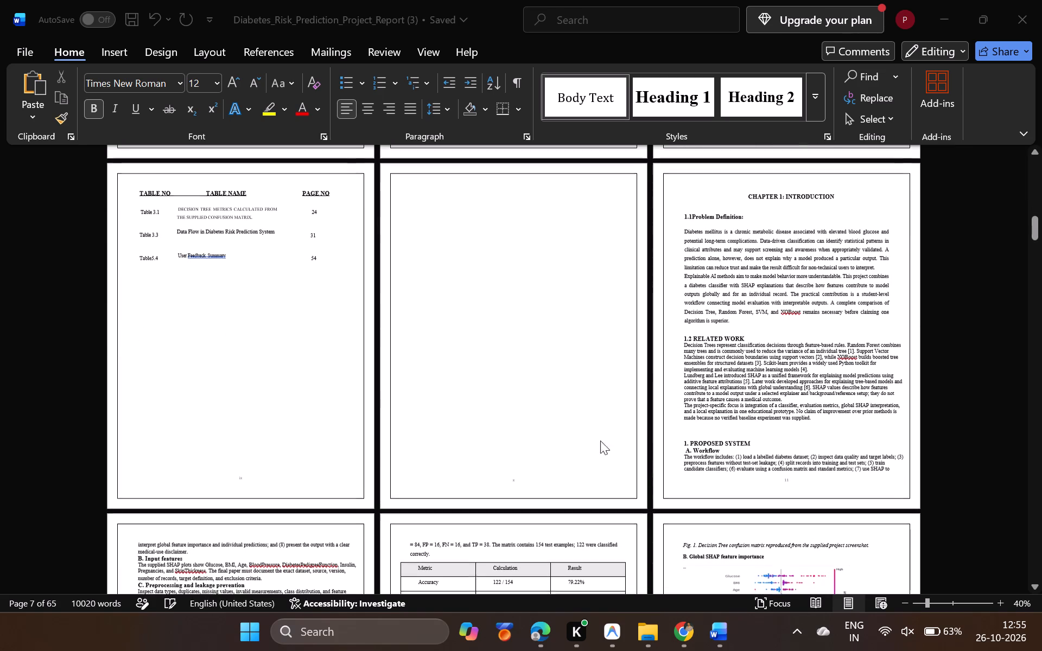
pyautogui.moveTo(572, 430); pyautogui.dragTo(406, 205)
pyautogui.moveTo(406, 205); pyautogui.dragTo(479, 446)
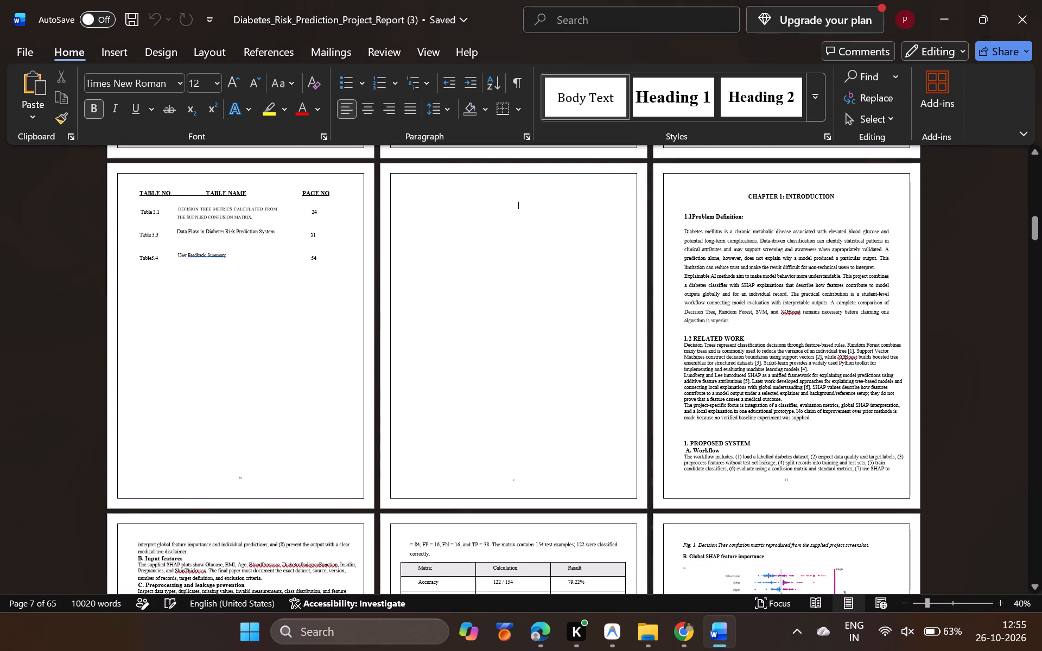
pyautogui.moveTo(479, 446); pyautogui.dragTo(481, 454)
pyautogui.keyDown('ctrl'); pyautogui.scroll(4, 481, 454); pyautogui.keyUp('ctrl')
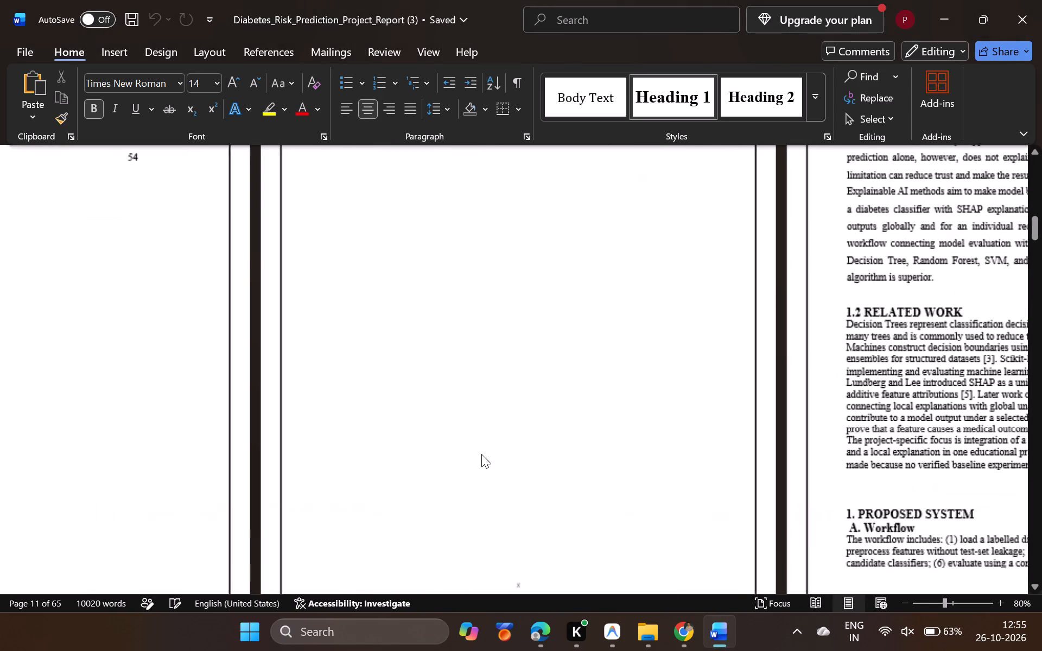
pyautogui.scroll(2, 481, 454)
pyautogui.moveTo(689, 524); pyautogui.dragTo(316, 425)
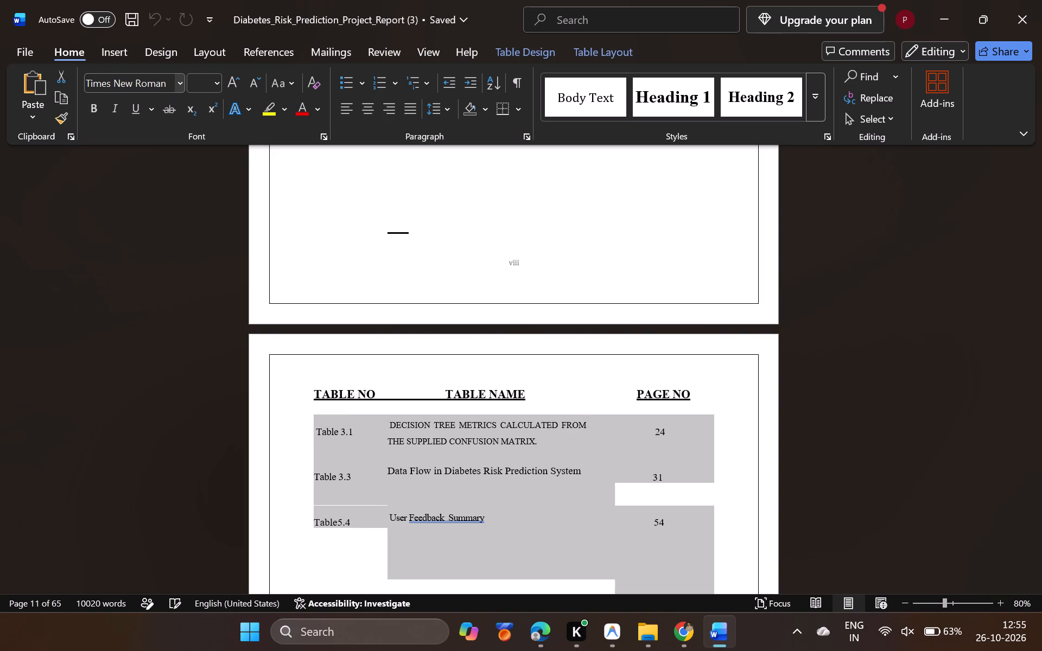
pyautogui.click(158, 85)
pyautogui.write('tim')
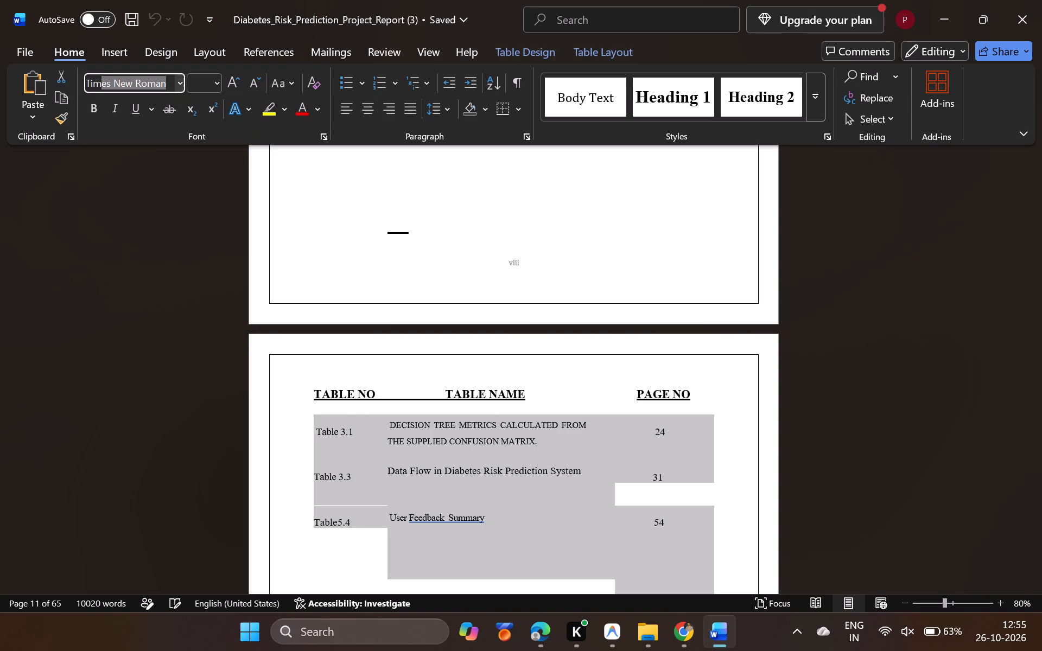
pyautogui.press('Return')
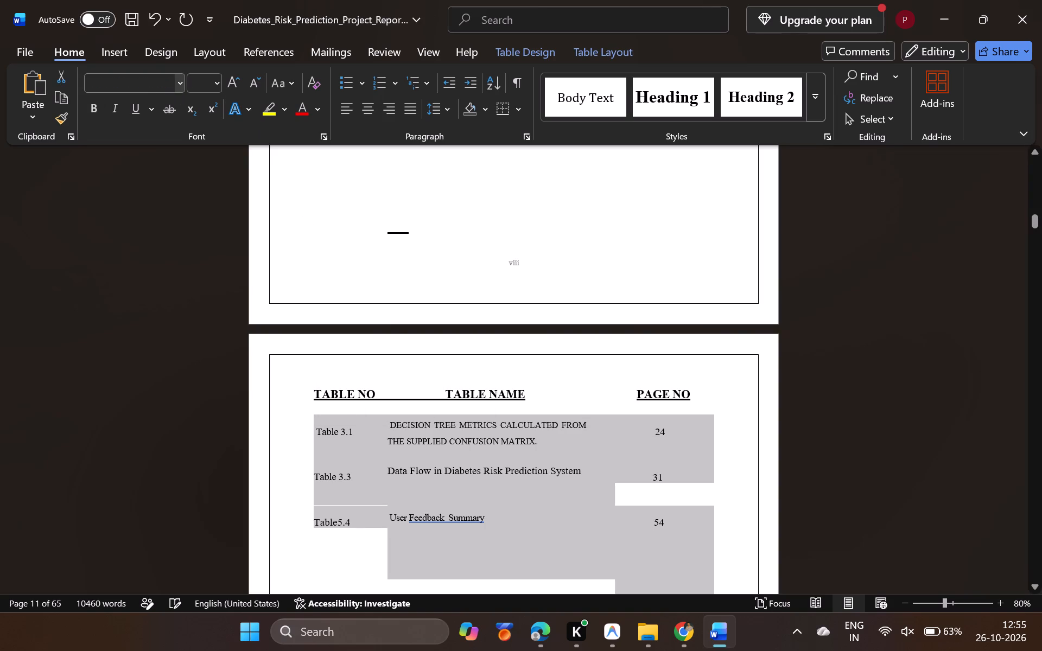
pyautogui.click(562, 458)
pyautogui.click(677, 517)
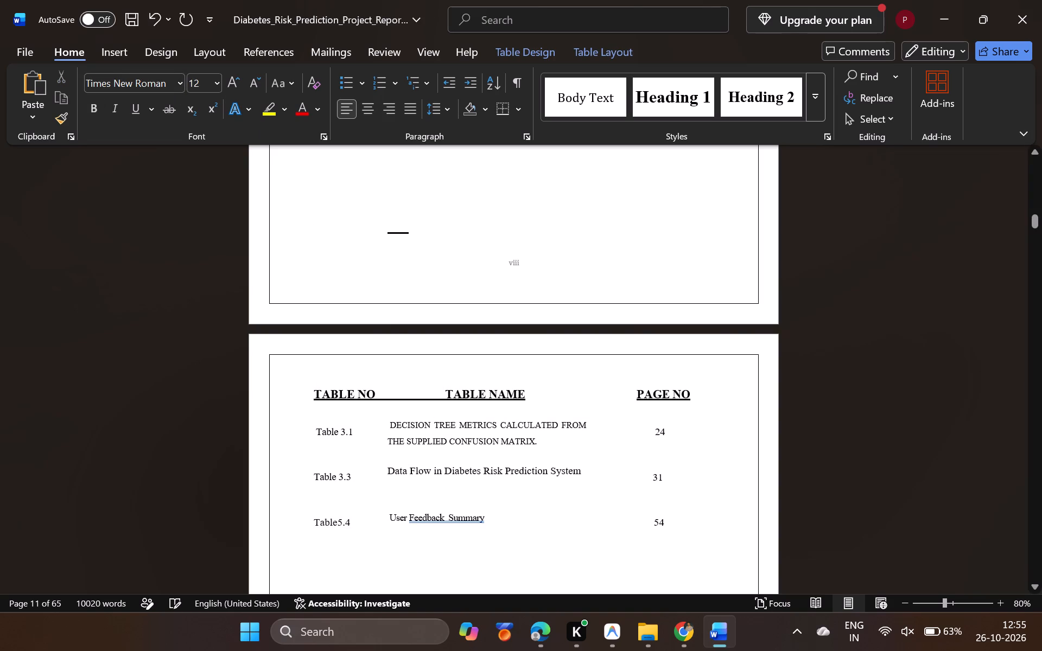
# Apply all borders to the entry rows of the list of tables.
pyautogui.moveTo(677, 517); pyautogui.dragTo(360, 448)
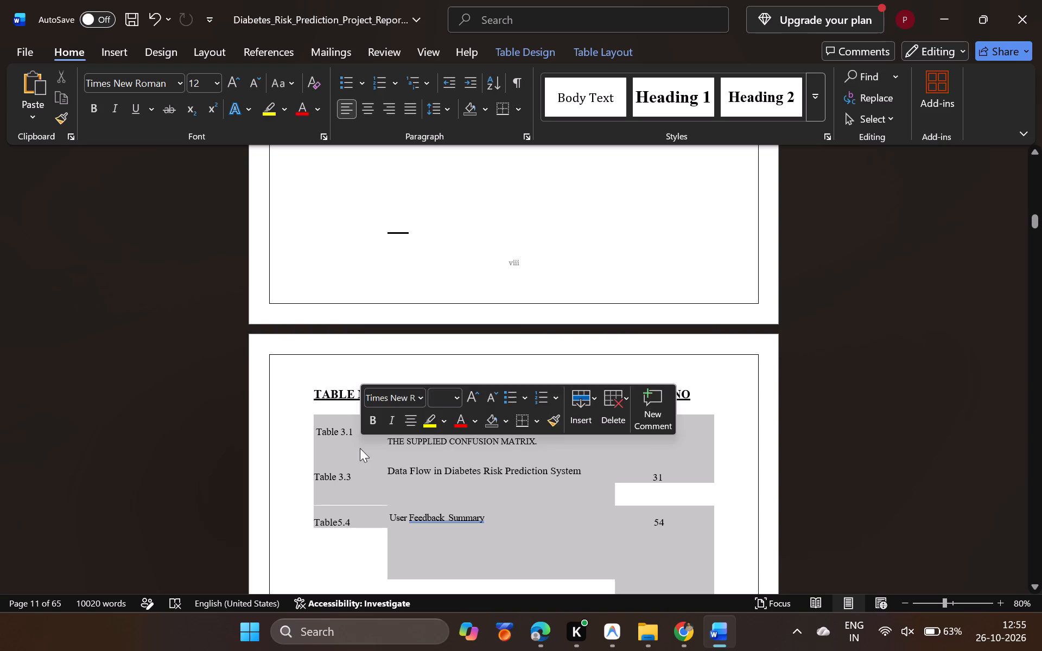
pyautogui.rightClick(369, 422)
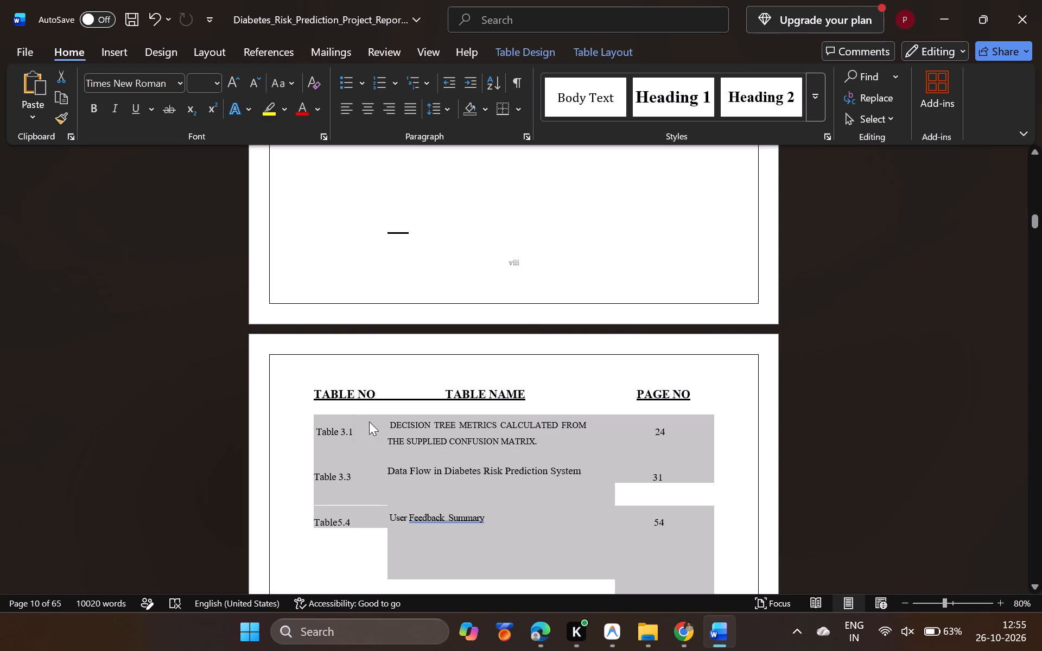
pyautogui.click(547, 471)
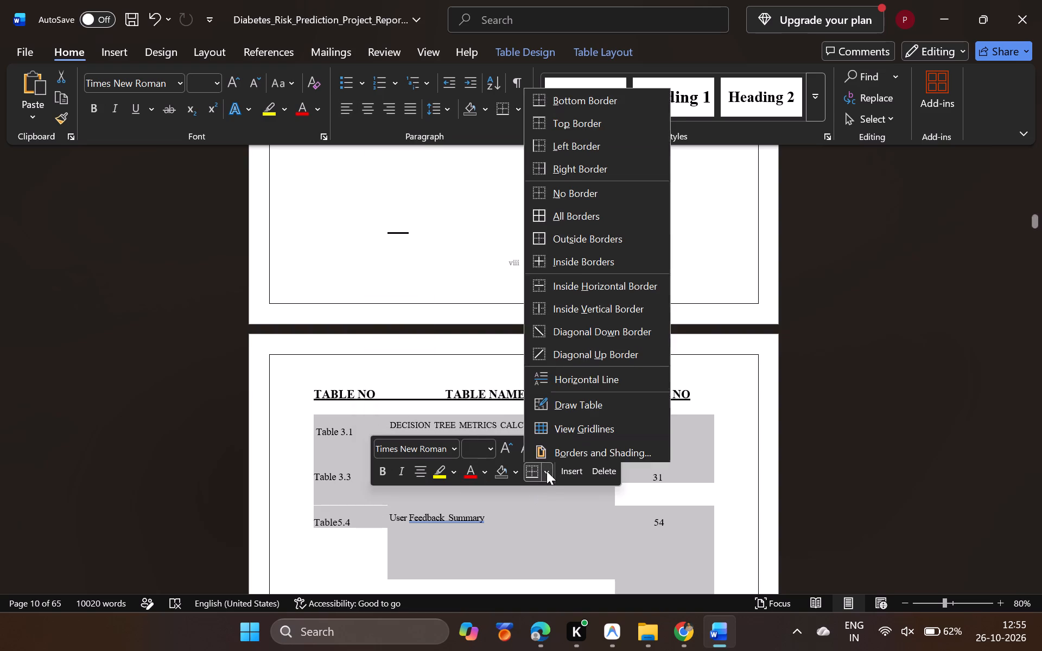
pyautogui.click(574, 203)
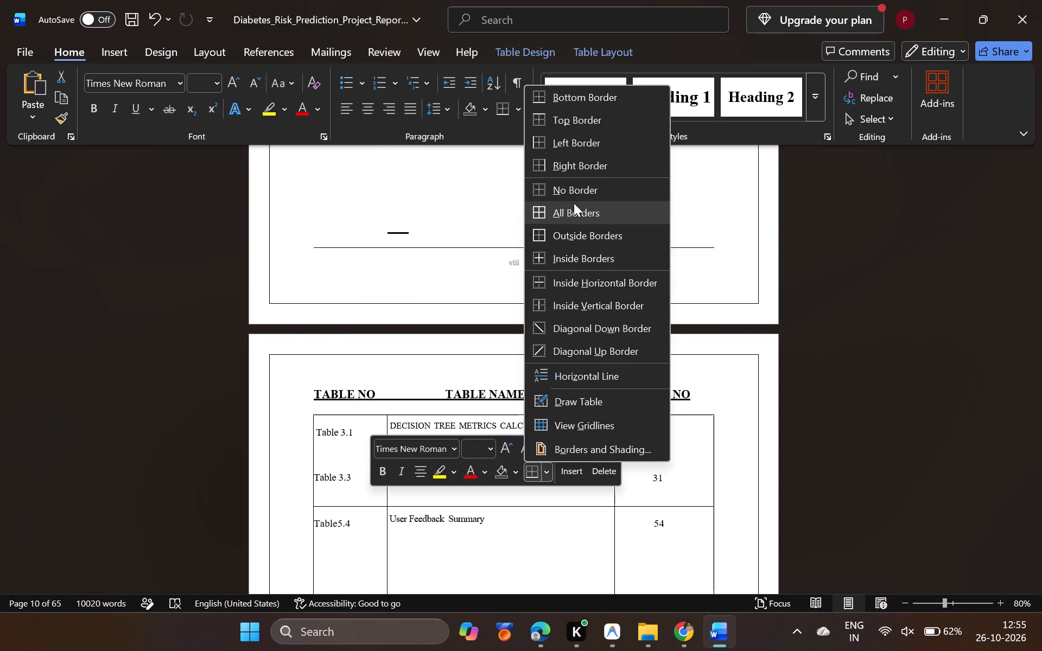
# Delete the empty lines below the User Feedback Summary entry in the list of tables.
pyautogui.scroll(-2, 574, 377)
pyautogui.click(560, 446)
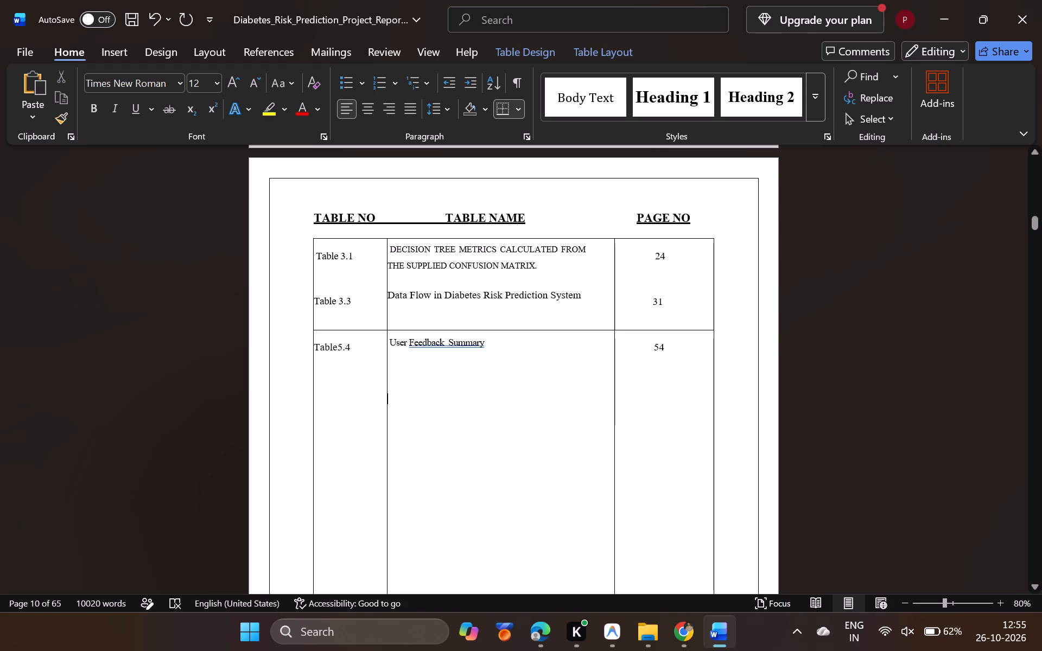
pyautogui.press('BackSpace')
pyautogui.press('BackSpace')
pyautogui.press('BackSpace')
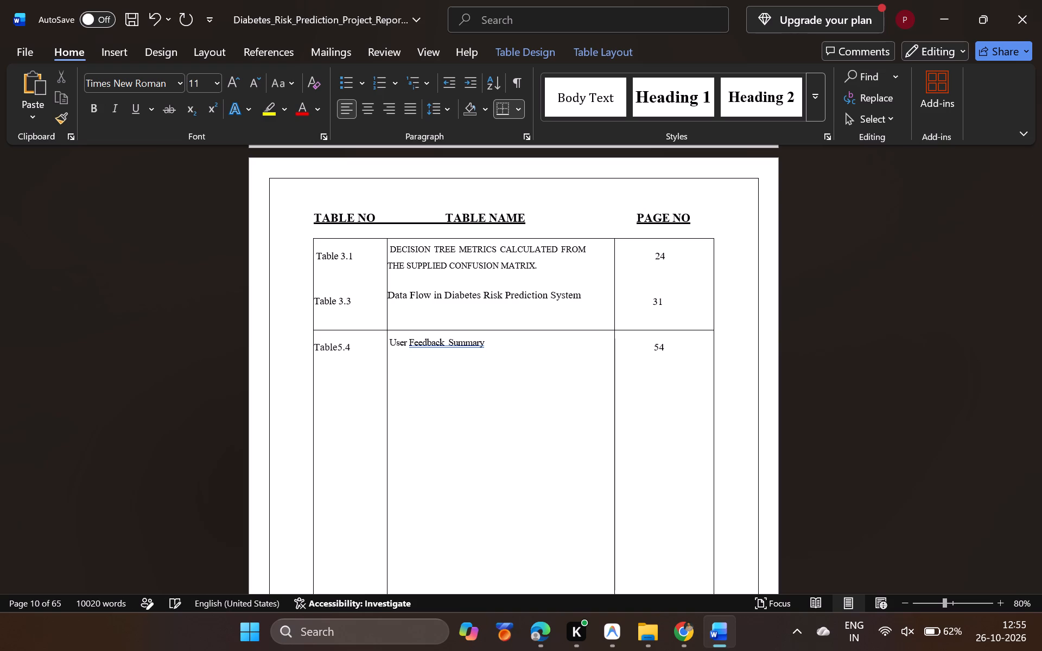
pyautogui.press('Down')
pyautogui.click(525, 474)
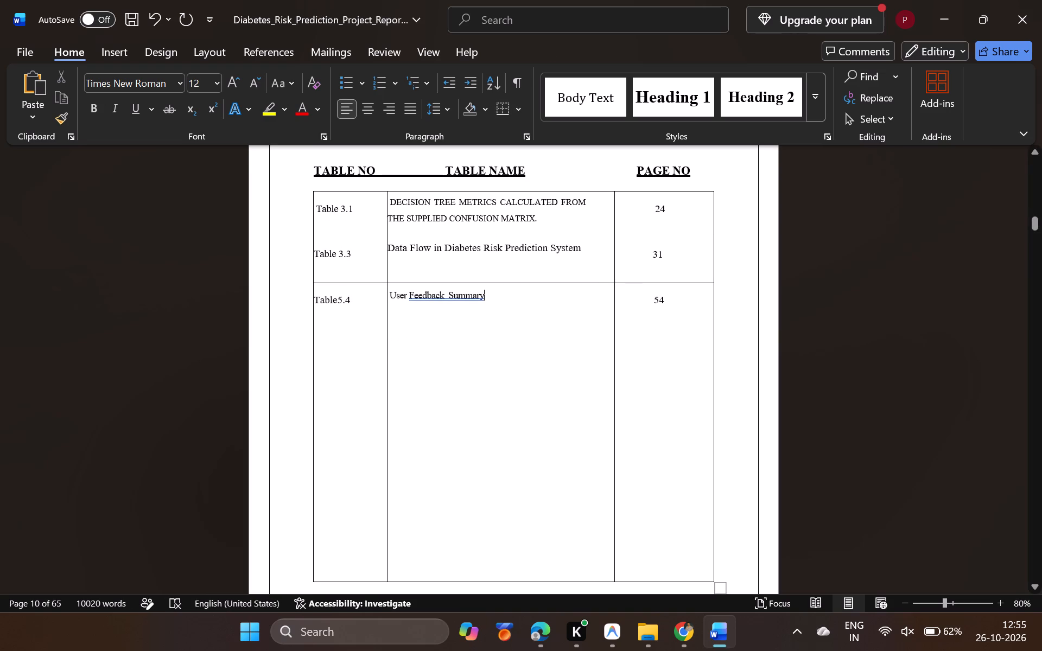
pyautogui.click(453, 344)
pyautogui.press('Down')
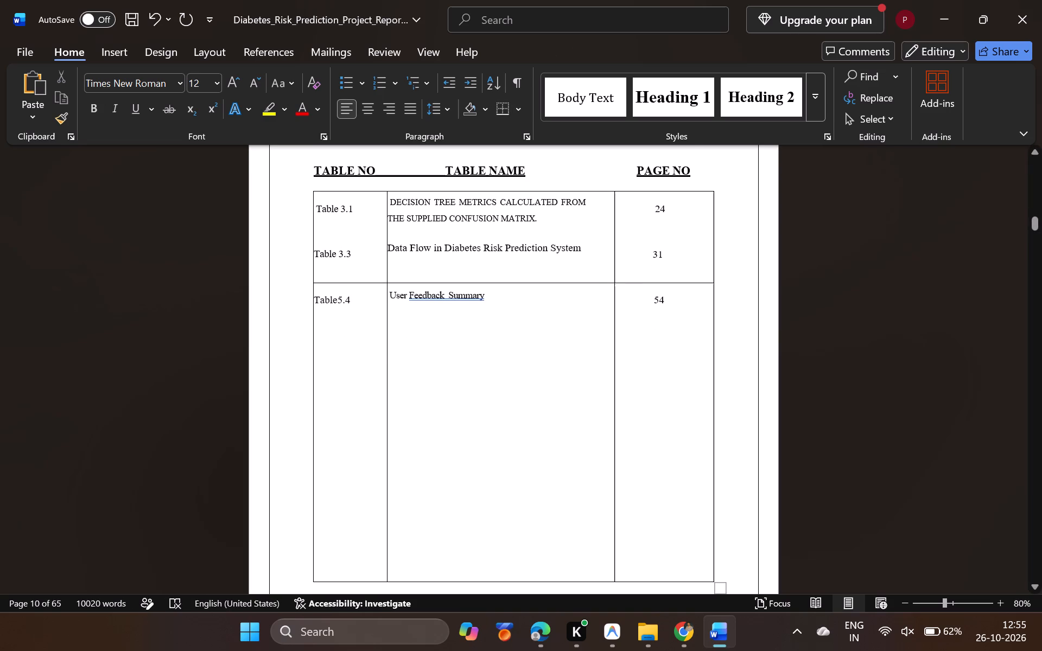
# Shorten the last row of the list of tables by raising its bottom border towards the User Feedback Summary entry.
pyautogui.scroll(-1, 453, 344)
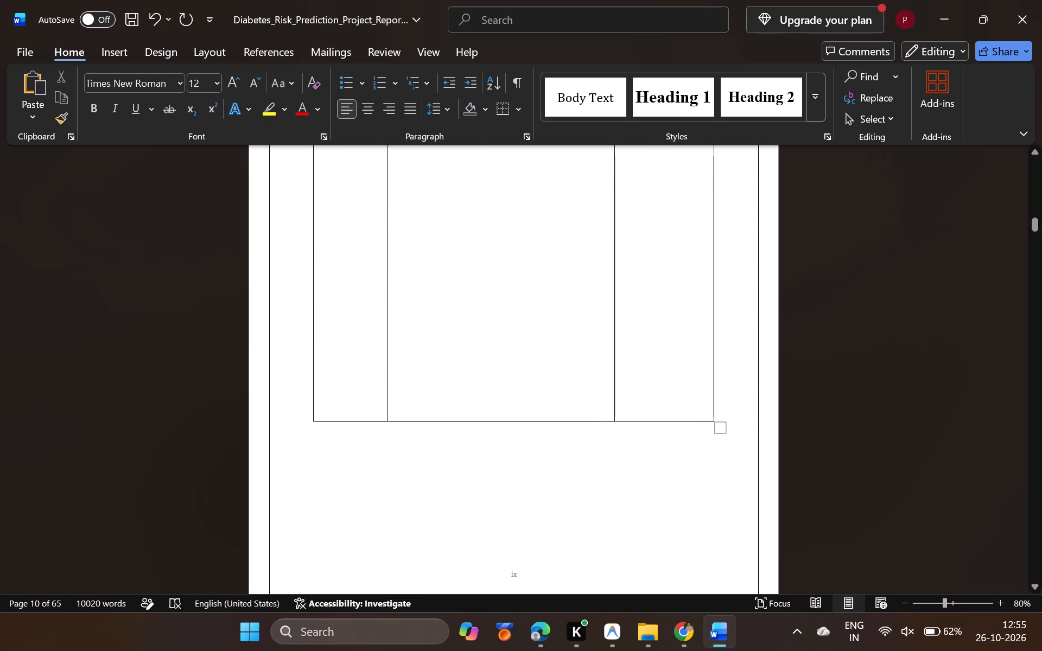
pyautogui.moveTo(674, 420); pyautogui.dragTo(674, 378)
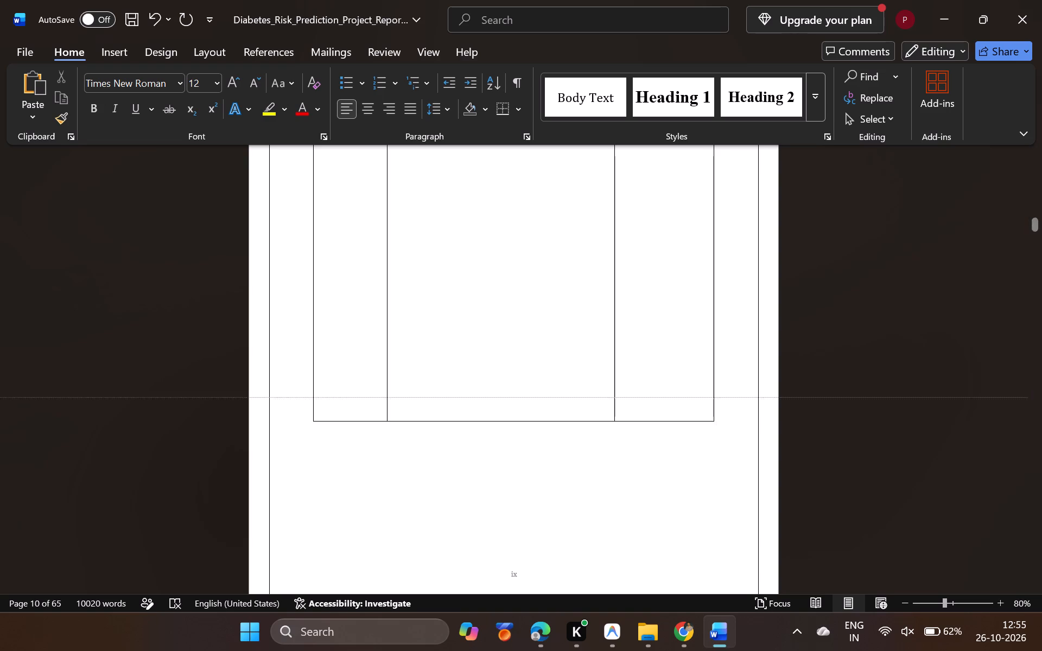
pyautogui.moveTo(674, 378); pyautogui.dragTo(664, 186)
pyautogui.scroll(1, 664, 186)
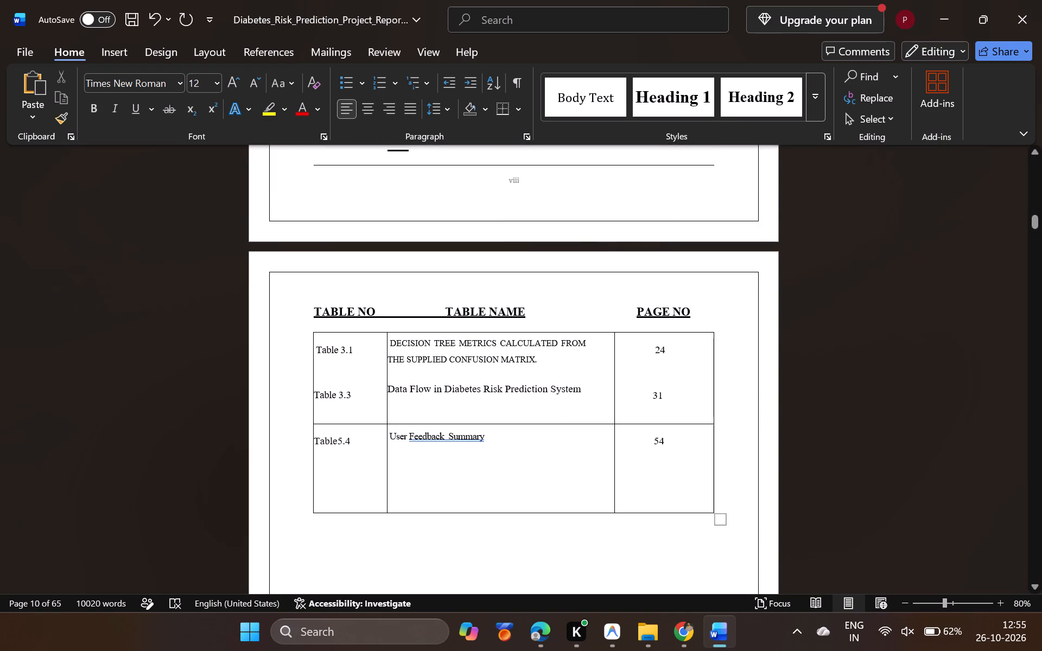
pyautogui.moveTo(523, 513); pyautogui.dragTo(526, 450)
pyautogui.click(683, 385)
# Format the entry rows in the list of figures as 12 pt Times New Roman without italics.
pyautogui.scroll(1, 686, 343)
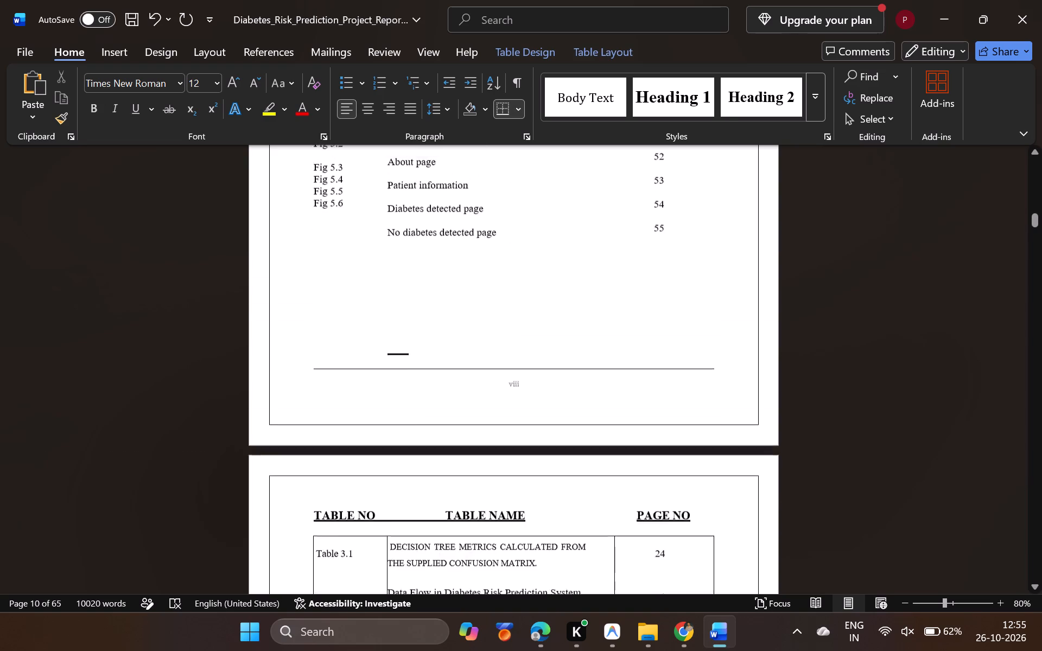
pyautogui.scroll(2, 686, 343)
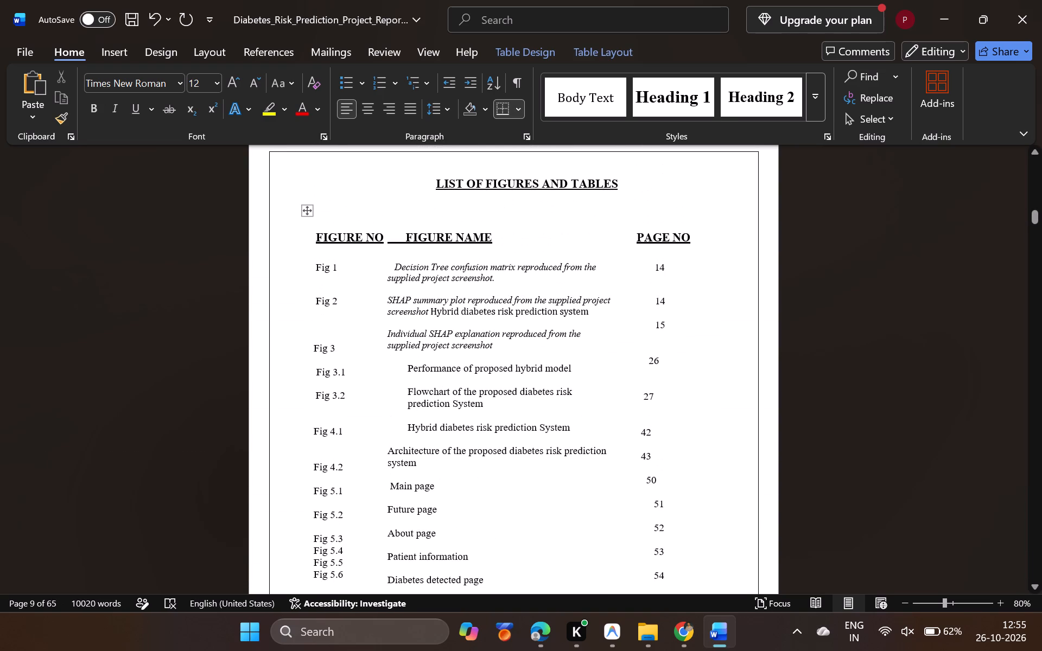
pyautogui.click(549, 279)
pyautogui.click(475, 269)
pyautogui.moveTo(314, 266); pyautogui.dragTo(652, 528)
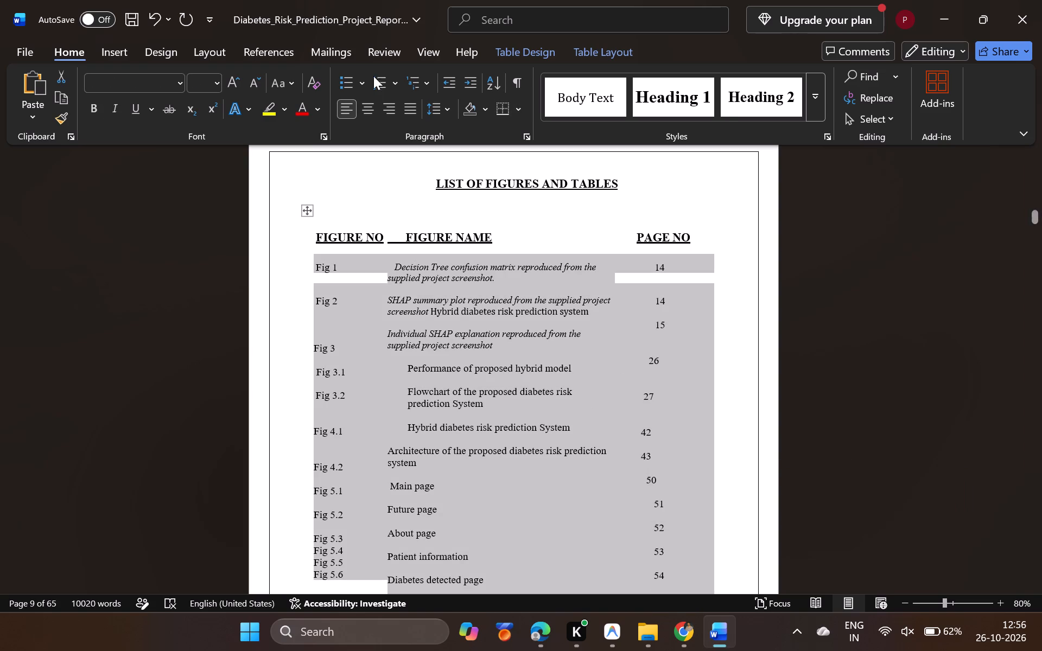
pyautogui.click(191, 88)
pyautogui.write('12')
pyautogui.press('Return')
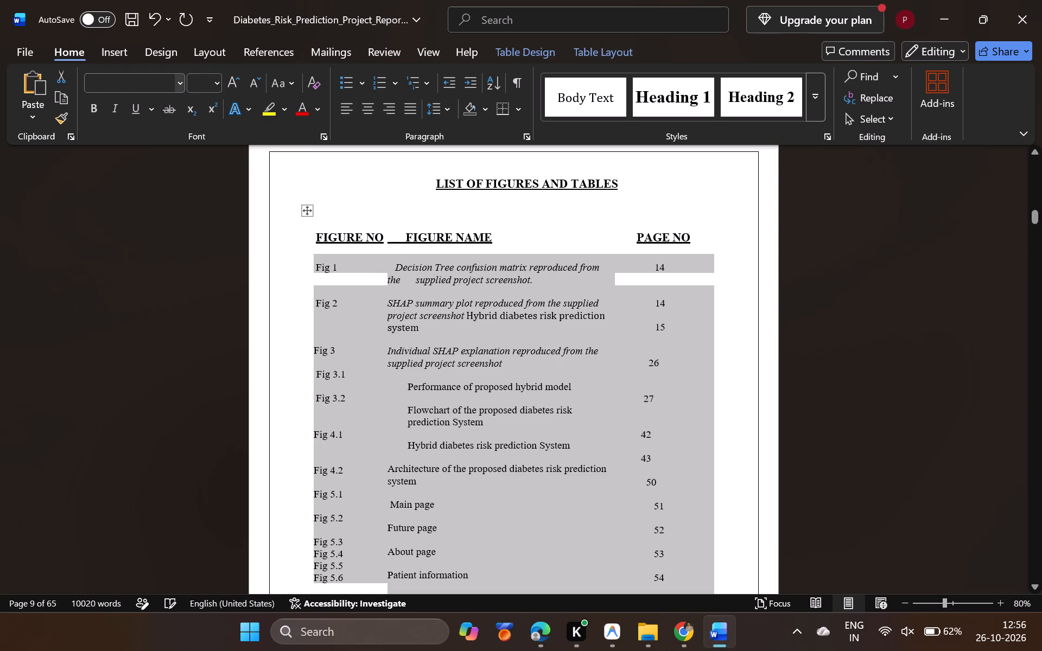
pyautogui.click(156, 85)
pyautogui.write('ti')
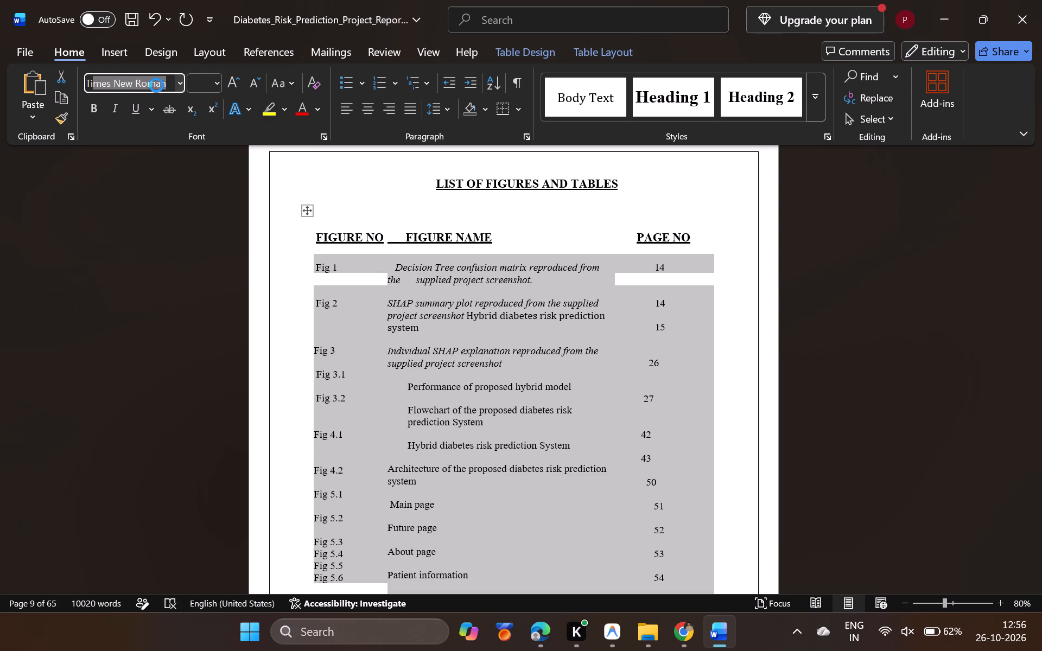
pyautogui.press('Return')
pyautogui.click(113, 110)
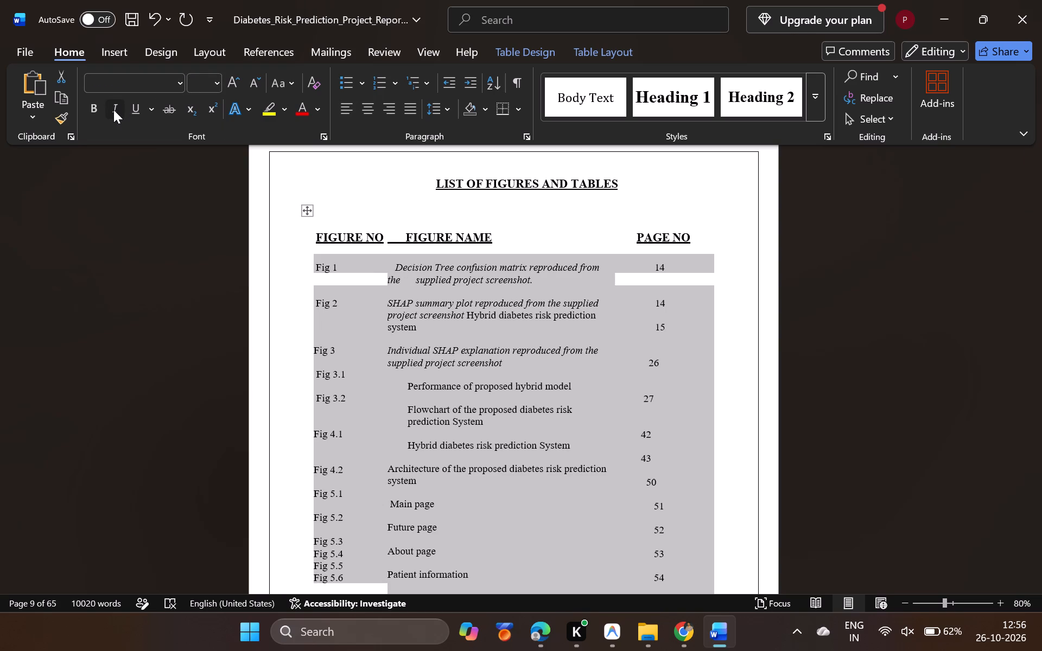
pyautogui.click(113, 110)
pyautogui.click(418, 280)
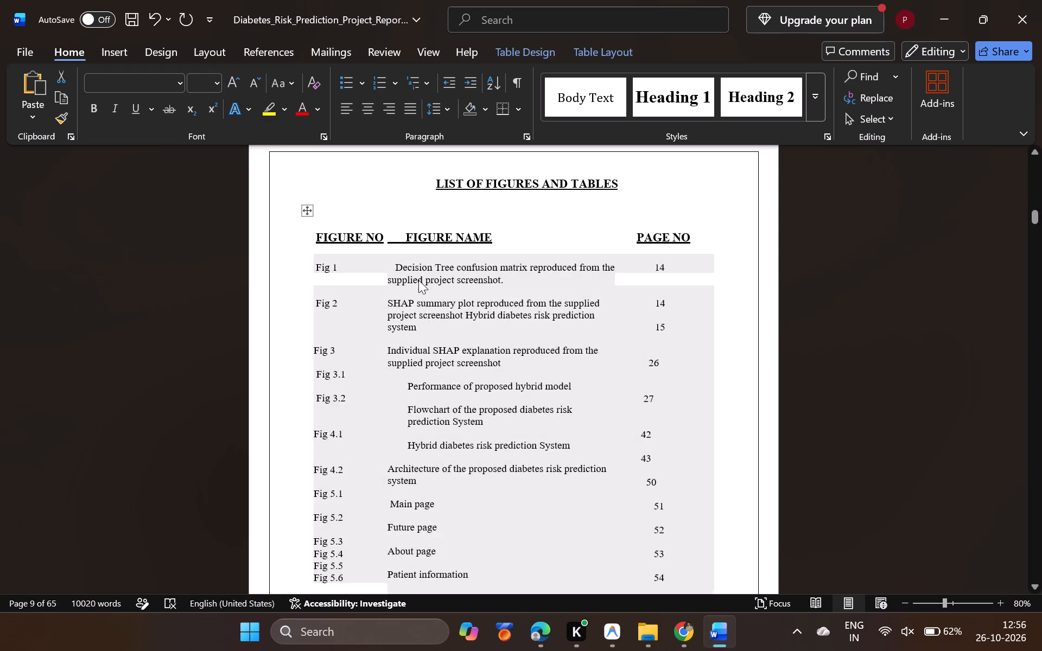
pyautogui.scroll(-1, 418, 280)
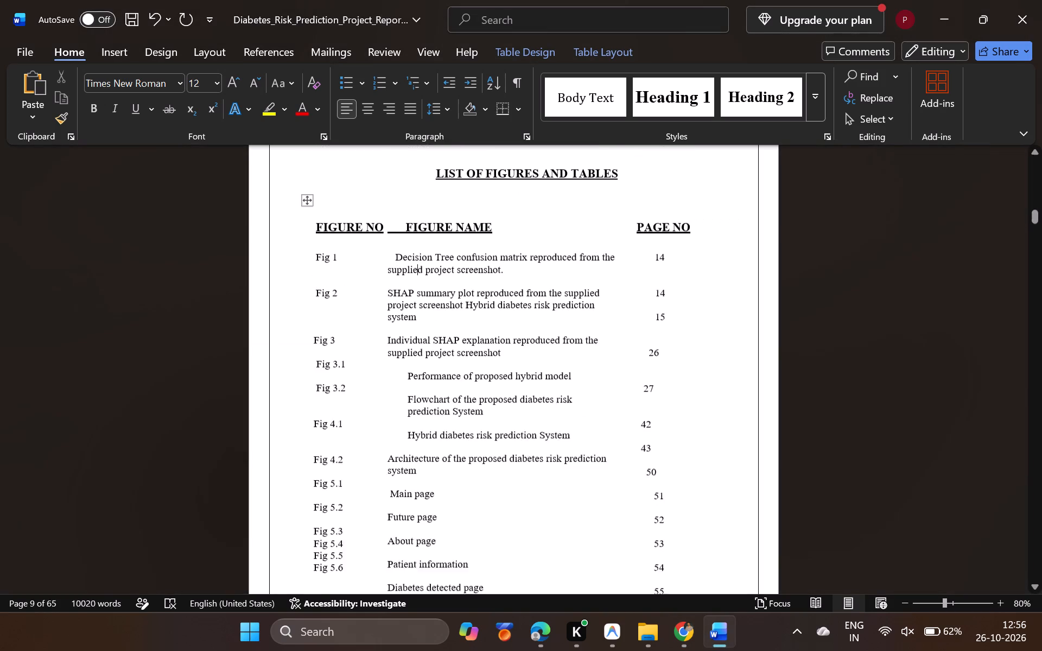
pyautogui.scroll(1, 566, 349)
pyautogui.click(588, 316)
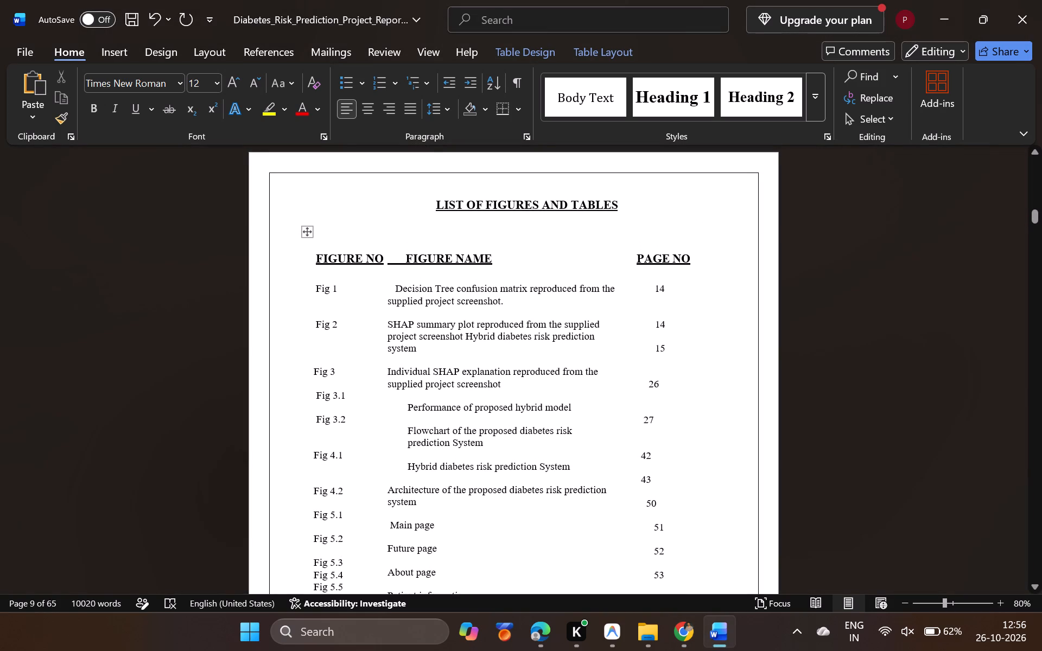
pyautogui.click(308, 237)
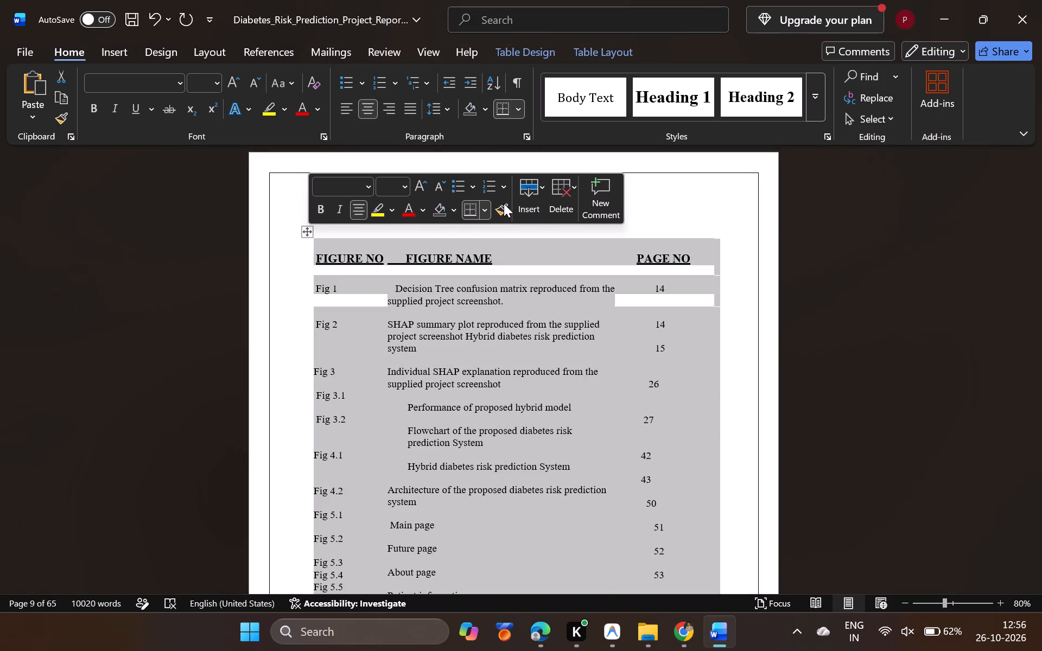
pyautogui.click(486, 206)
pyautogui.click(493, 342)
# Look over the report pages from the list of figures through the list of tables and Chapter 1 into the metrics table.
pyautogui.scroll(-3, 493, 342)
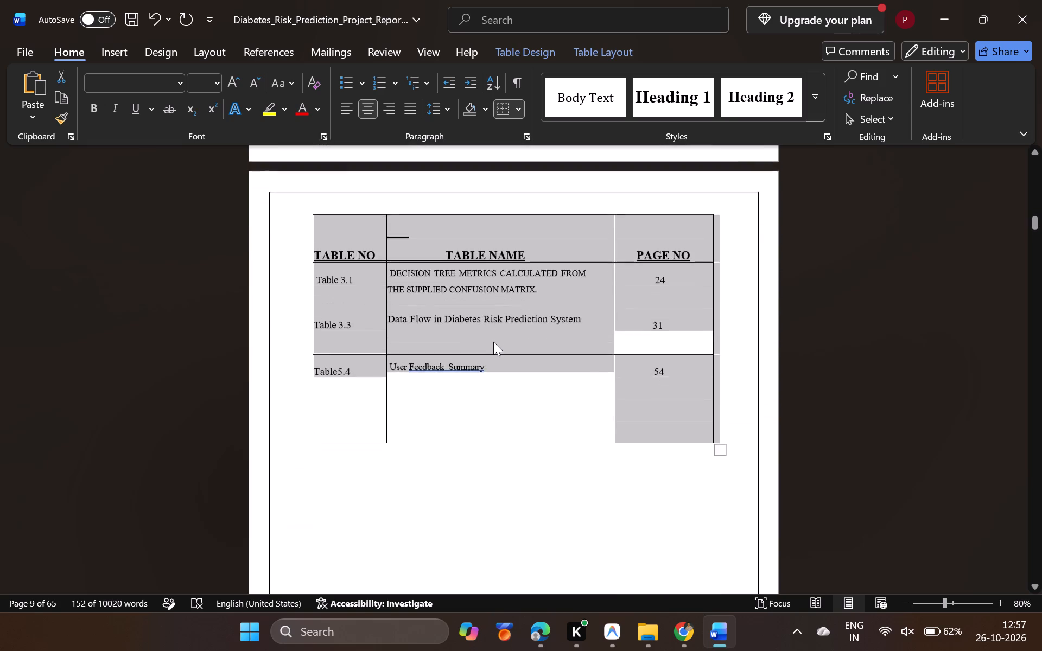
pyautogui.scroll(-3, 493, 342)
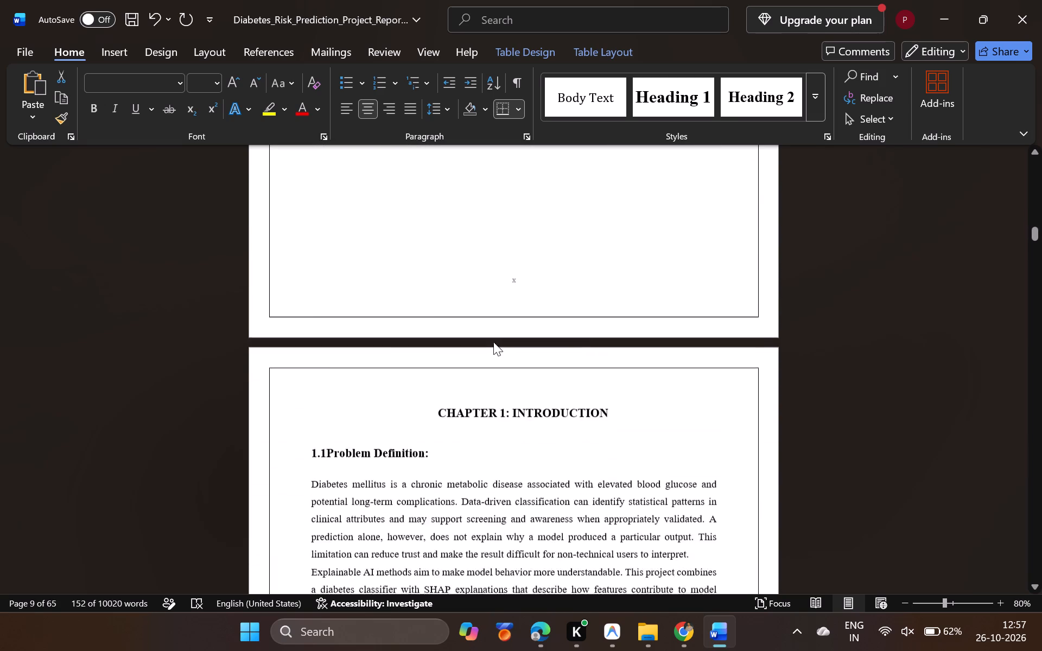
pyautogui.scroll(-2, 493, 342)
pyautogui.scroll(2, 493, 342)
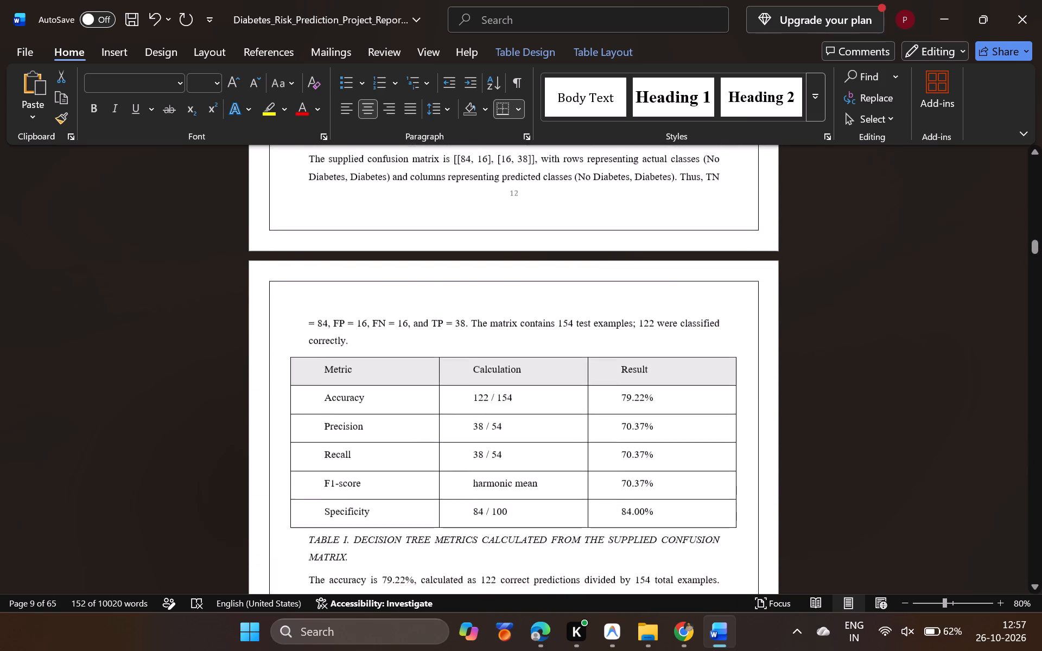
pyautogui.scroll(3, 493, 342)
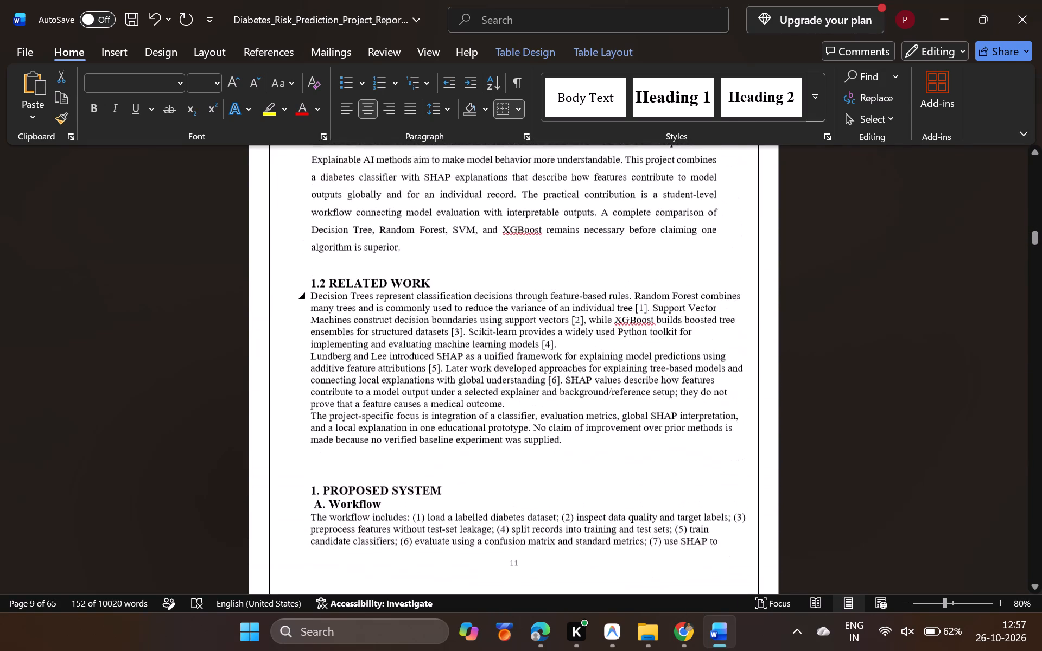
pyautogui.scroll(4, 493, 342)
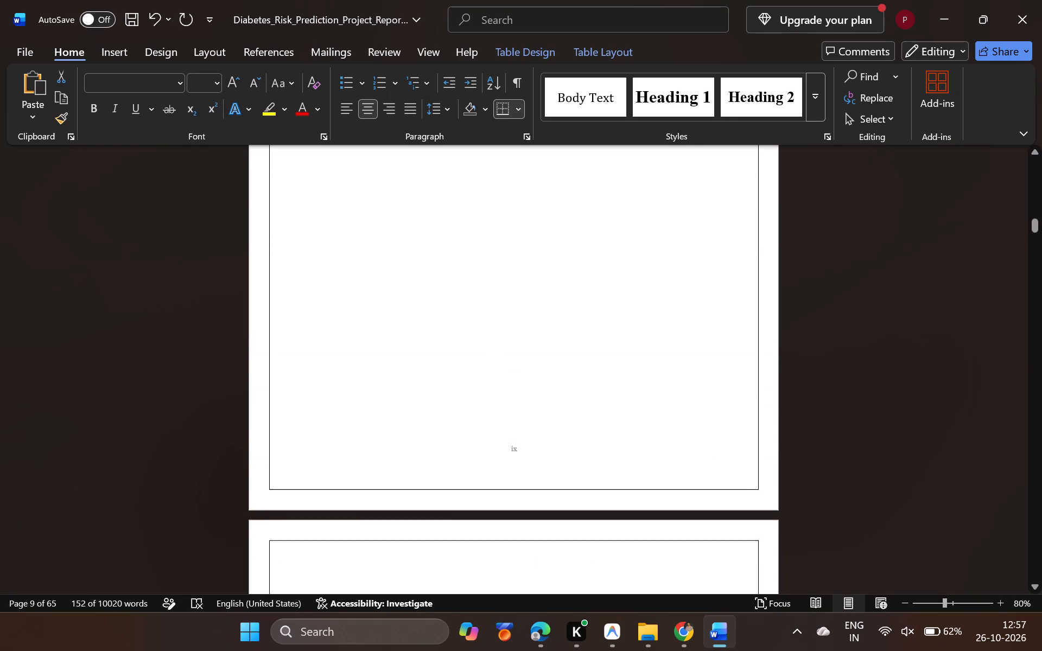
pyautogui.scroll(3, 493, 342)
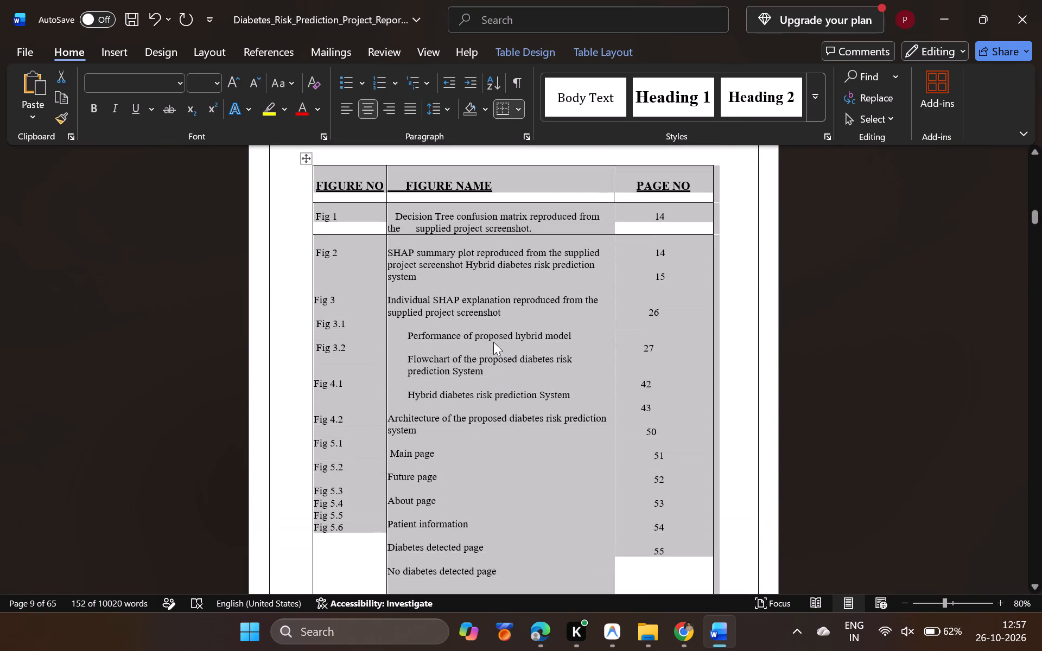
# Left-align the Fig 1 figure name, "Decision Tree confusion matrix reproduced from the supplied project screenshot.".
pyautogui.click(694, 214)
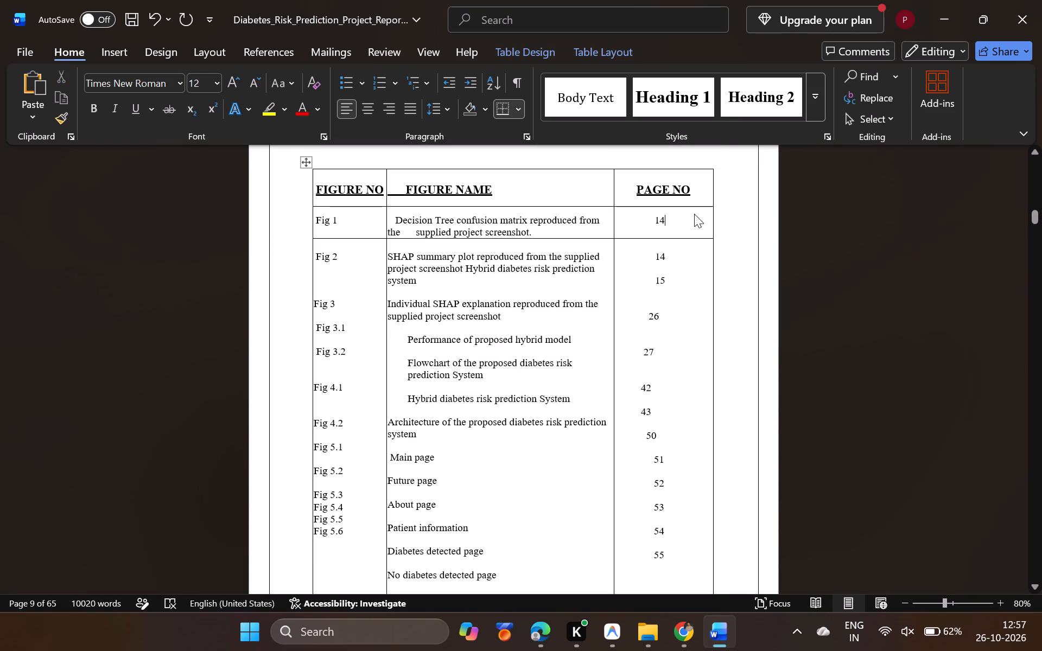
pyautogui.click(734, 226)
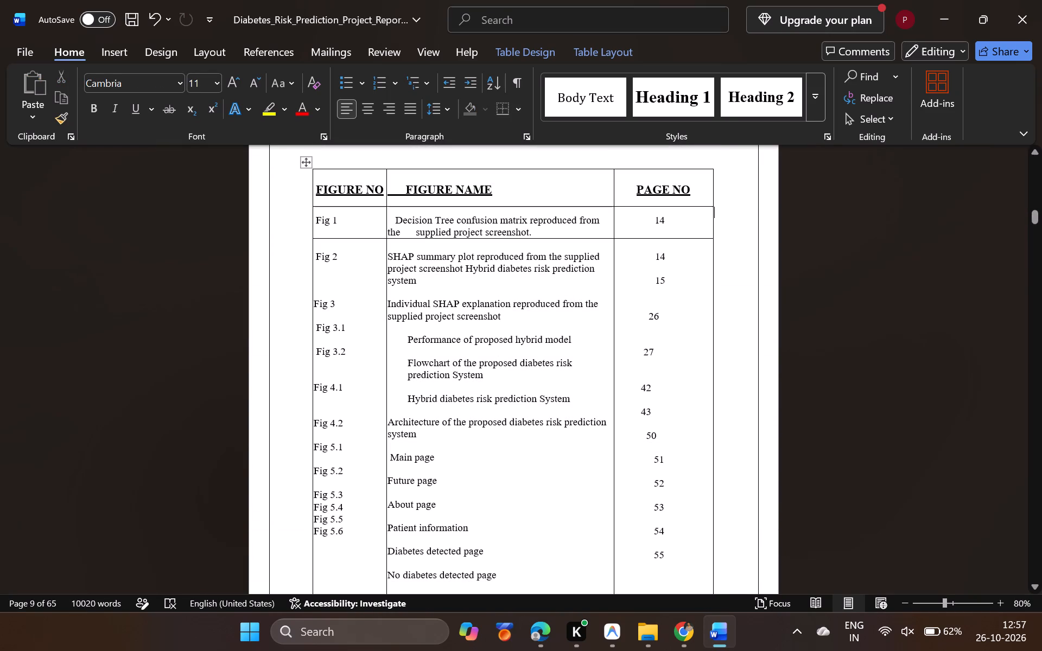
pyautogui.click(533, 232)
pyautogui.click(344, 106)
pyautogui.click(344, 106)
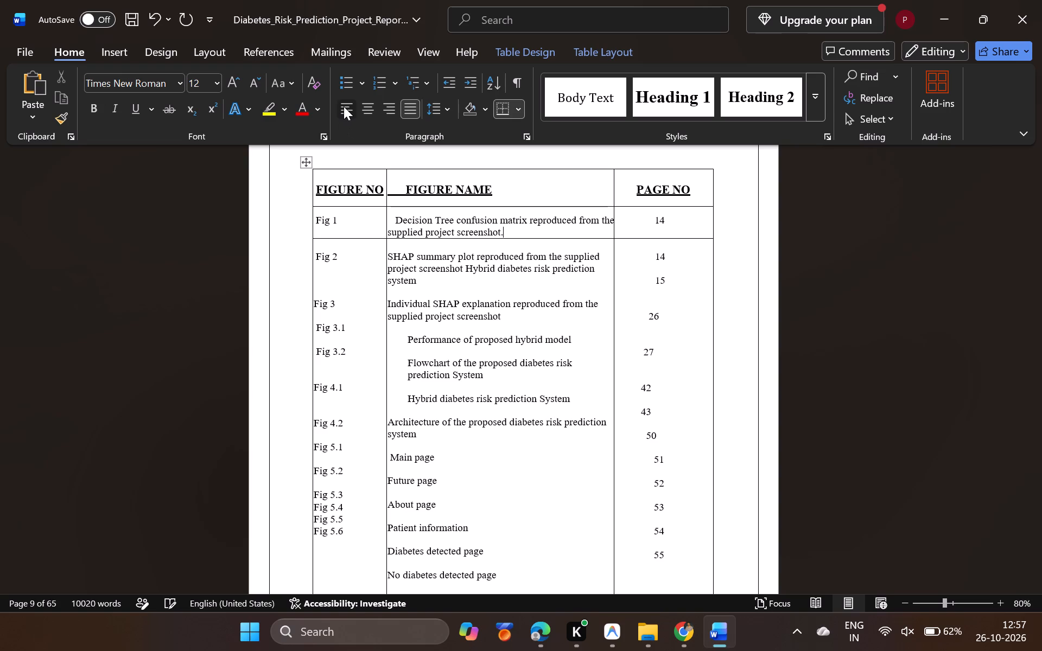
pyautogui.click(344, 106)
pyautogui.click(351, 116)
pyautogui.moveTo(539, 231); pyautogui.dragTo(405, 227)
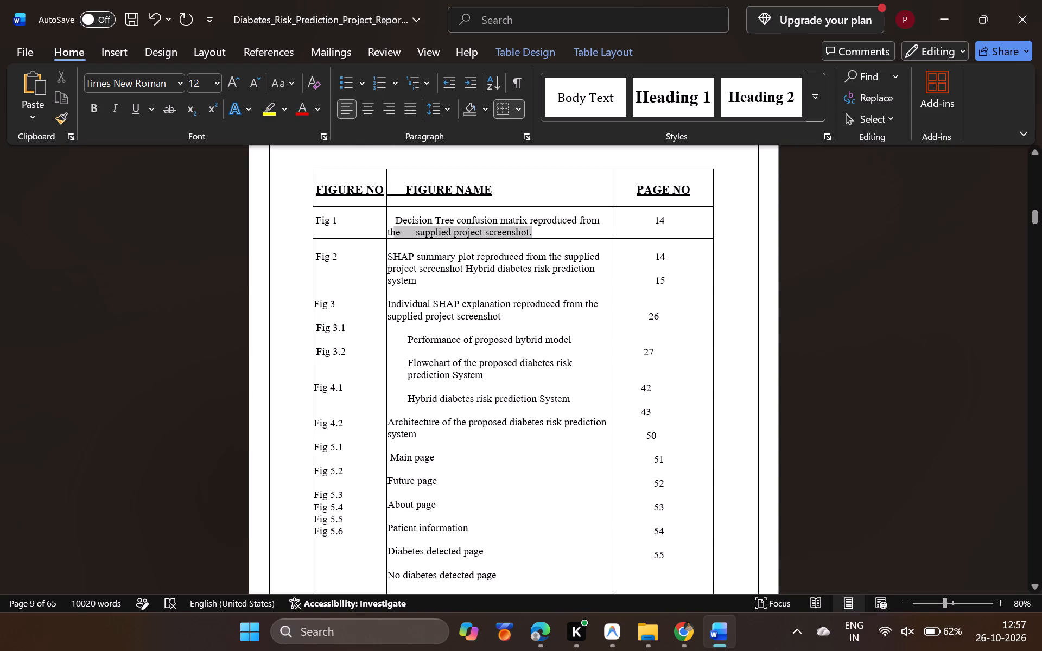
pyautogui.moveTo(405, 227); pyautogui.dragTo(396, 220)
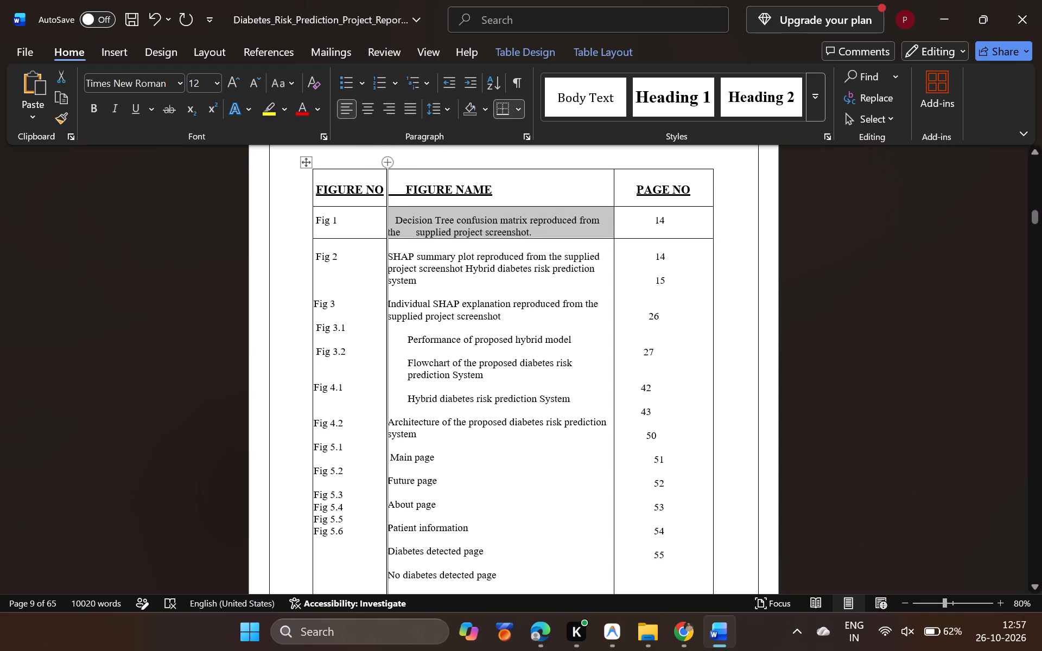
pyautogui.click(350, 111)
pyautogui.click(350, 111)
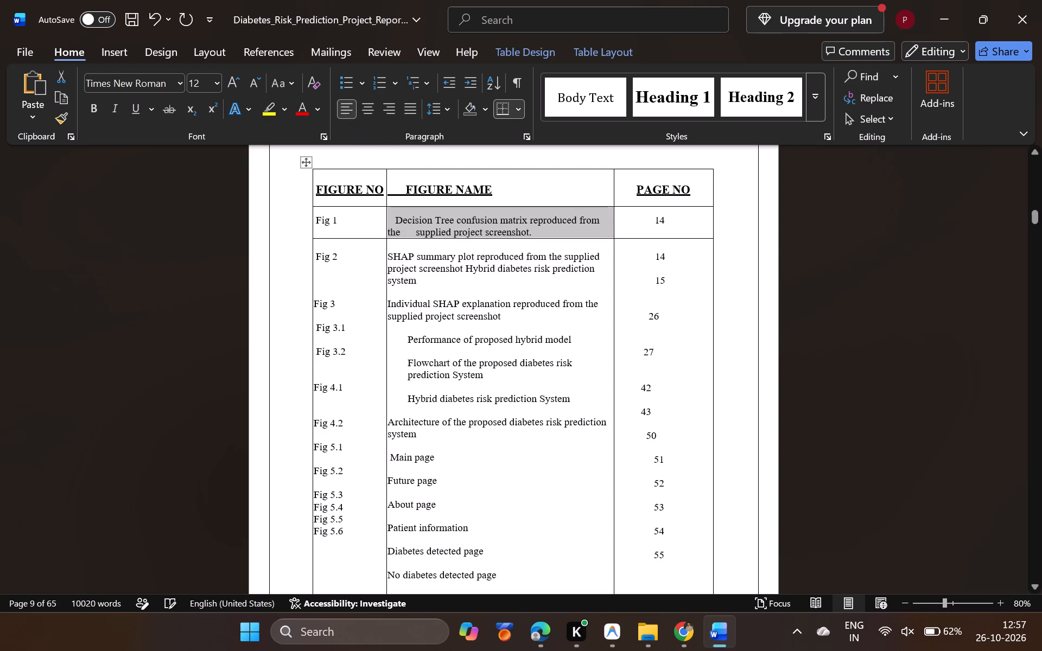
# Delete two of the extra spaces before "Decision Tree" in the Fig 1 figure name.
pyautogui.click(397, 218)
pyautogui.press('BackSpace')
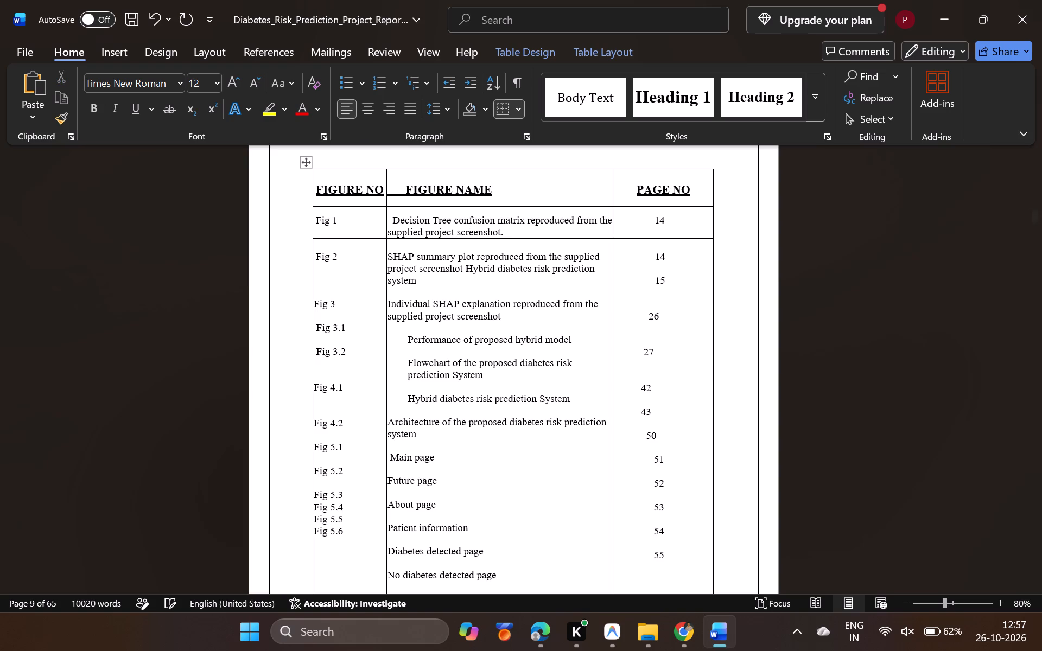
pyautogui.press('BackSpace')
# Insert twelve blank rows between the Fig 1 row and the combined row starting with Fig 2 in the list of figures.
pyautogui.scroll(-1, 498, 225)
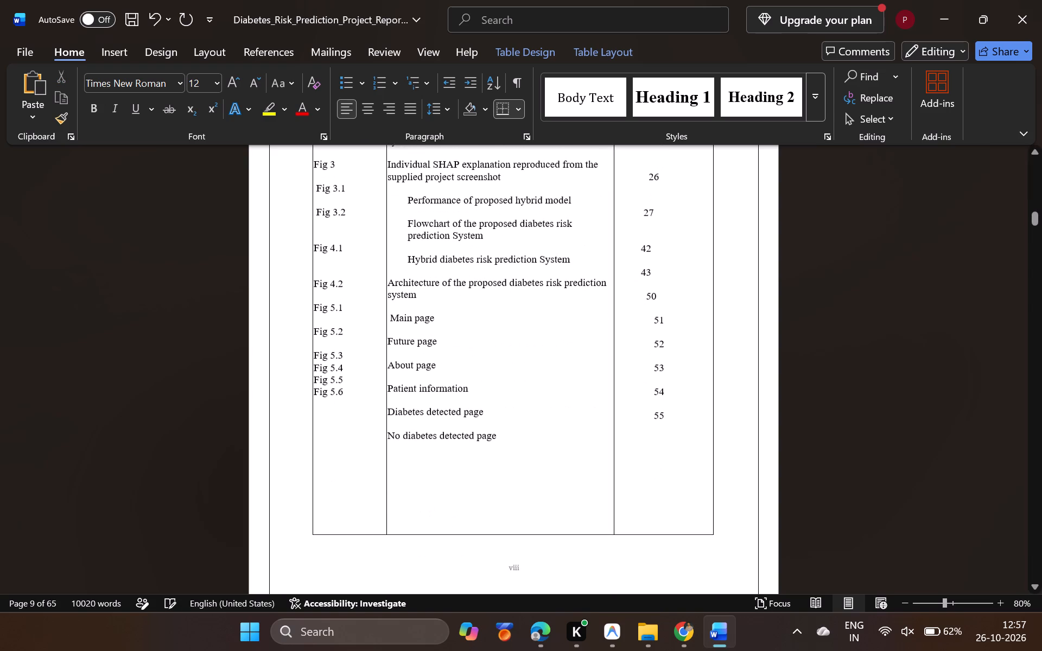
pyautogui.scroll(1, 467, 228)
pyautogui.click(728, 277)
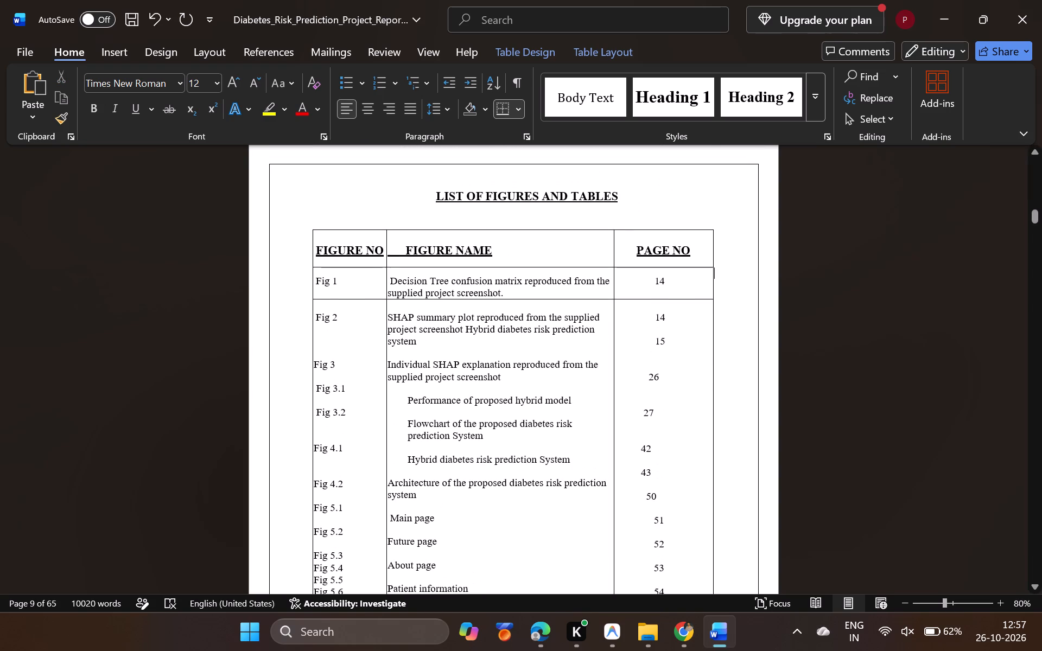
pyautogui.press('Return')
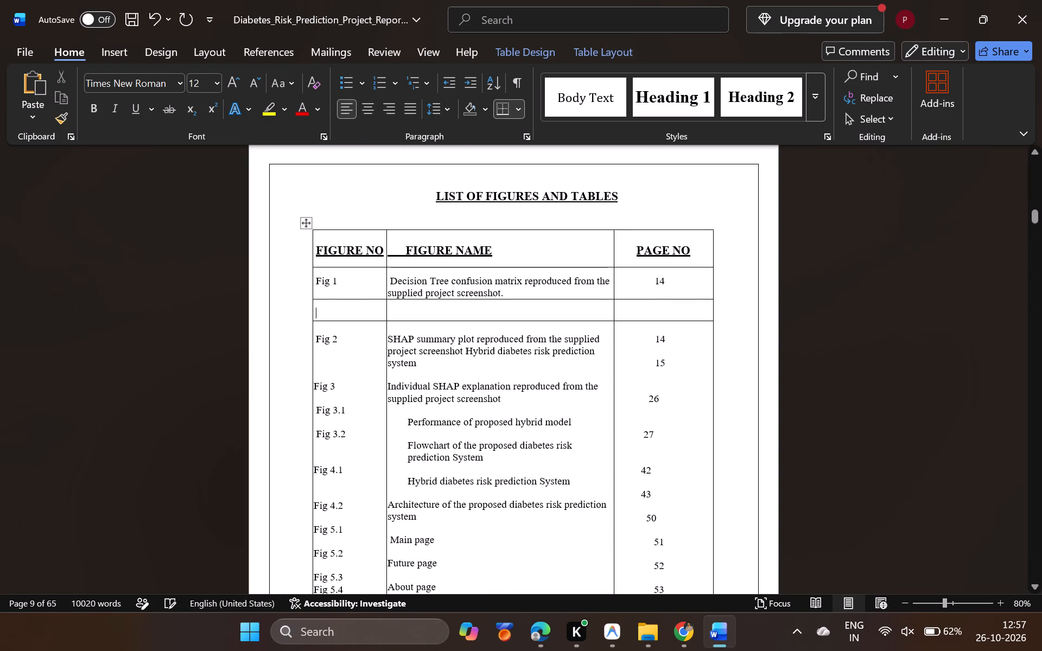
pyautogui.press('Left')
pyautogui.press('Return')
pyautogui.press('Left')
pyautogui.press('Left')
pyautogui.press('Return')
pyautogui.press('Left')
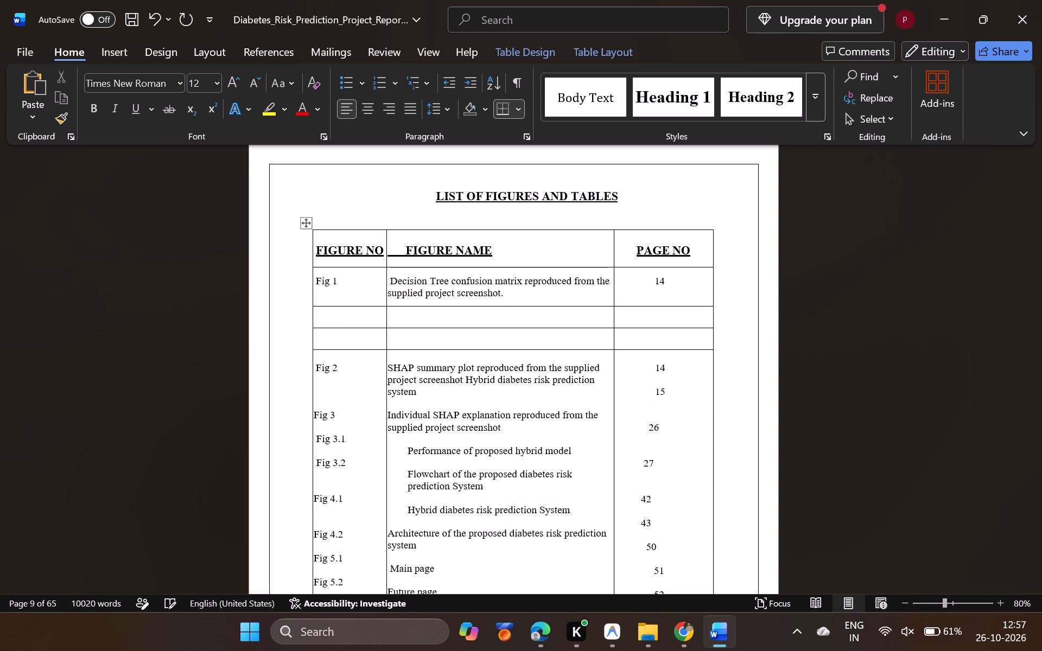
pyautogui.hotkey('ctrl', 'z')
pyautogui.press('Right')
pyautogui.press('Return')
pyautogui.press('Right')
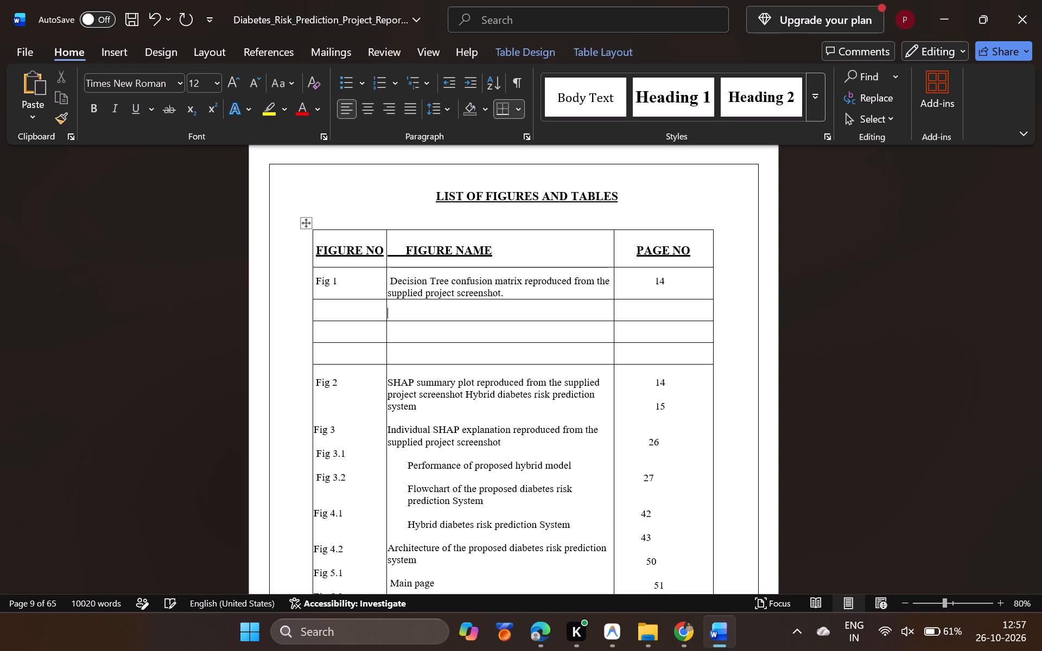
pyautogui.press('Left')
pyautogui.press('Left')
pyautogui.press('Return')
pyautogui.press('Left')
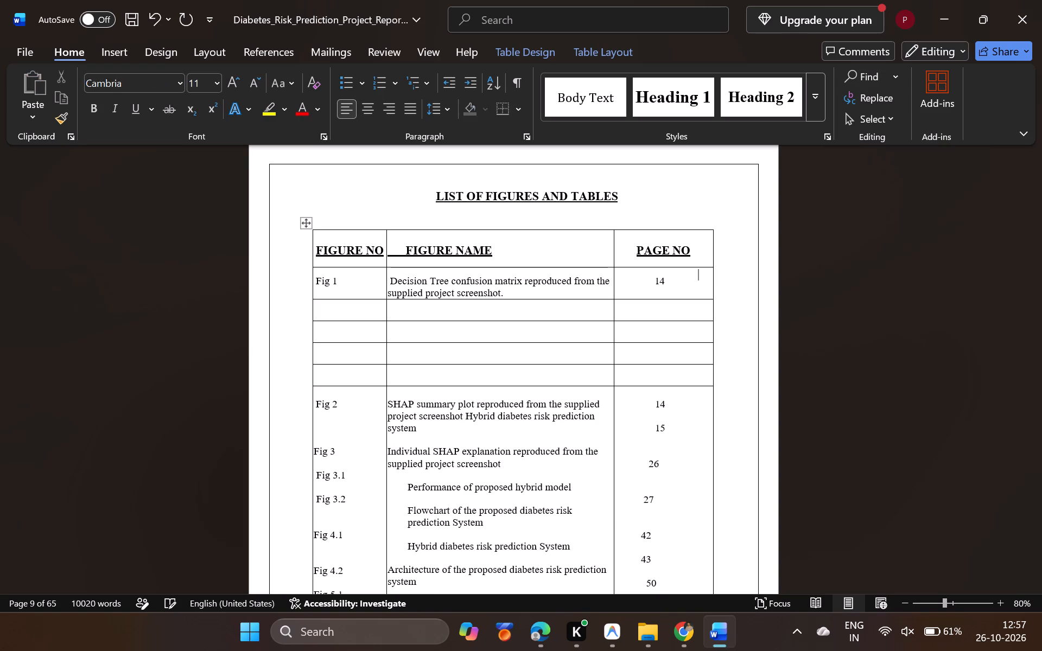
pyautogui.press('Return')
pyautogui.press('Left')
pyautogui.press('Return')
pyautogui.press('Left')
pyautogui.press('Return')
pyautogui.press('Left')
pyautogui.press('Return')
pyautogui.press('Left')
pyautogui.press('Return')
pyautogui.press('Left')
pyautogui.press('Return')
pyautogui.press('Left')
pyautogui.press('Return')
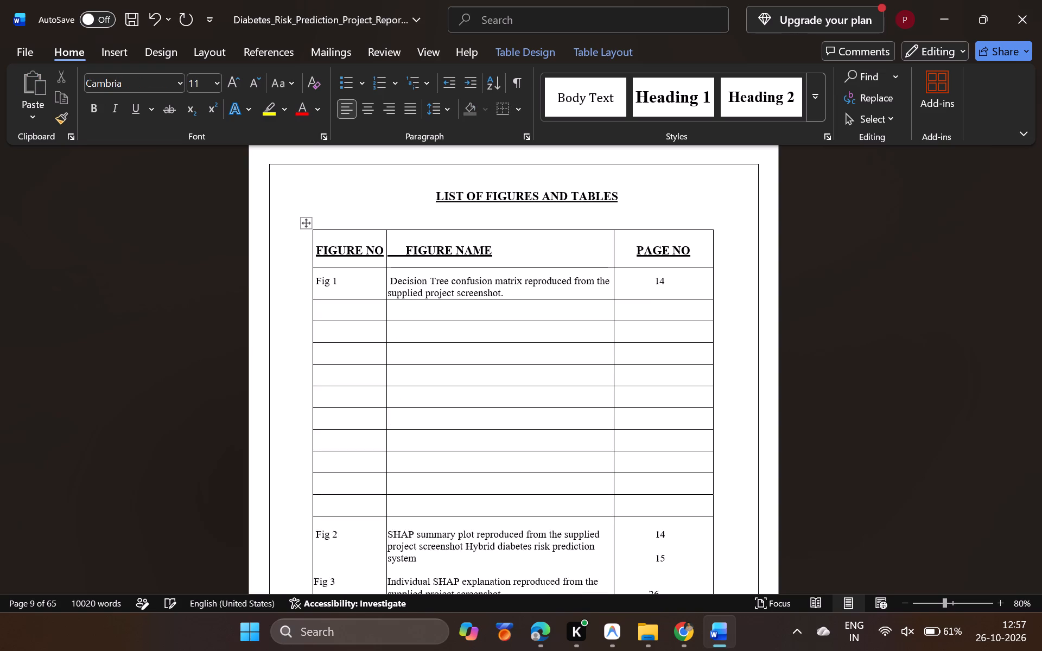
pyautogui.press('Left')
pyautogui.press('Return')
pyautogui.press('Left')
# Copy Fig 2's name, "SHAP summary plot…prediction system", into the figure name cell of the first blank row, keeping text only.
pyautogui.scroll(-1, 728, 277)
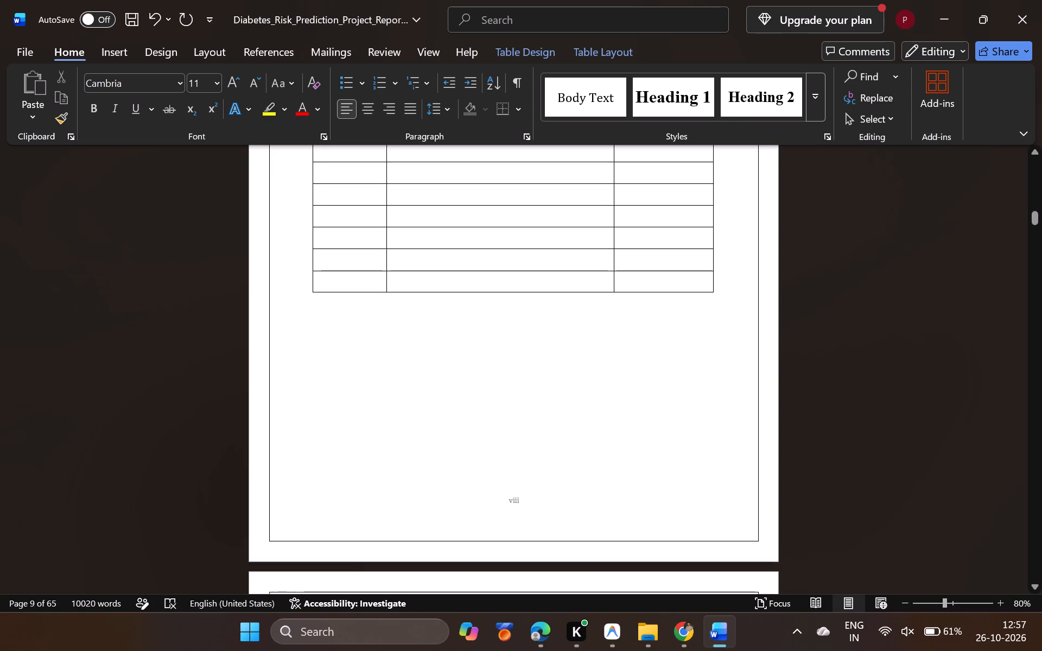
pyautogui.scroll(-1, 728, 277)
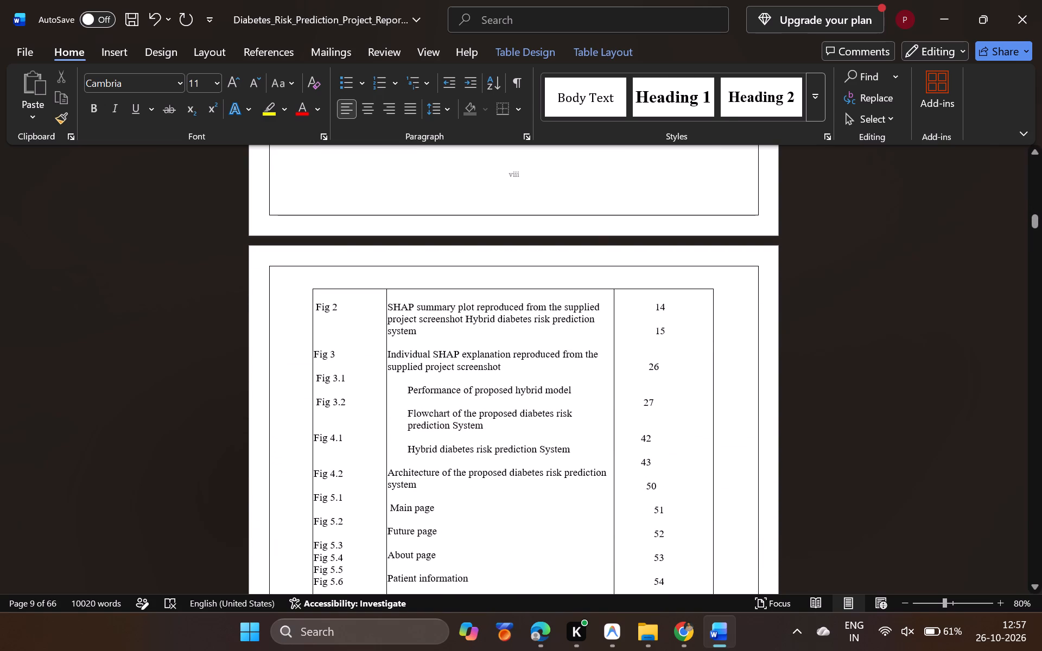
pyautogui.moveTo(675, 318); pyautogui.dragTo(672, 308)
pyautogui.click(672, 308)
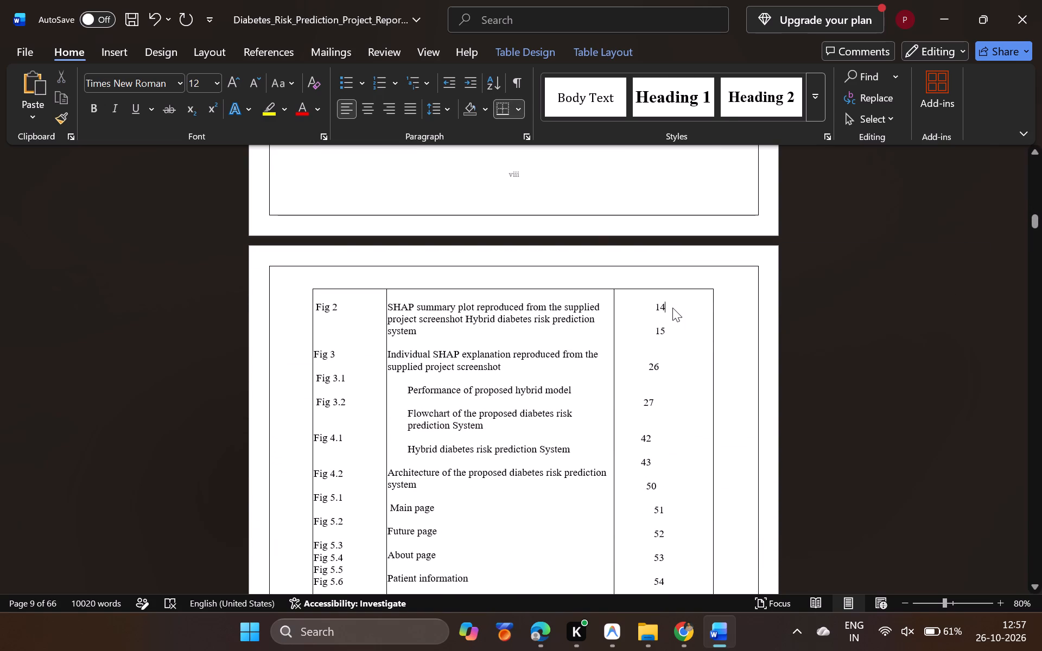
pyautogui.moveTo(672, 308); pyautogui.dragTo(355, 303)
pyautogui.click(355, 303)
pyautogui.moveTo(427, 331); pyautogui.dragTo(387, 308)
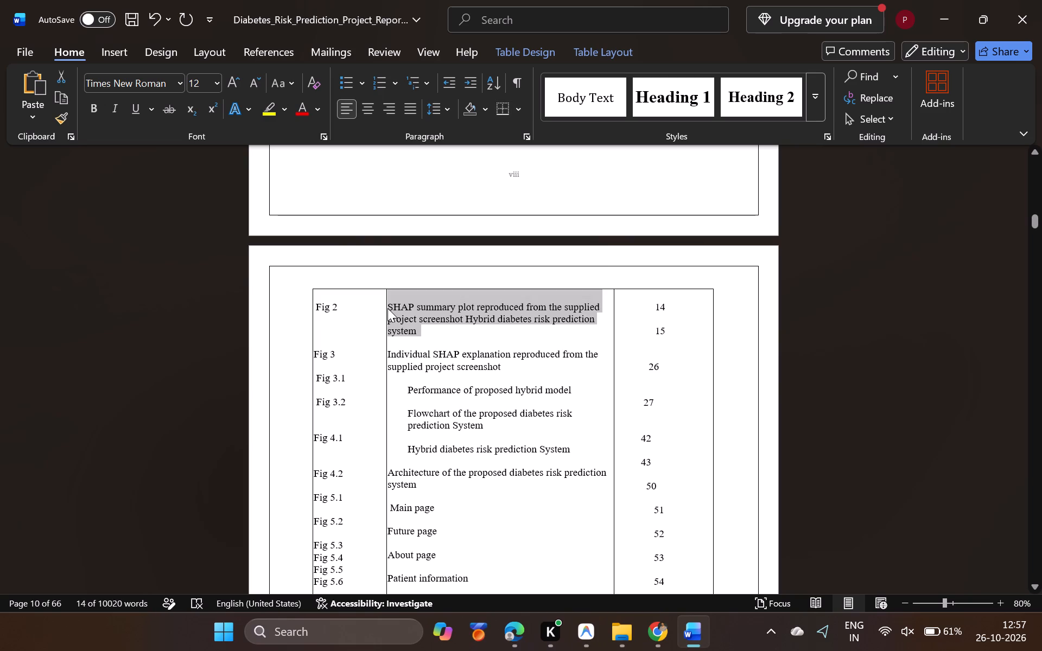
pyautogui.hotkey('ctrl', 'c')
pyautogui.scroll(2, 387, 308)
pyautogui.click(406, 386)
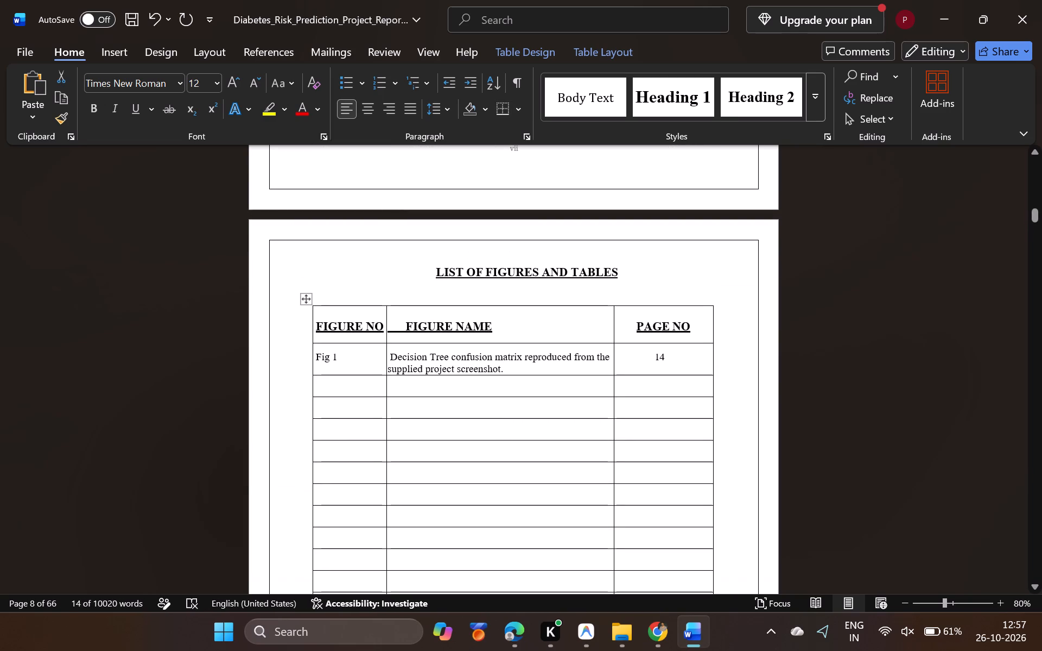
pyautogui.hotkey('ctrl', 'v')
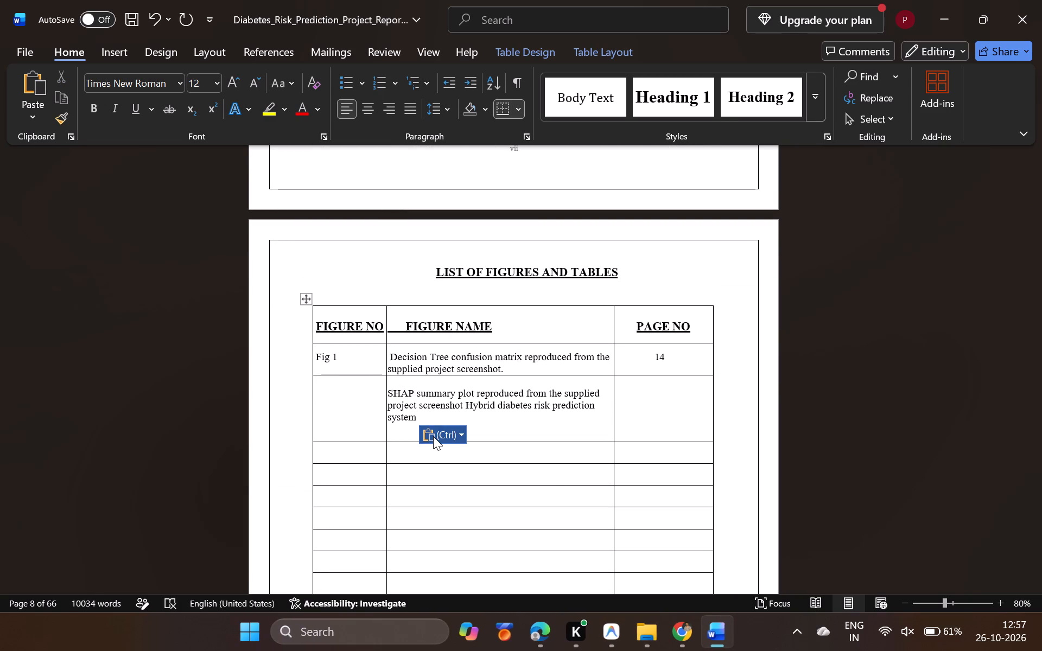
pyautogui.click(433, 436)
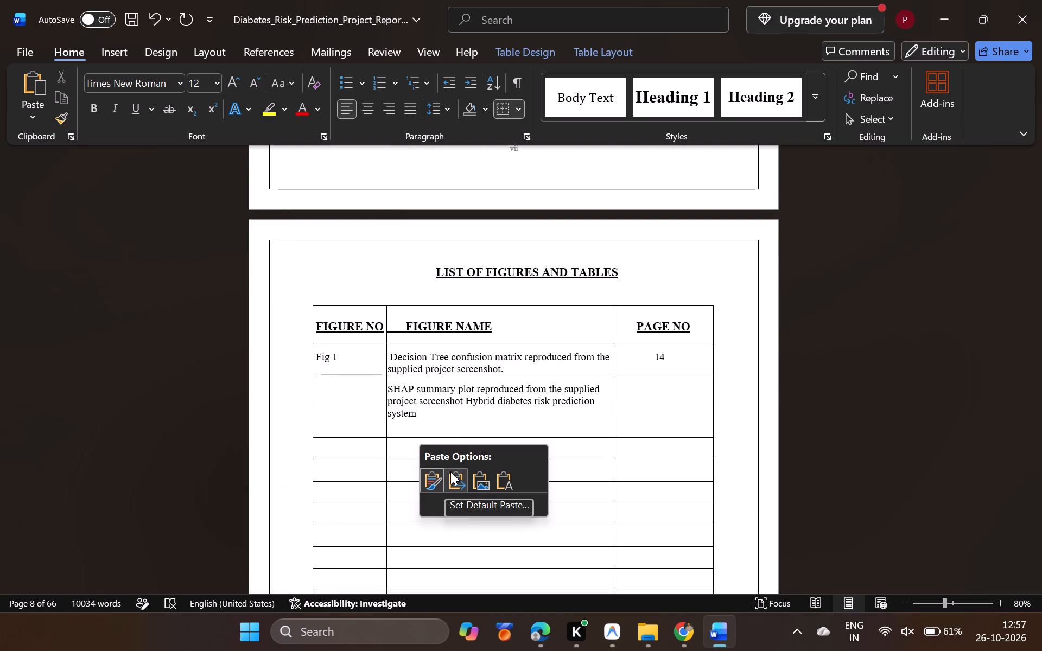
pyautogui.click(504, 482)
# Copy "Individual SHAP explanation reproduced from the supplied project screenshot" into the figure name cell below the SHAP summary plot row, keeping text only.
pyautogui.scroll(-2, 504, 482)
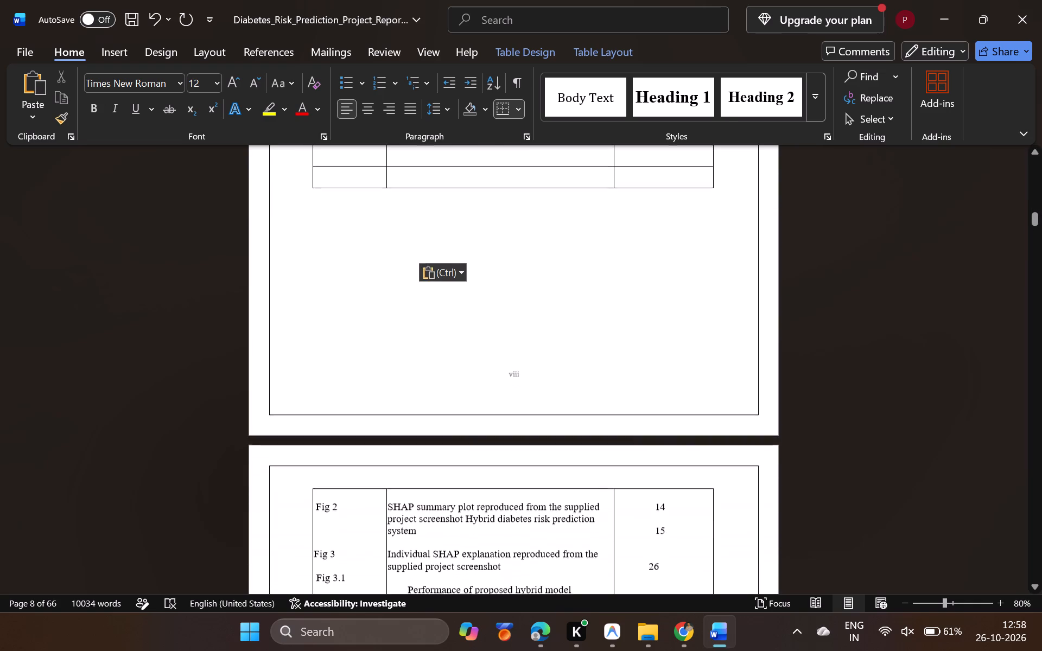
pyautogui.scroll(-1, 487, 541)
pyautogui.moveTo(509, 431); pyautogui.dragTo(419, 426)
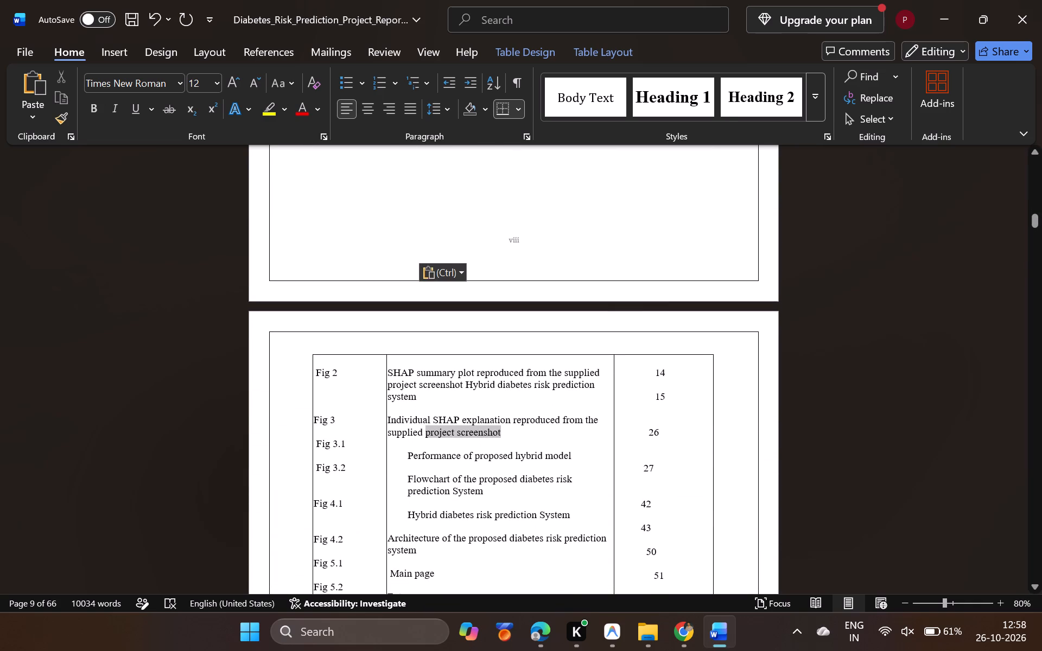
pyautogui.moveTo(419, 426); pyautogui.dragTo(386, 418)
pyautogui.moveTo(422, 424); pyautogui.dragTo(514, 421)
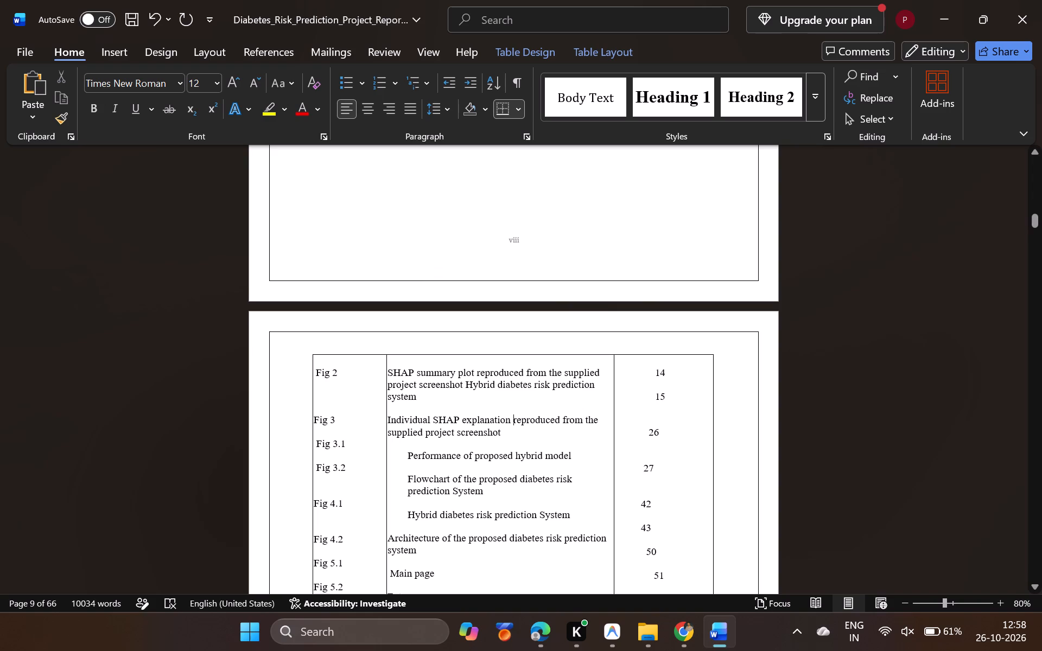
pyautogui.moveTo(503, 432); pyautogui.dragTo(388, 422)
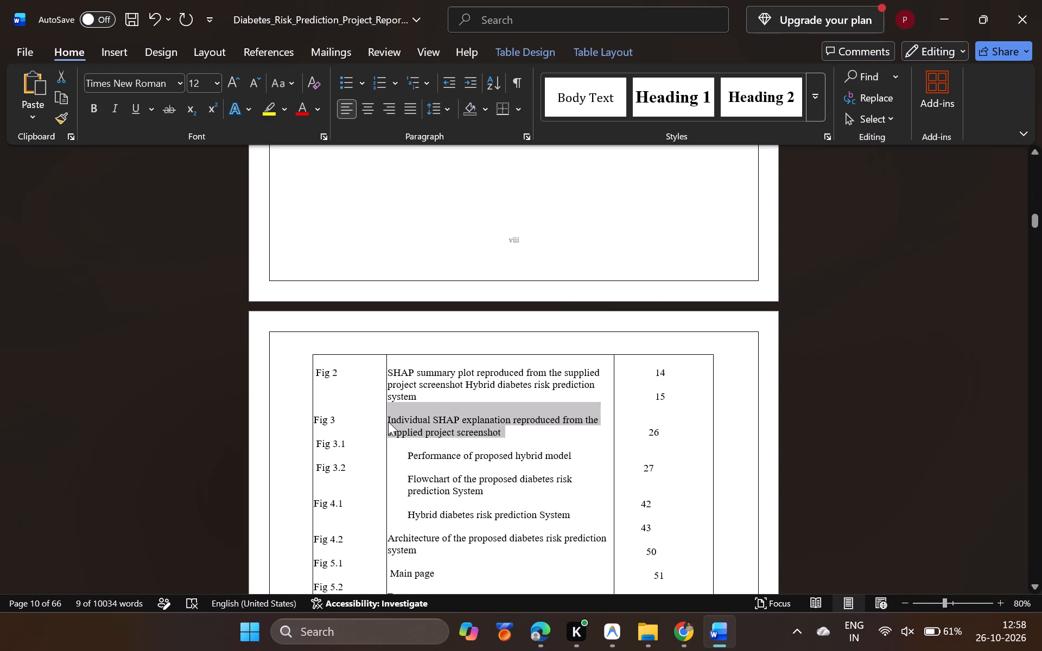
pyautogui.hotkey('ctrl', 'c')
pyautogui.scroll(2, 388, 422)
pyautogui.click(417, 304)
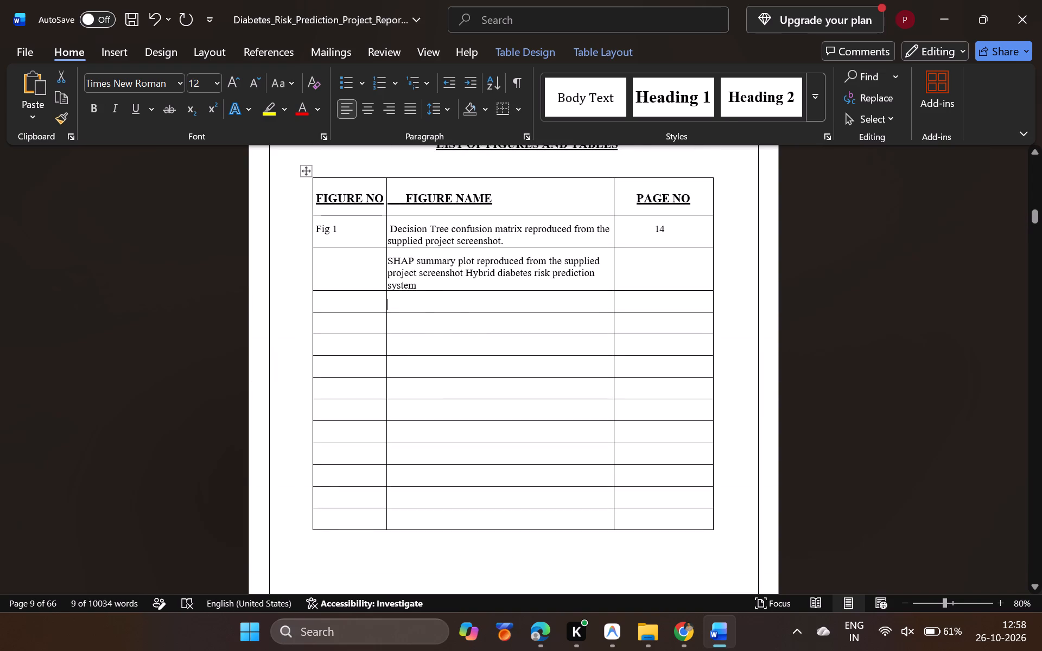
pyautogui.hotkey('ctrl', 'v')
pyautogui.click(524, 330)
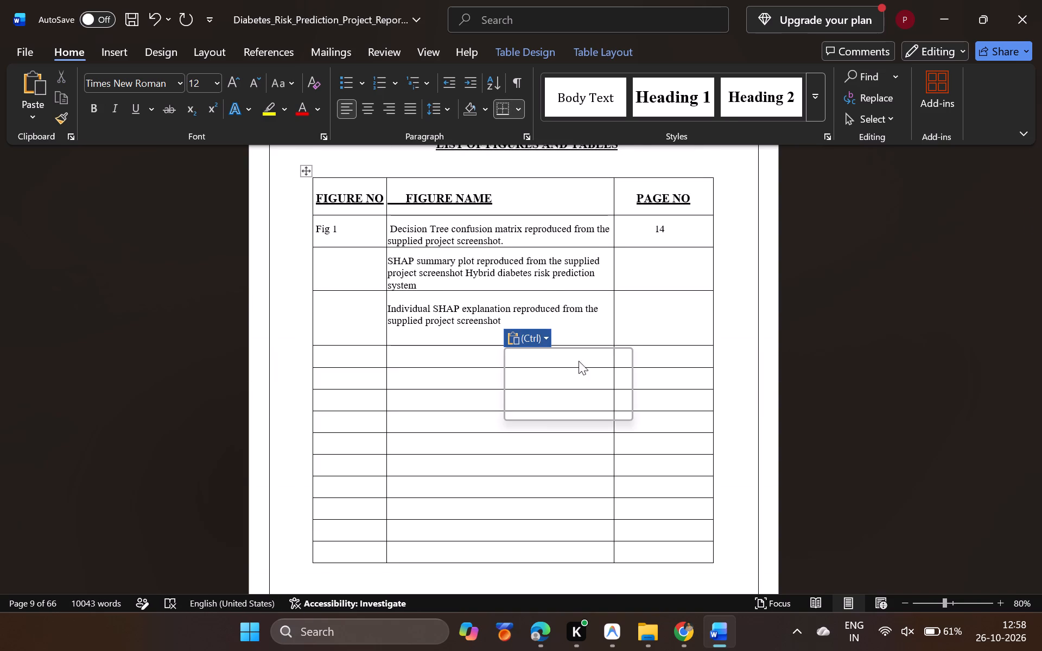
pyautogui.click(598, 386)
# Copy "Performance of proposed hybrid model" from the combined row into the next blank figure name cell, keeping text only.
pyautogui.scroll(-2, 598, 386)
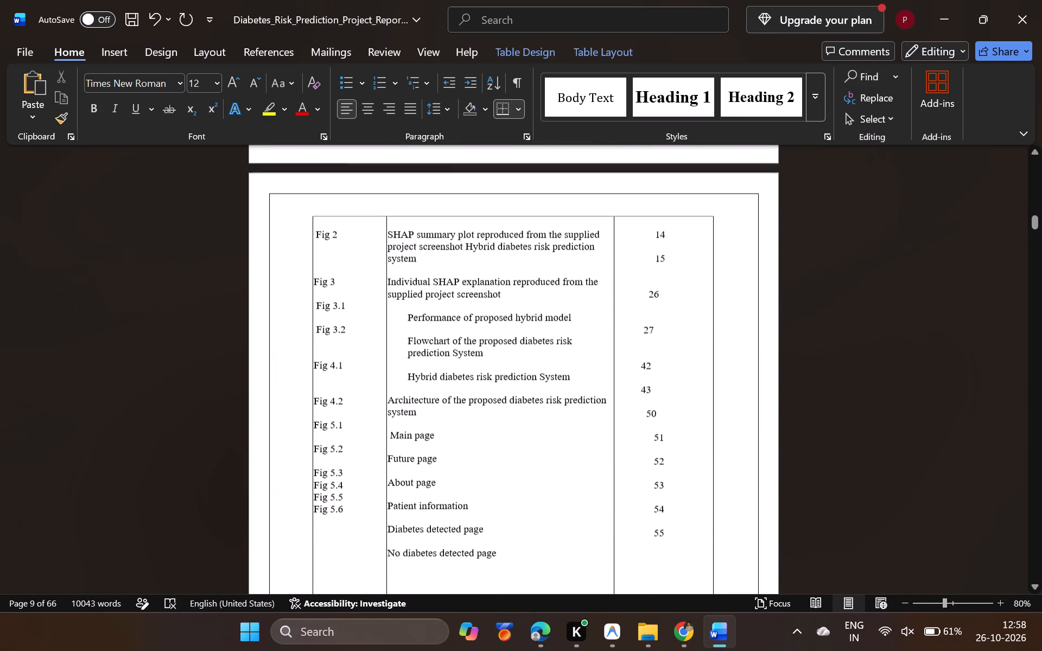
pyautogui.moveTo(579, 280); pyautogui.dragTo(430, 284)
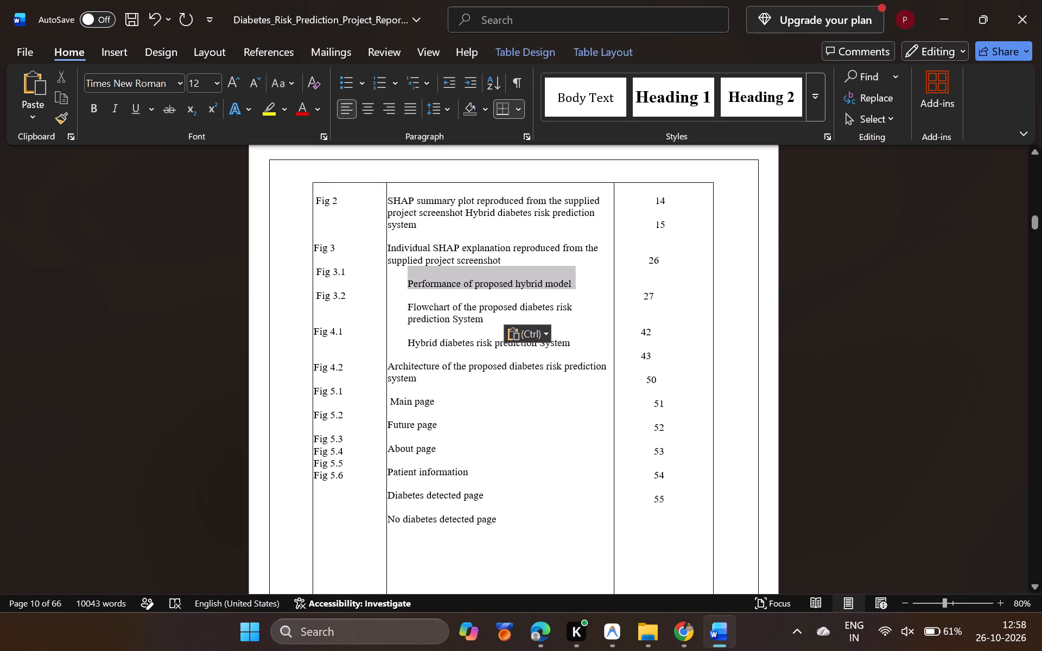
pyautogui.moveTo(430, 284); pyautogui.dragTo(416, 283)
pyautogui.hotkey('ctrl', 'c')
pyautogui.scroll(2, 416, 283)
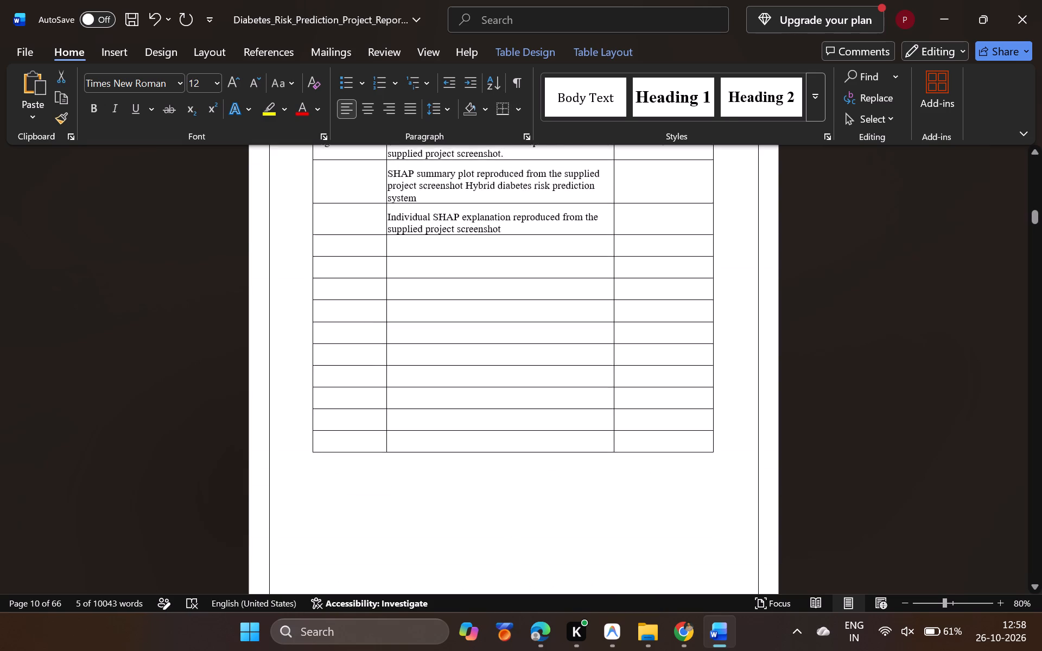
pyautogui.click(440, 250)
pyautogui.hotkey('ctrl', 'v')
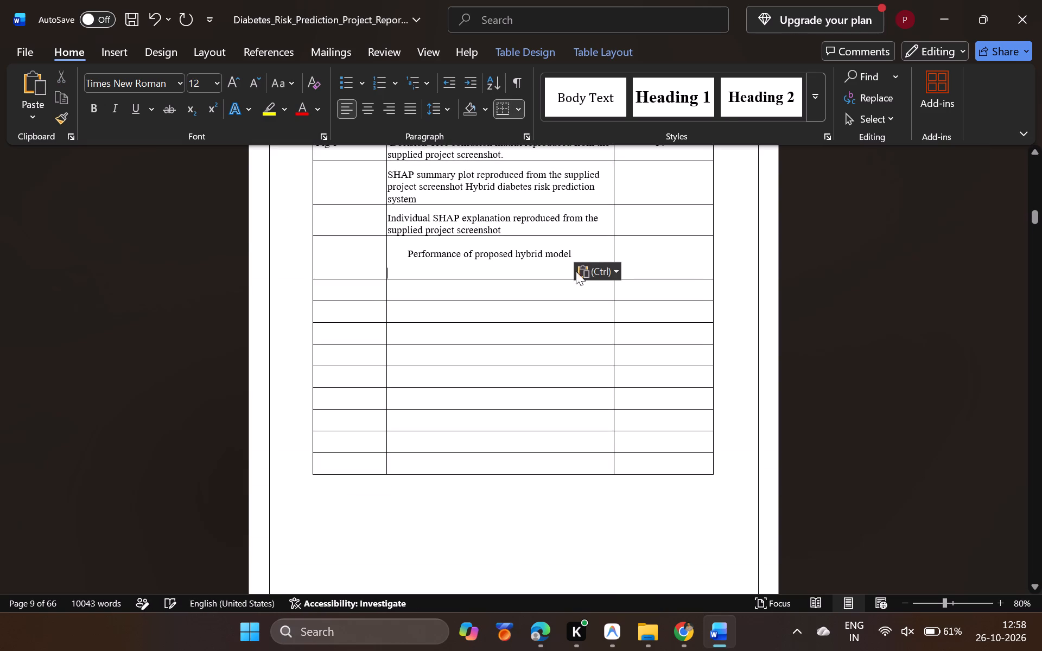
pyautogui.click(592, 263)
pyautogui.click(664, 325)
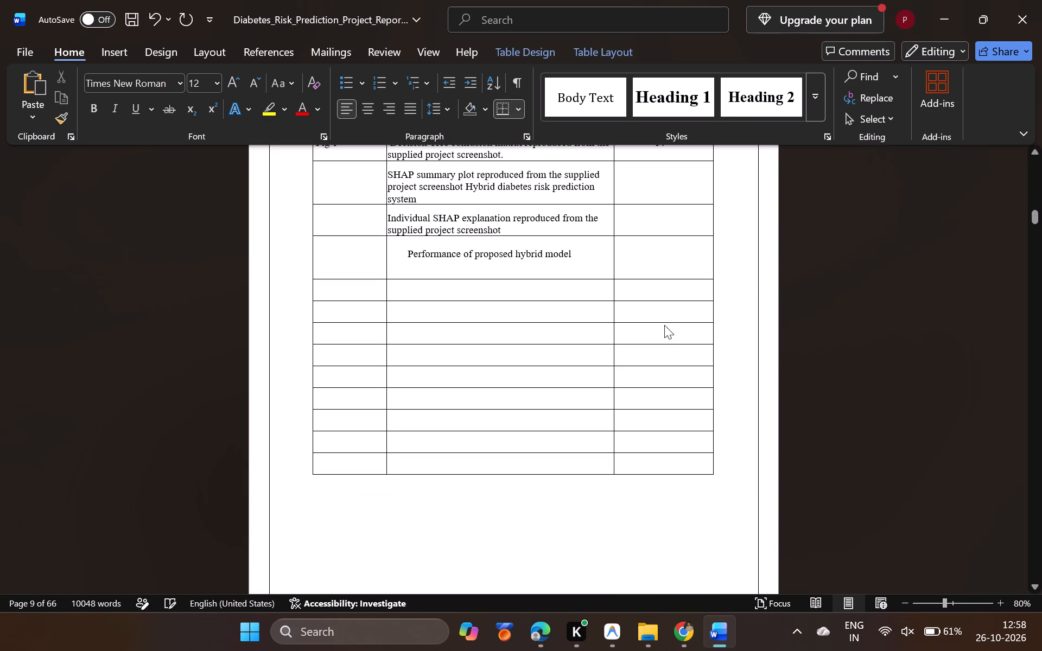
# Copy "Flowchart of the proposed diabetes risk prediction System" from the combined row into the next blank figure name cell, keeping text only.
pyautogui.scroll(-2, 510, 354)
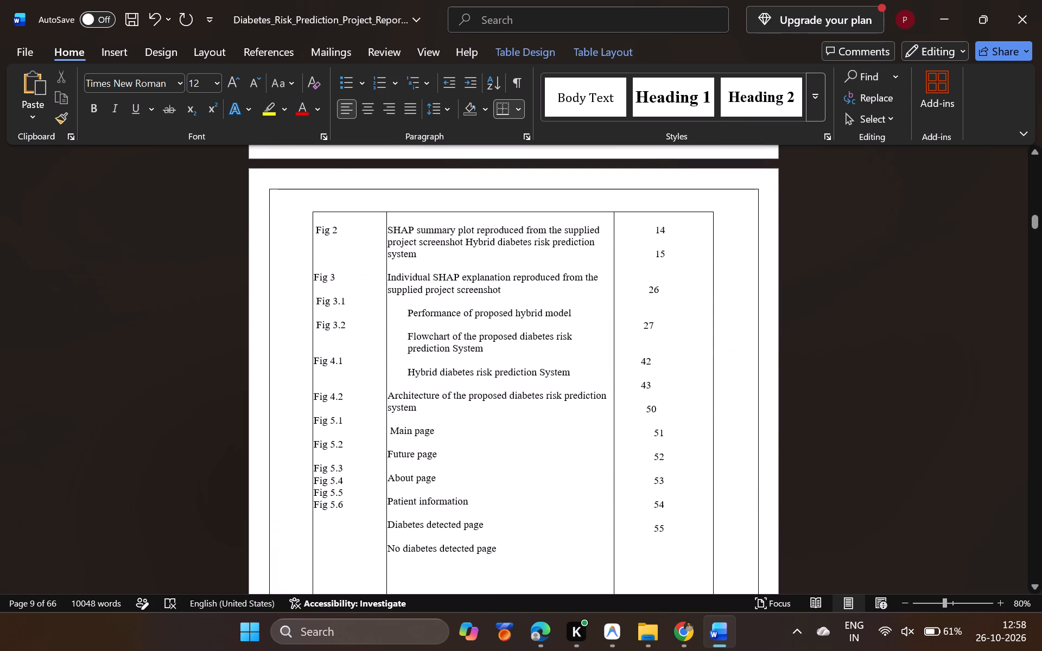
pyautogui.moveTo(486, 349); pyautogui.dragTo(411, 339)
pyautogui.hotkey('ctrl', 'c')
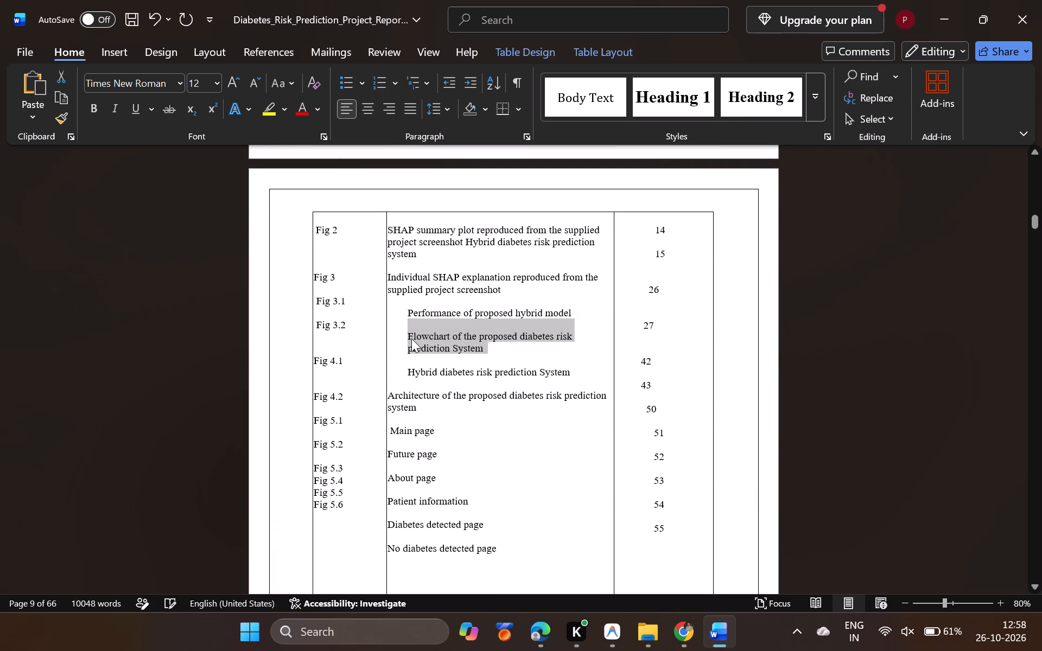
pyautogui.scroll(2, 411, 339)
pyautogui.click(406, 368)
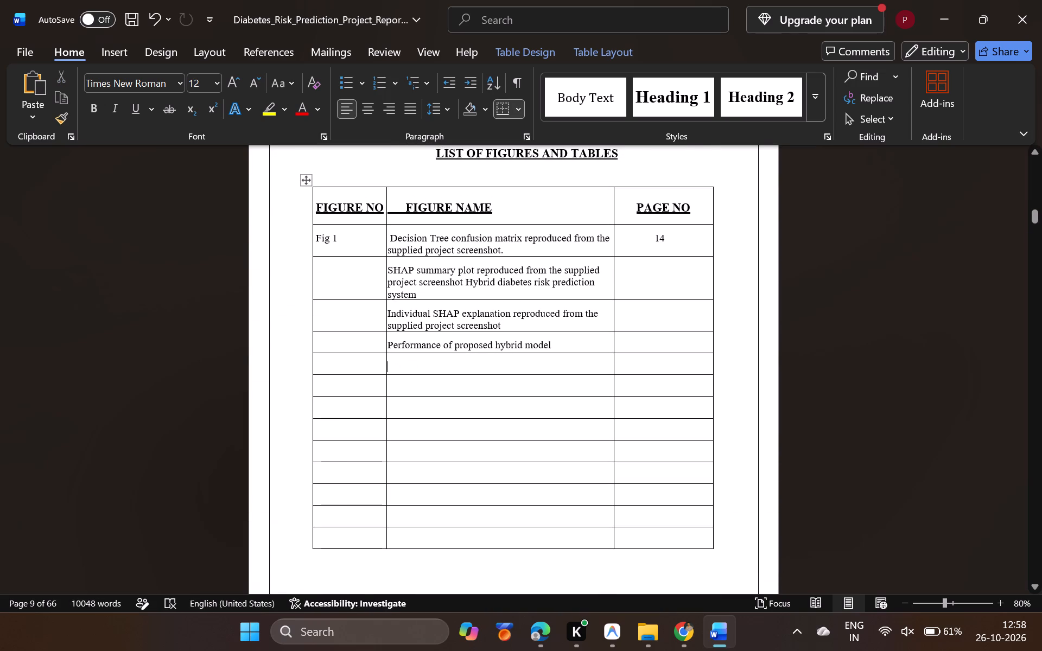
pyautogui.hotkey('ctrl', 'v')
pyautogui.hscroll(1, 406, 368)
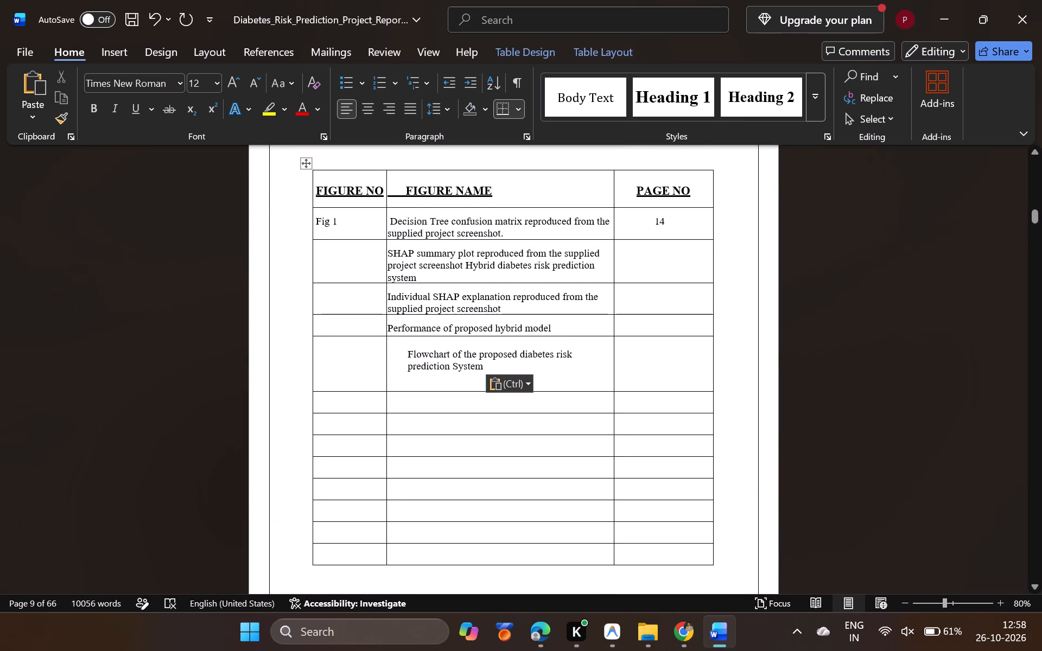
pyautogui.click(495, 374)
pyautogui.click(577, 422)
# Copy "Hybrid diabetes risk prediction System" from the combined row into the figure name cell below the flowchart entry, keeping text only.
pyautogui.scroll(-1, 577, 422)
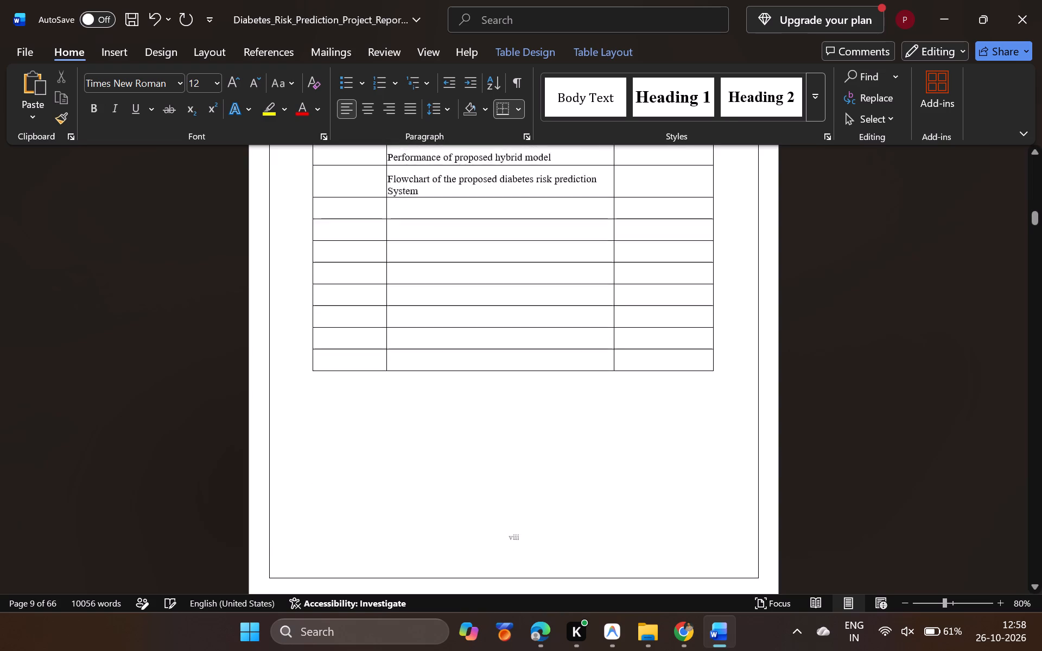
pyautogui.scroll(-1, 577, 422)
pyautogui.doubleClick(567, 503)
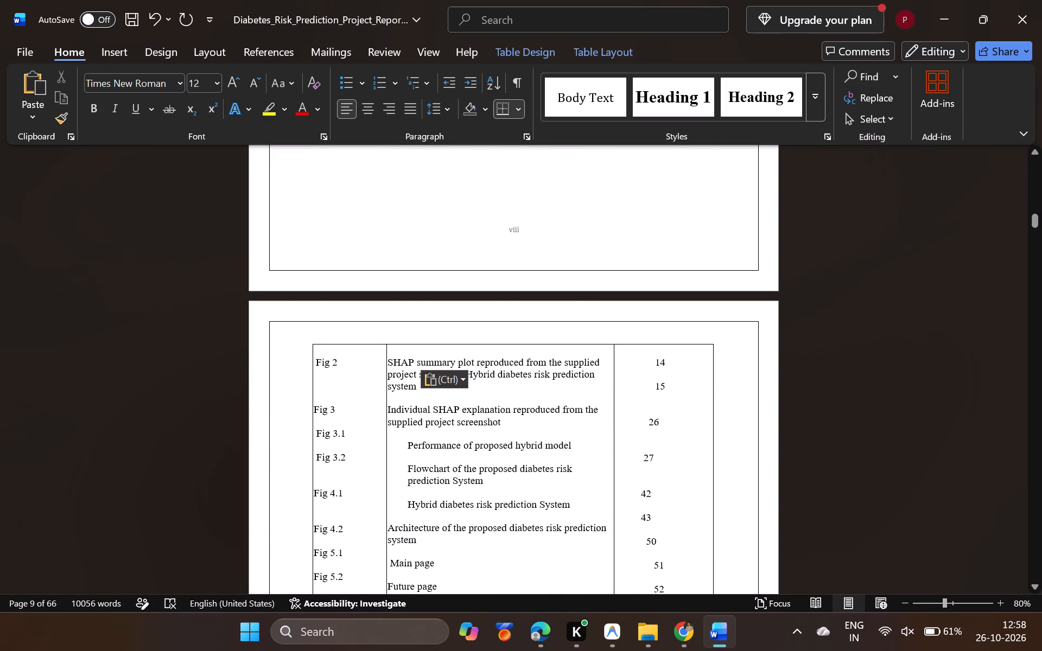
pyautogui.click(580, 506)
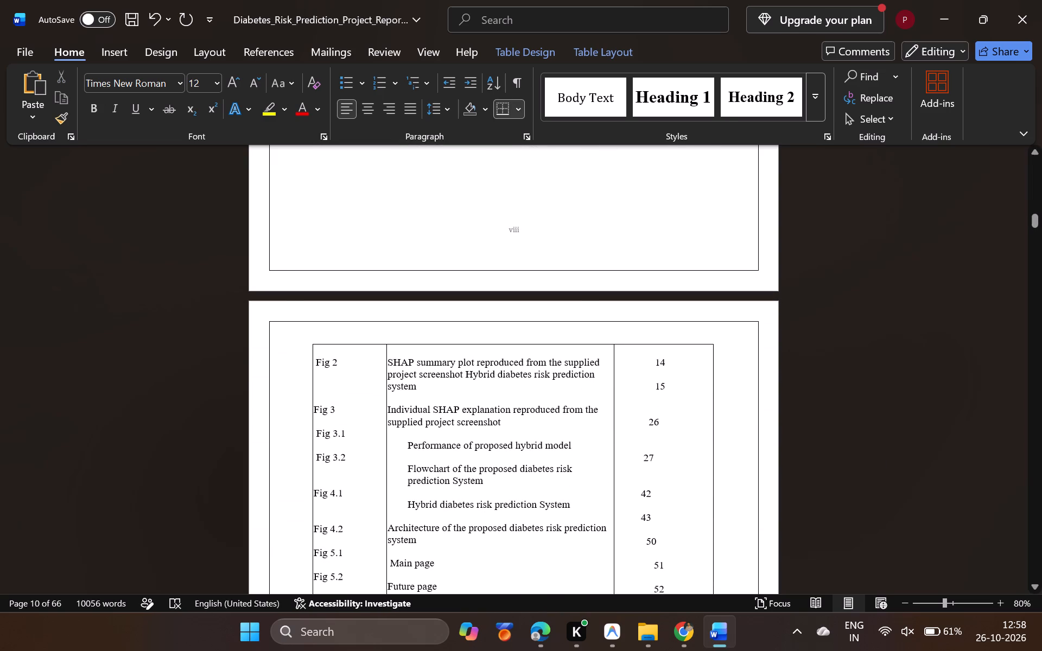
pyautogui.hotkey('shift', 'Left')
pyautogui.hotkey('shift', 'Left')
pyautogui.hotkey('shift', 'Left')
pyautogui.hotkey('shift', 'Left')
pyautogui.hotkey('shift', 'Left')
pyautogui.hotkey('shift', 'Left')
pyautogui.hotkey('shift', 'Left')
pyautogui.hotkey('shift', 'Left')
pyautogui.hotkey('shift', 'Left')
pyautogui.hotkey('shift', 'Left')
pyautogui.hotkey('shift', 'Left')
pyautogui.hotkey('shift', 'Left')
pyautogui.hotkey('shift', 'Left')
pyautogui.hotkey('shift', 'Left')
pyautogui.hotkey('shift', 'Left')
pyautogui.hotkey('shift', 'Left')
pyautogui.hotkey('shift', 'Left')
pyautogui.hotkey('shift', 'Left')
pyautogui.hotkey('shift', 'Left')
pyautogui.hotkey('shift', 'Left')
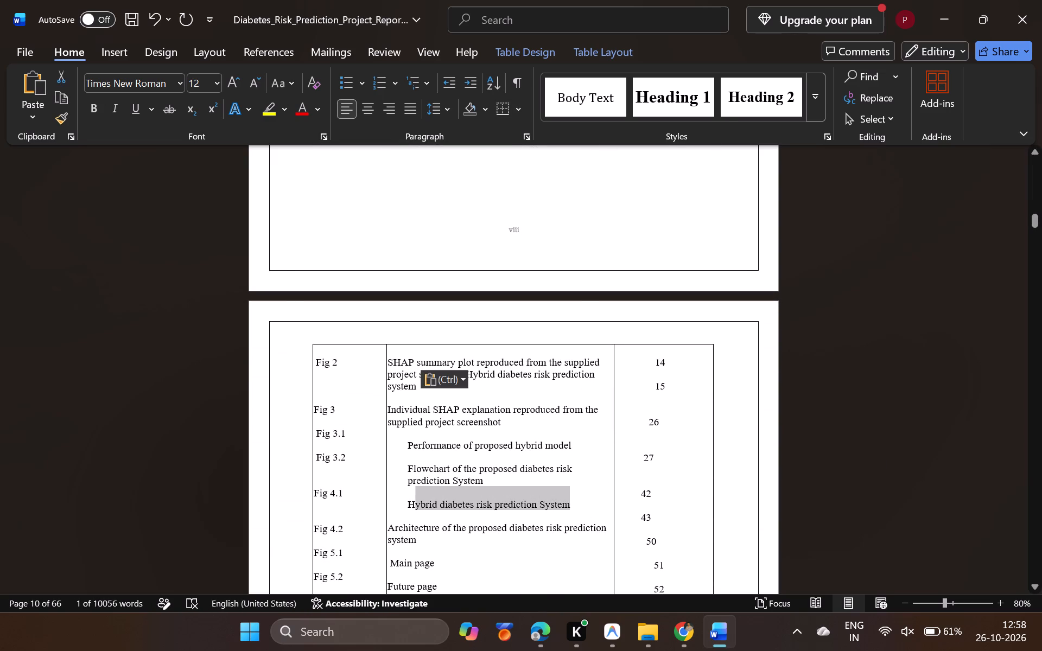
pyautogui.hotkey('shift', 'Left')
pyautogui.hotkey('ctrl', 'c')
pyautogui.scroll(2, 570, 504)
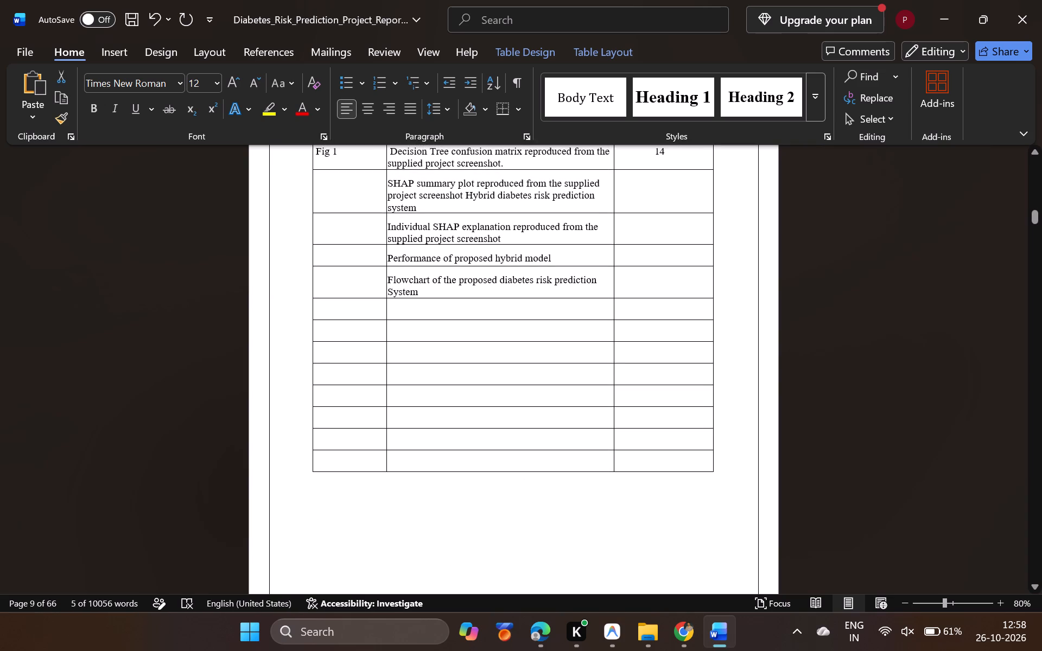
pyautogui.click(429, 313)
pyautogui.hotkey('ctrl', 'v')
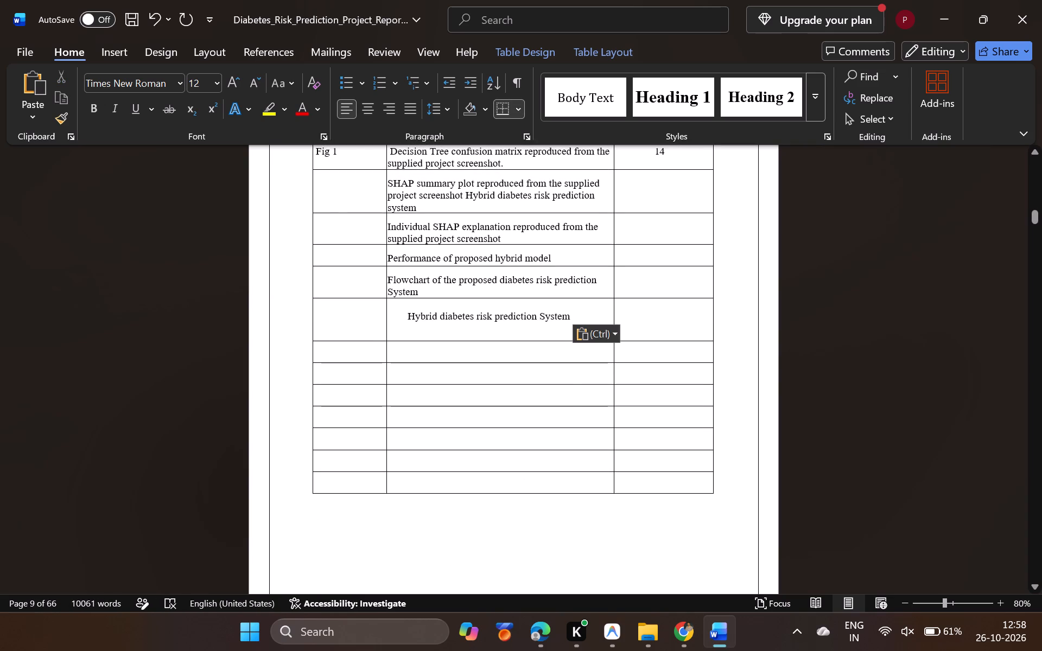
pyautogui.click(582, 332)
pyautogui.click(660, 381)
# Copy "Architecture of the proposed diabetes risk prediction system" from the combined row into the next blank figure name cell, keeping text only.
pyautogui.scroll(-2, 583, 400)
pyautogui.moveTo(428, 364); pyautogui.dragTo(392, 346)
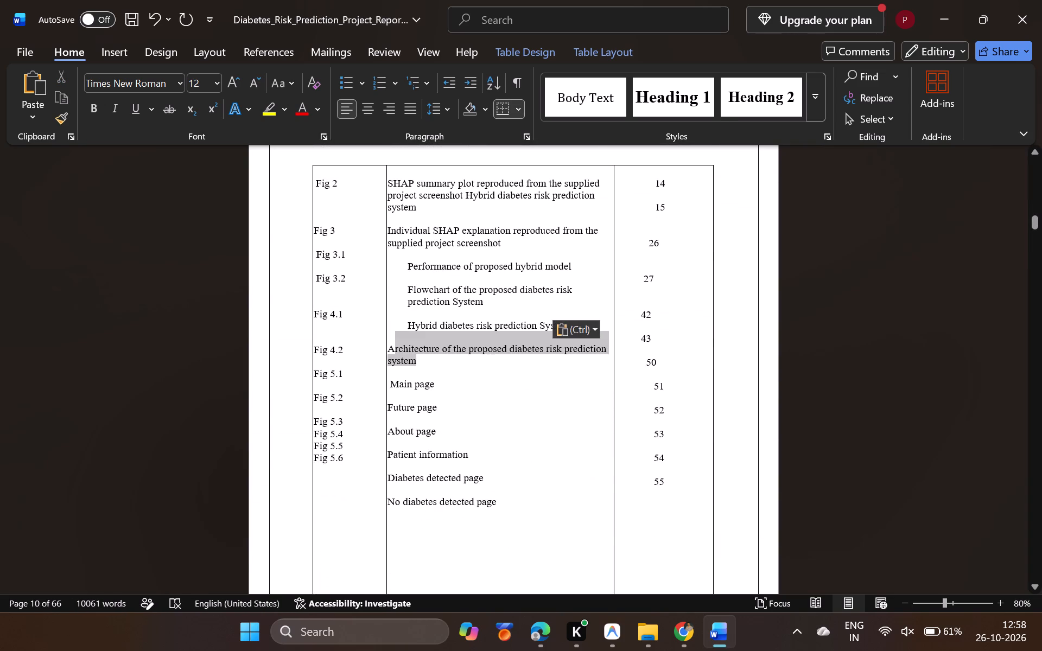
pyautogui.moveTo(392, 346); pyautogui.dragTo(391, 346)
pyautogui.hotkey('ctrl', 'c')
pyautogui.scroll(1, 391, 346)
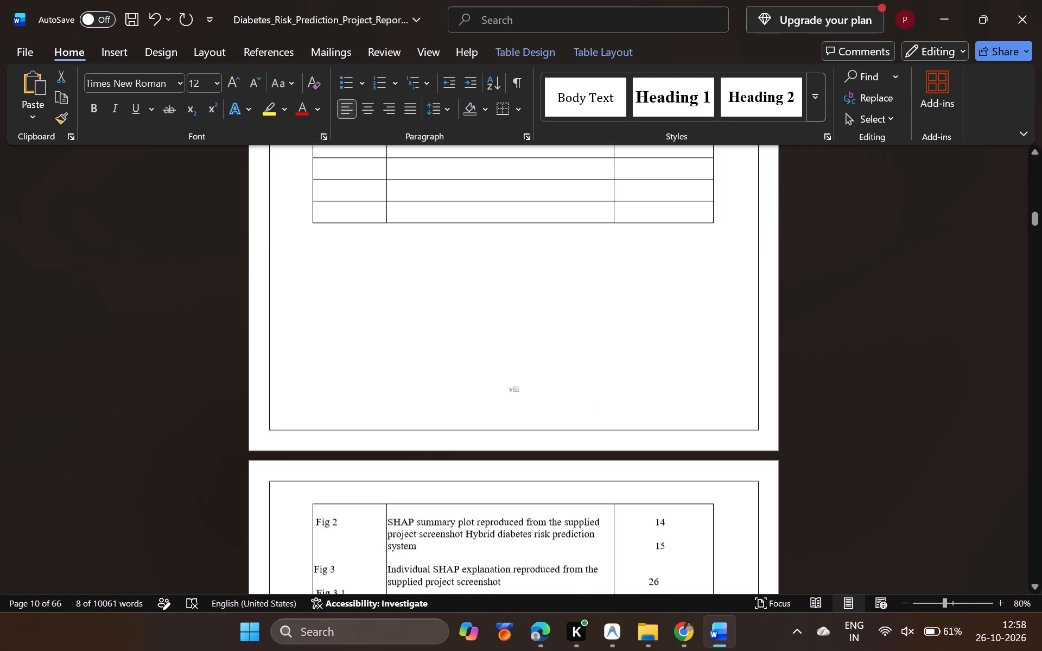
pyautogui.scroll(1, 391, 346)
pyautogui.click(423, 295)
pyautogui.hotkey('ctrl', 'v')
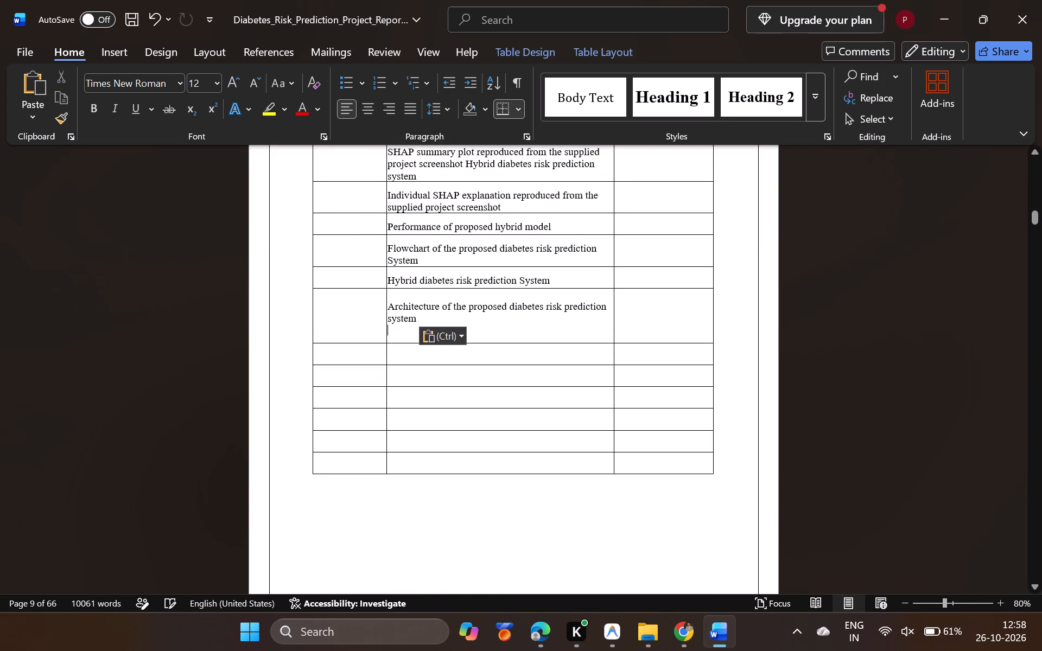
pyautogui.moveTo(431, 335); pyautogui.dragTo(511, 386)
pyautogui.click(511, 386)
# Copy "Main page" from the combined row into the figure name cell below the architecture entry, keeping text only.
pyautogui.scroll(-1, 471, 490)
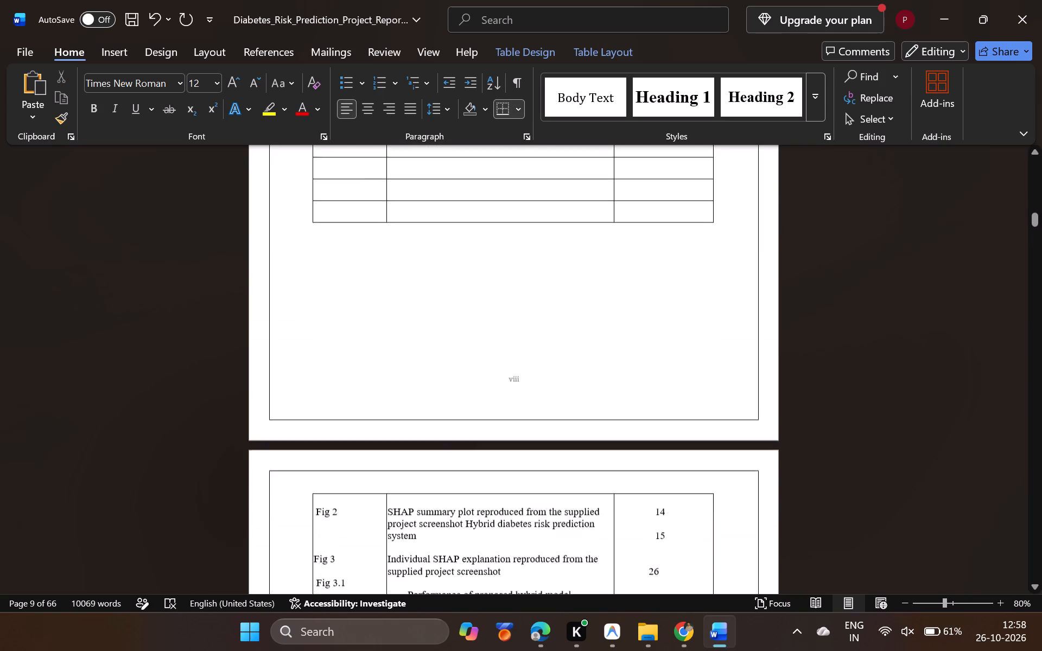
pyautogui.scroll(-3, 471, 490)
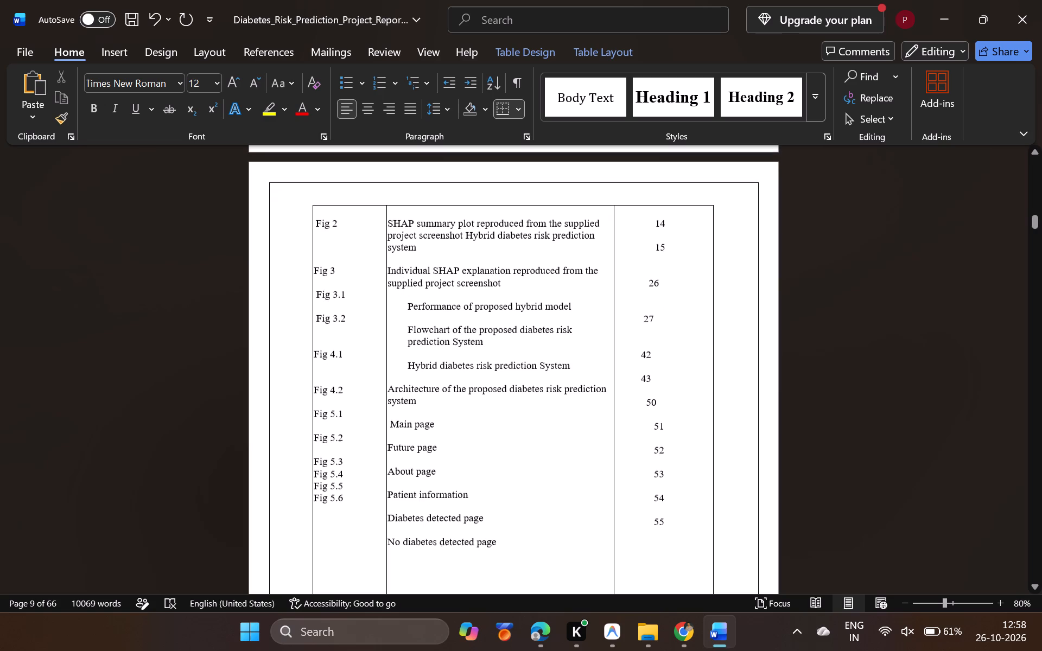
pyautogui.moveTo(435, 427); pyautogui.dragTo(395, 428)
pyautogui.hotkey('ctrl', 'c')
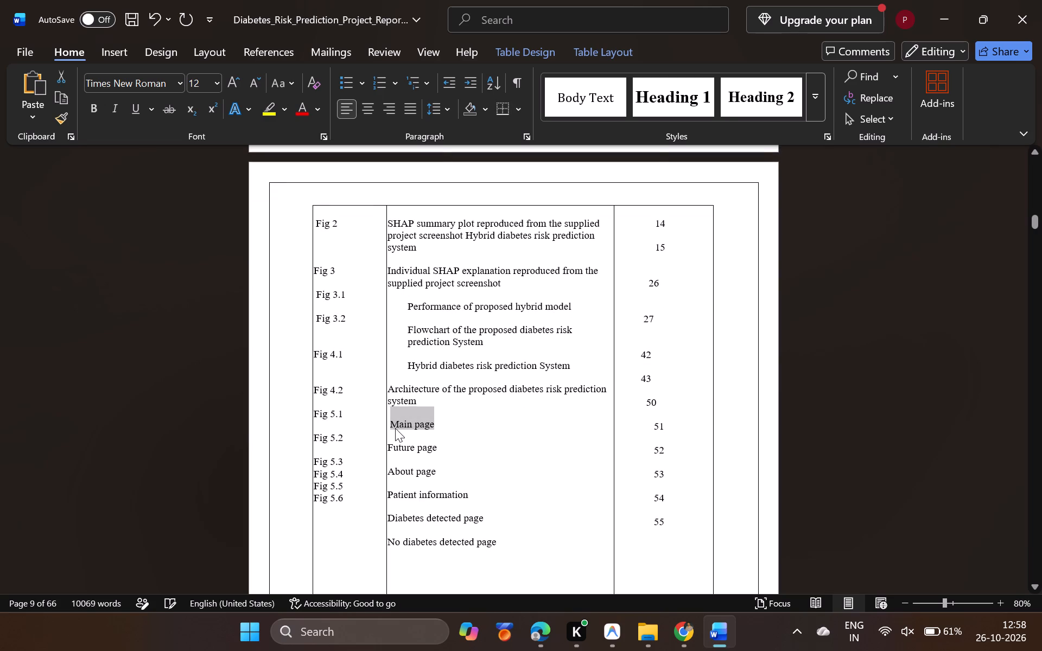
pyautogui.scroll(2, 395, 428)
pyautogui.click(425, 363)
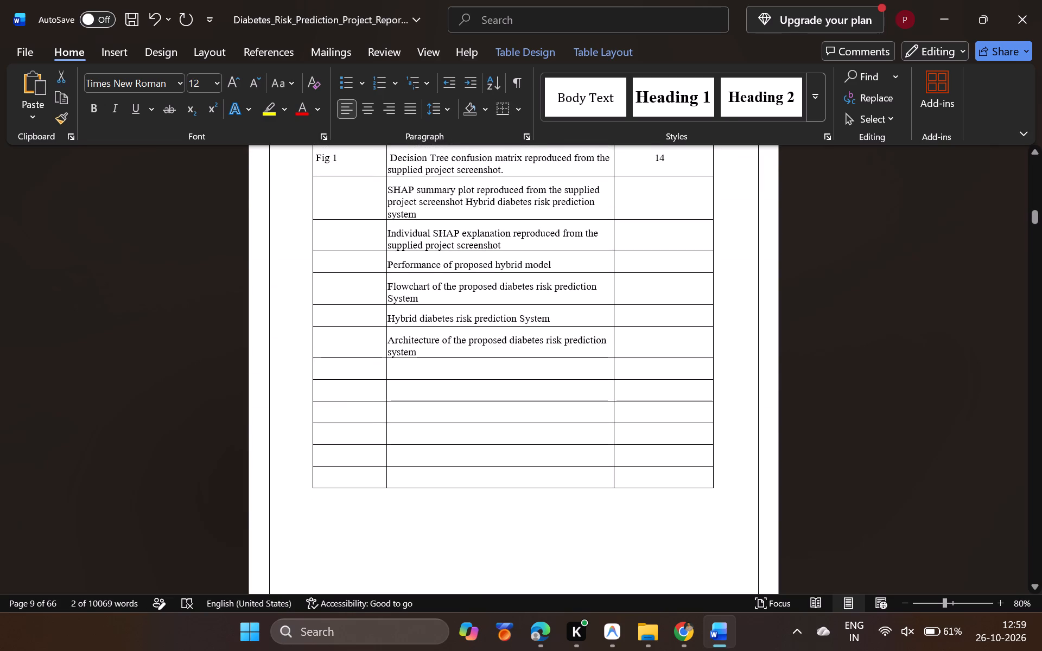
pyautogui.hotkey('ctrl', 'v')
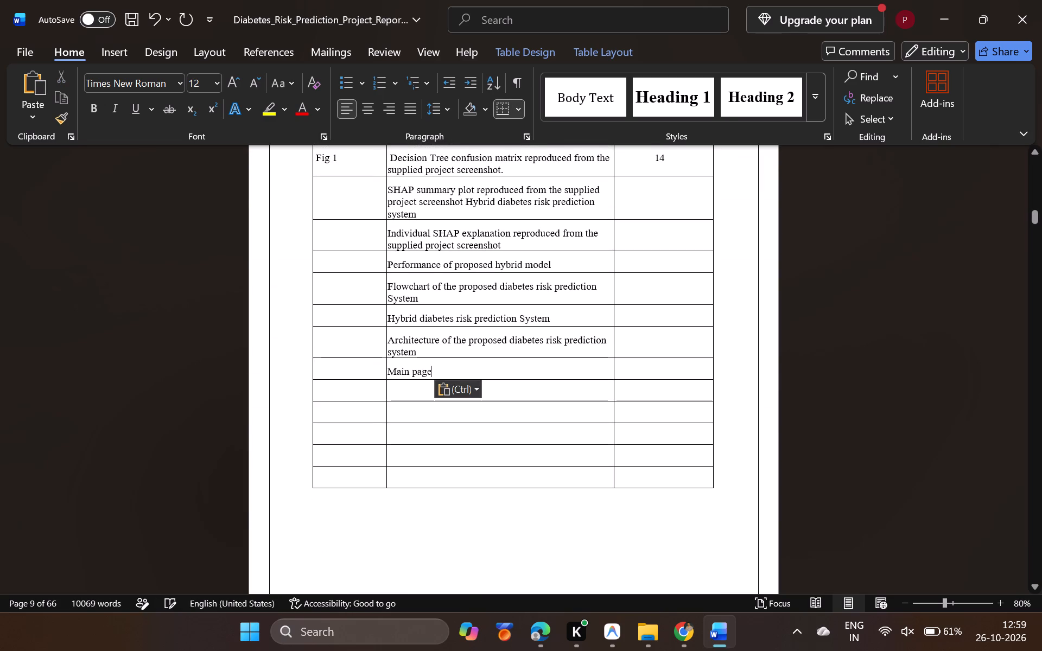
pyautogui.click(447, 386)
pyautogui.click(510, 427)
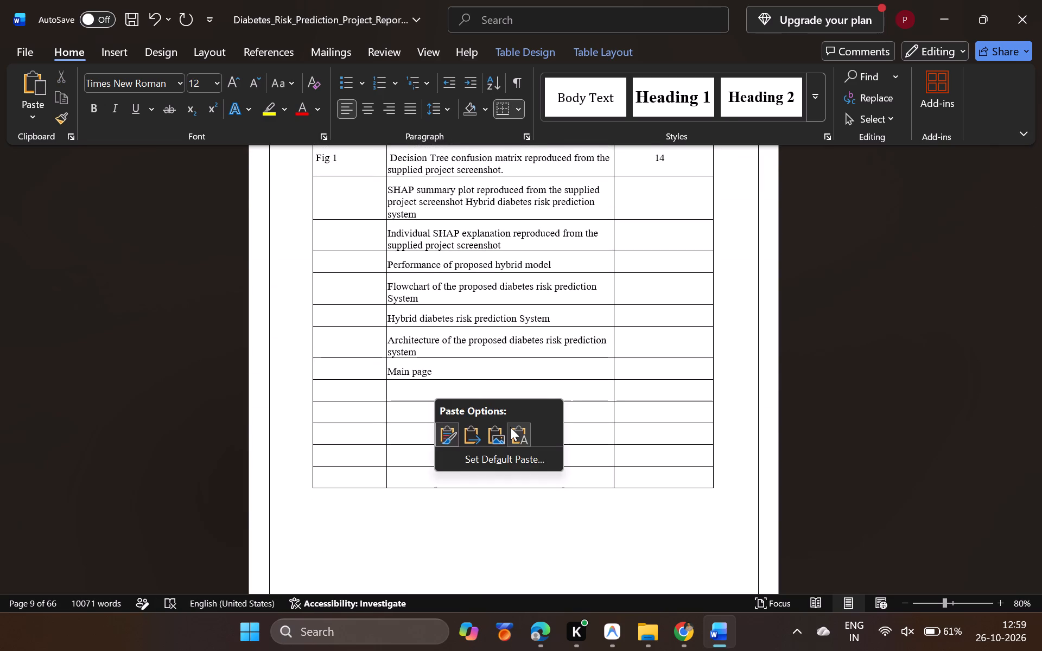
pyautogui.scroll(-1, 510, 427)
pyautogui.scroll(-1, 469, 474)
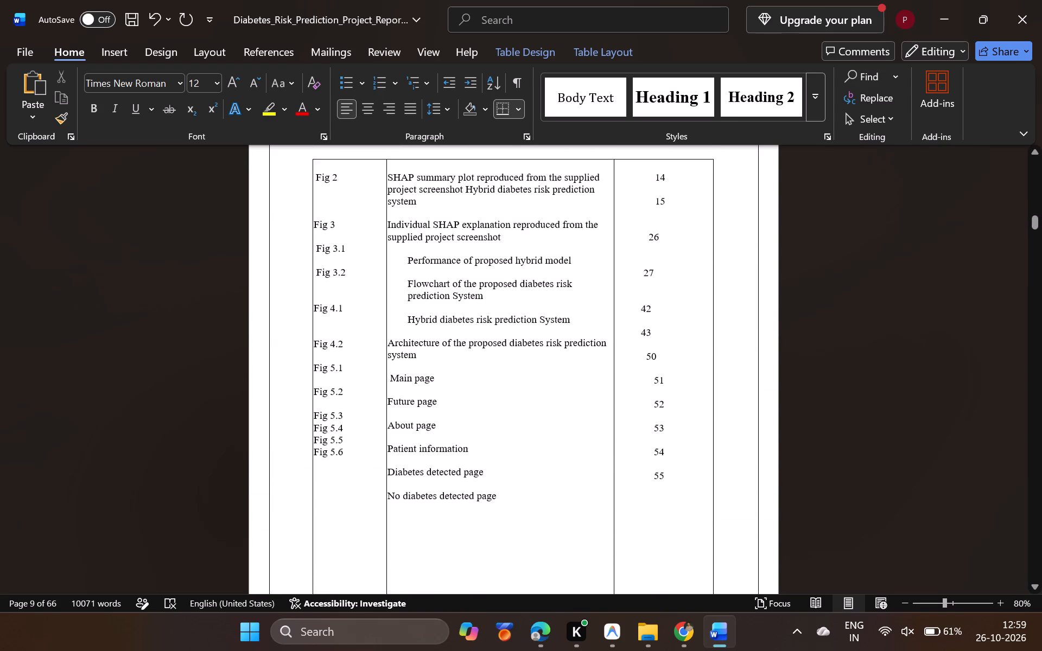
pyautogui.moveTo(442, 406); pyautogui.dragTo(390, 400)
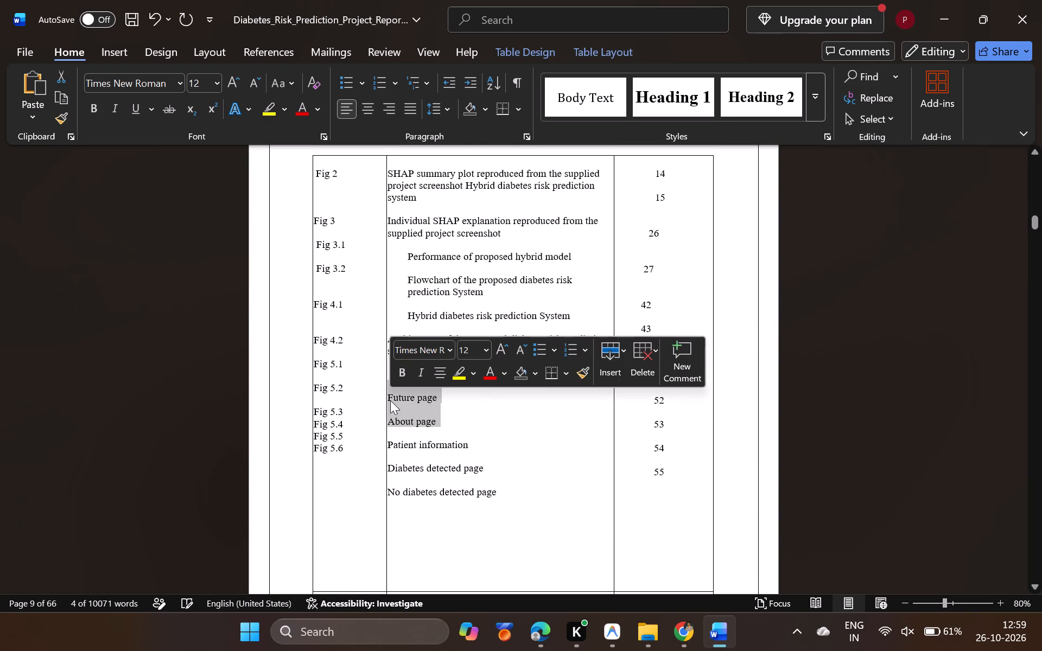
pyautogui.click(415, 397)
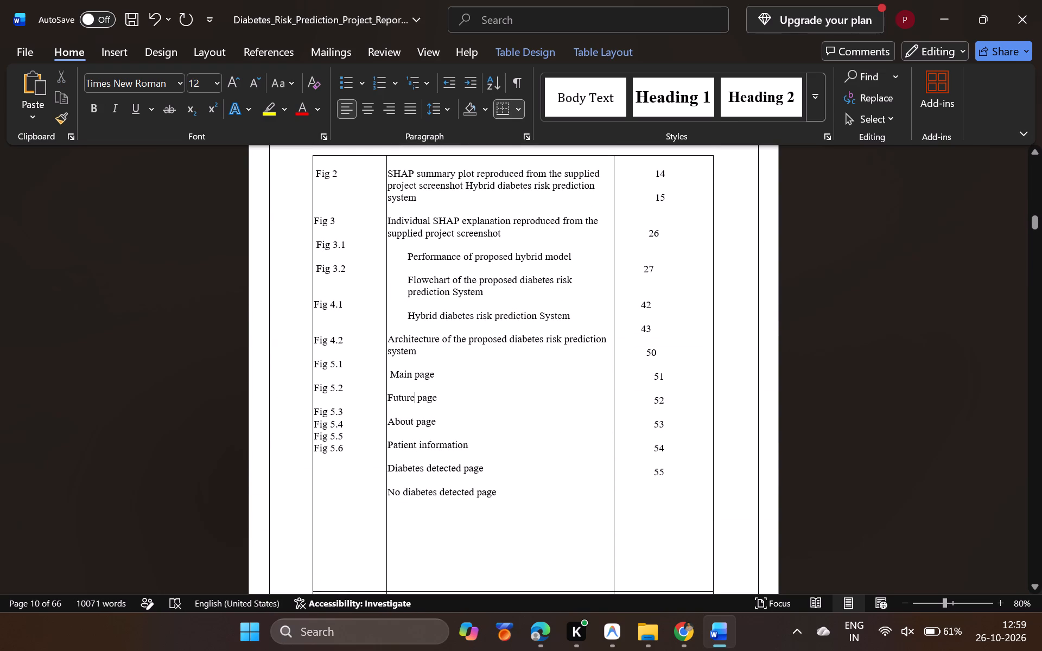
pyautogui.moveTo(434, 397); pyautogui.dragTo(392, 397)
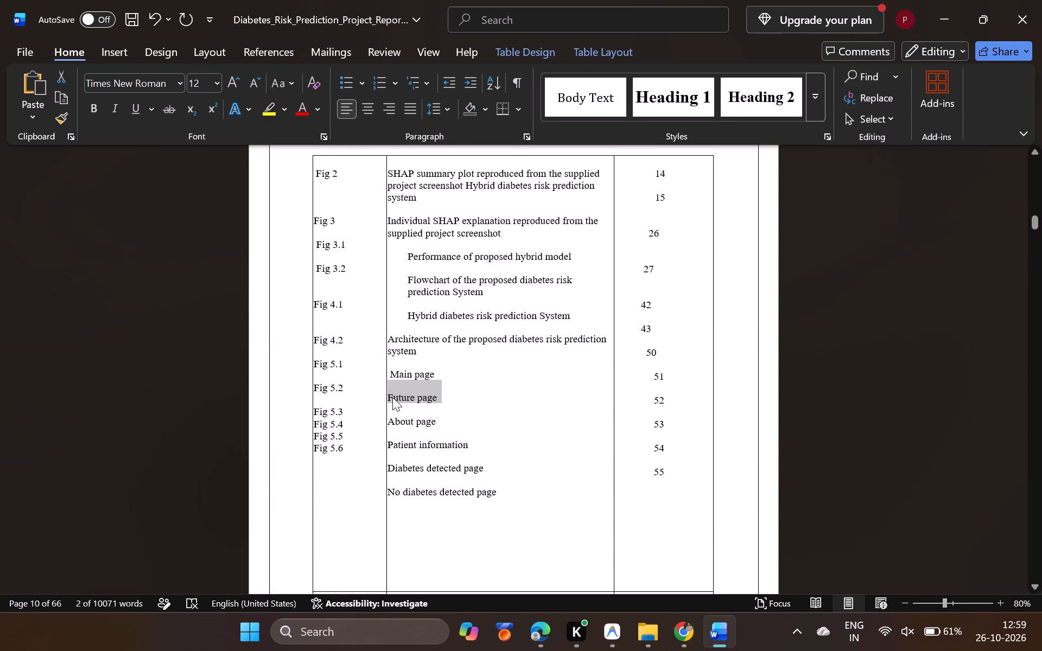
pyautogui.hotkey('ctrl', 'c')
pyautogui.scroll(3, 392, 397)
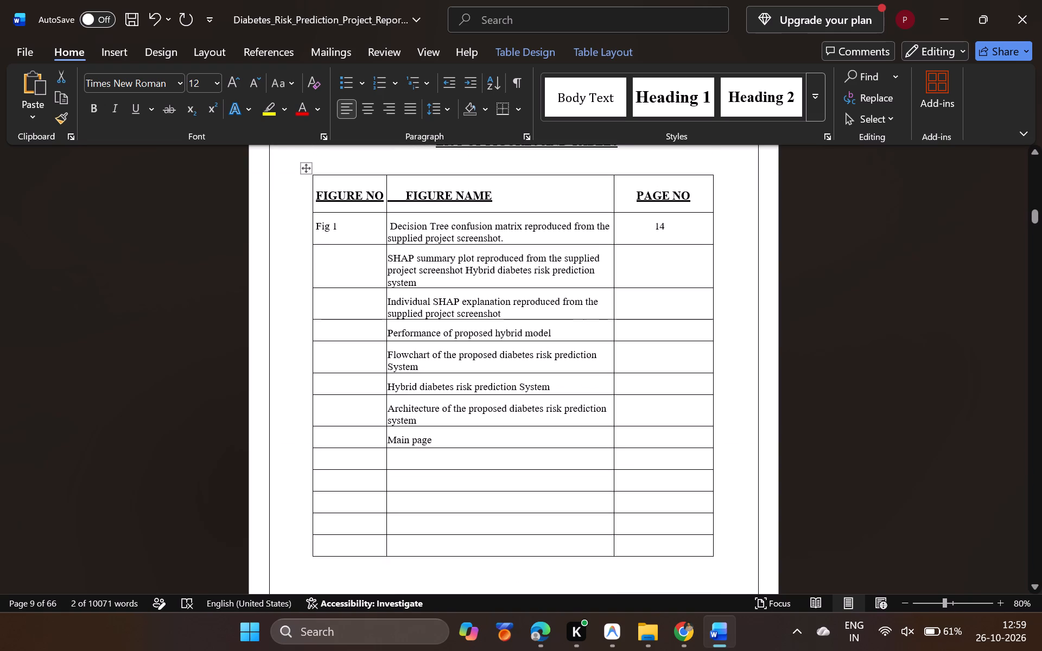
pyautogui.click(399, 452)
pyautogui.hotkey('ctrl', 'v')
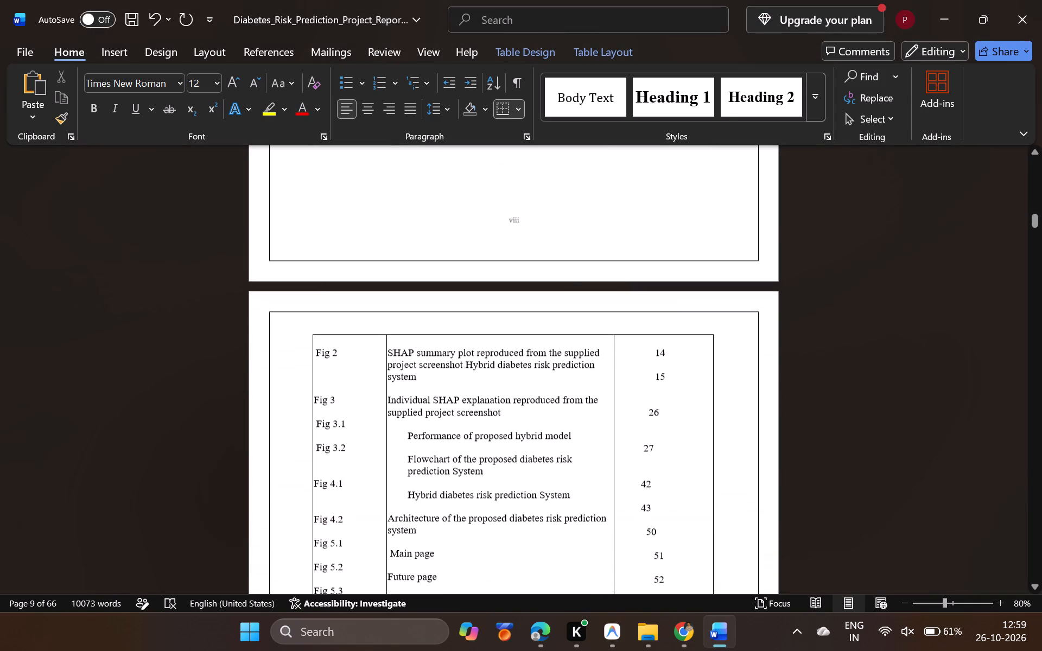
pyautogui.scroll(-1, 476, 456)
pyautogui.moveTo(439, 410); pyautogui.dragTo(389, 411)
pyautogui.hotkey('ctrl', 'c')
pyautogui.scroll(2, 389, 411)
pyautogui.click(417, 365)
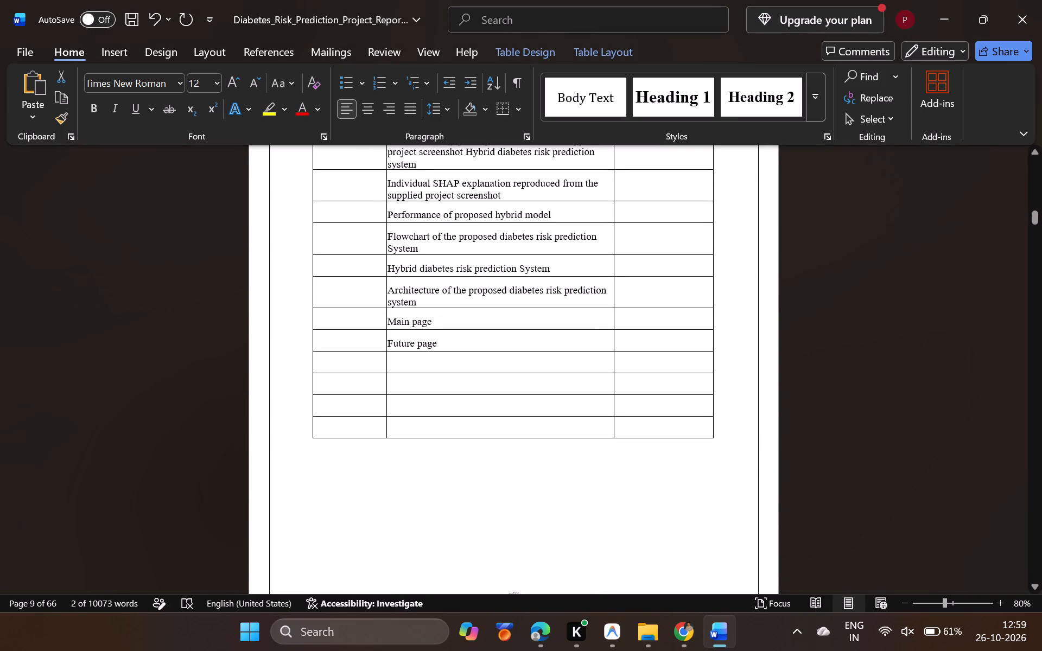
pyautogui.hotkey('ctrl', 'v')
pyautogui.click(456, 388)
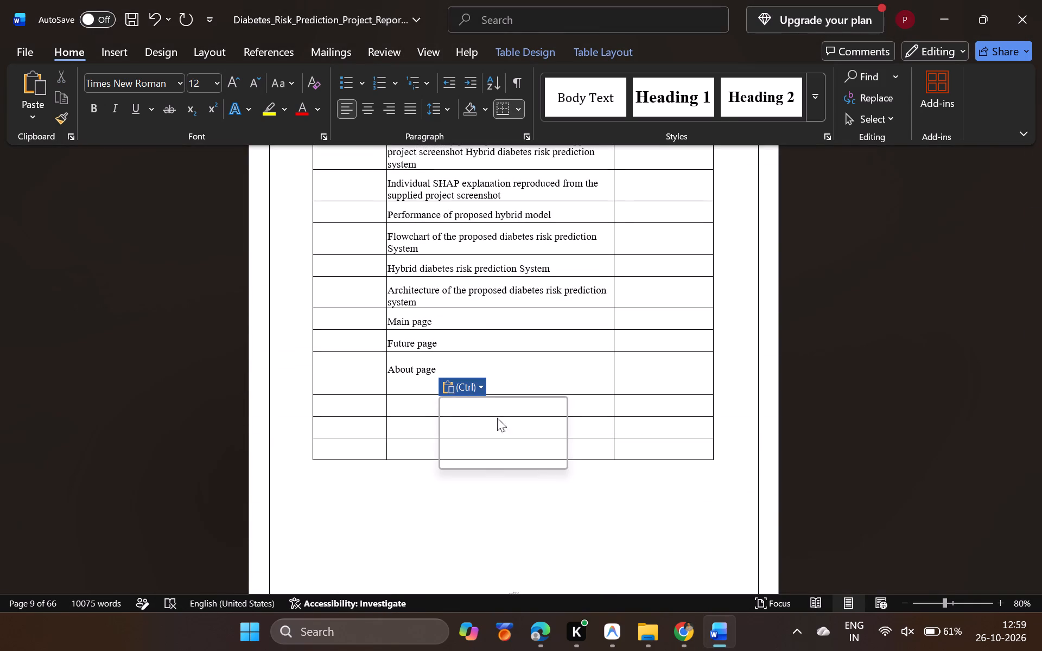
pyautogui.click(525, 426)
# Copy "Patient information" from the combined row into the figure name cell below "About page", keeping text only.
pyautogui.scroll(-1, 525, 426)
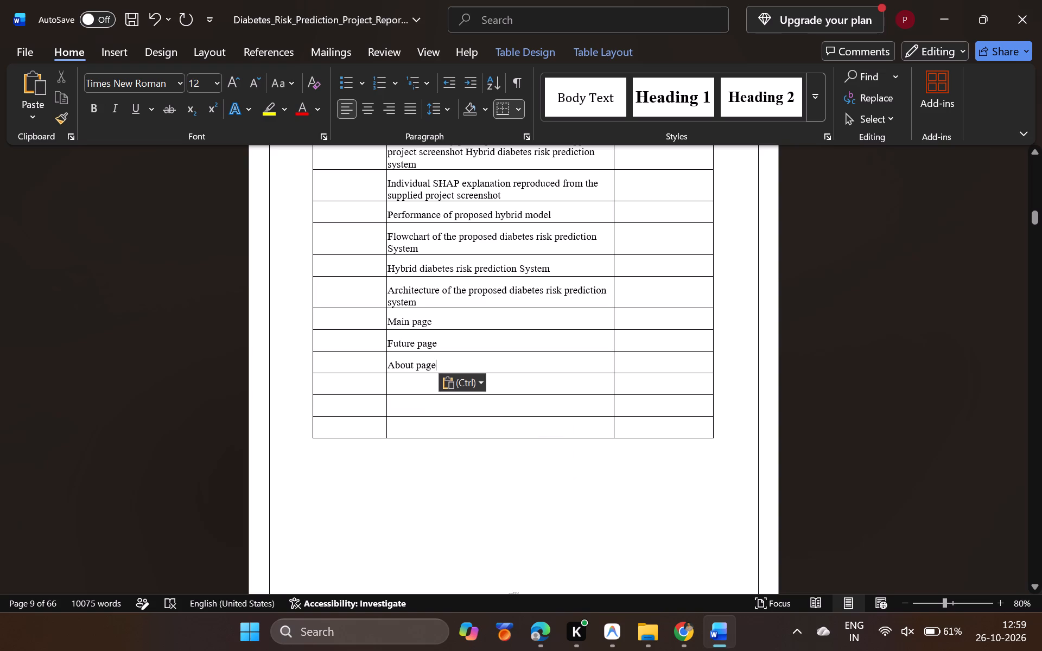
pyautogui.scroll(-4, 529, 403)
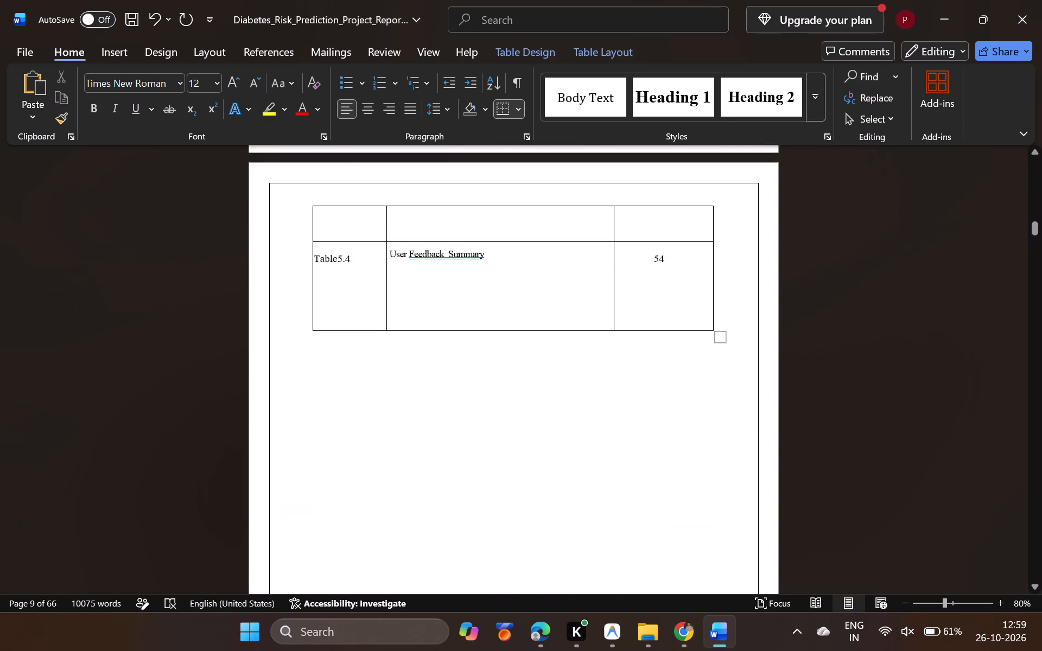
pyautogui.scroll(2, 529, 403)
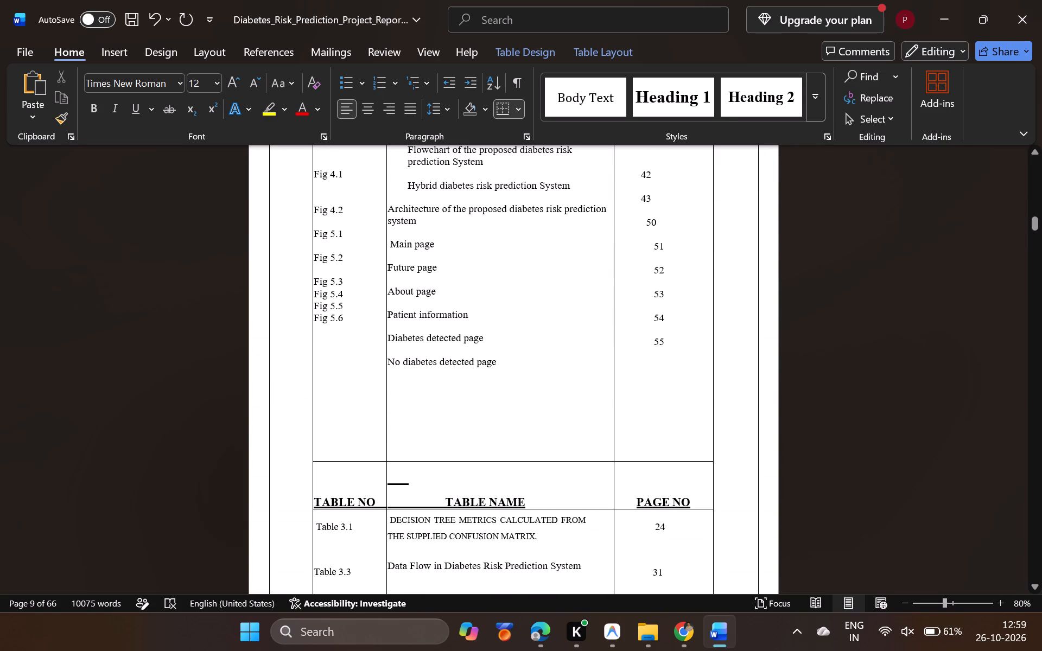
pyautogui.moveTo(471, 320); pyautogui.dragTo(447, 359)
pyautogui.click(447, 359)
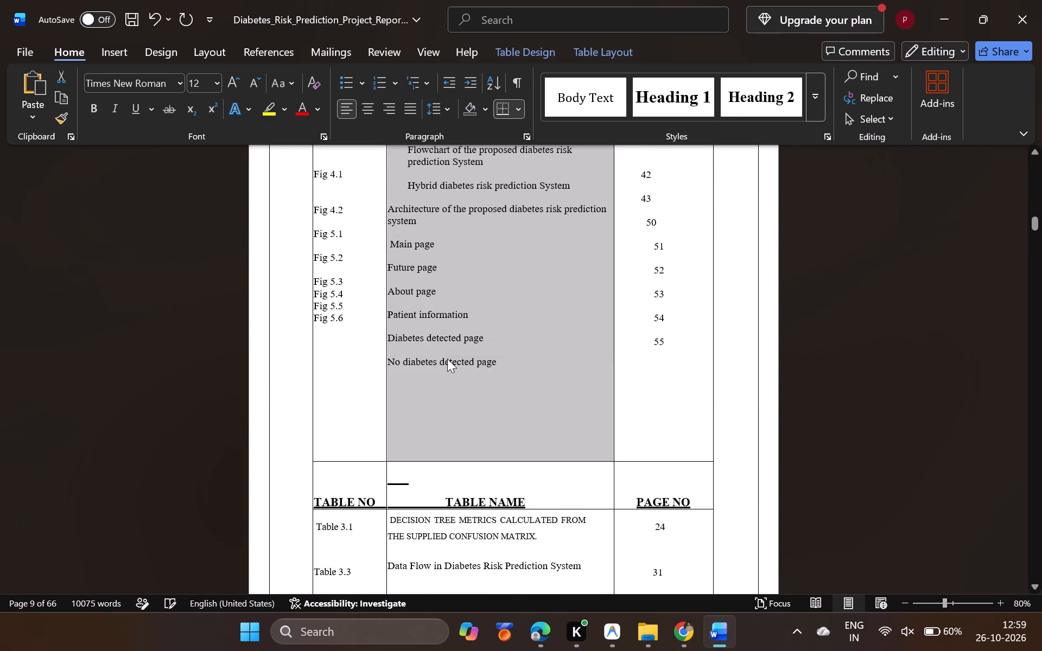
pyautogui.click(464, 322)
pyautogui.moveTo(469, 313); pyautogui.dragTo(439, 313)
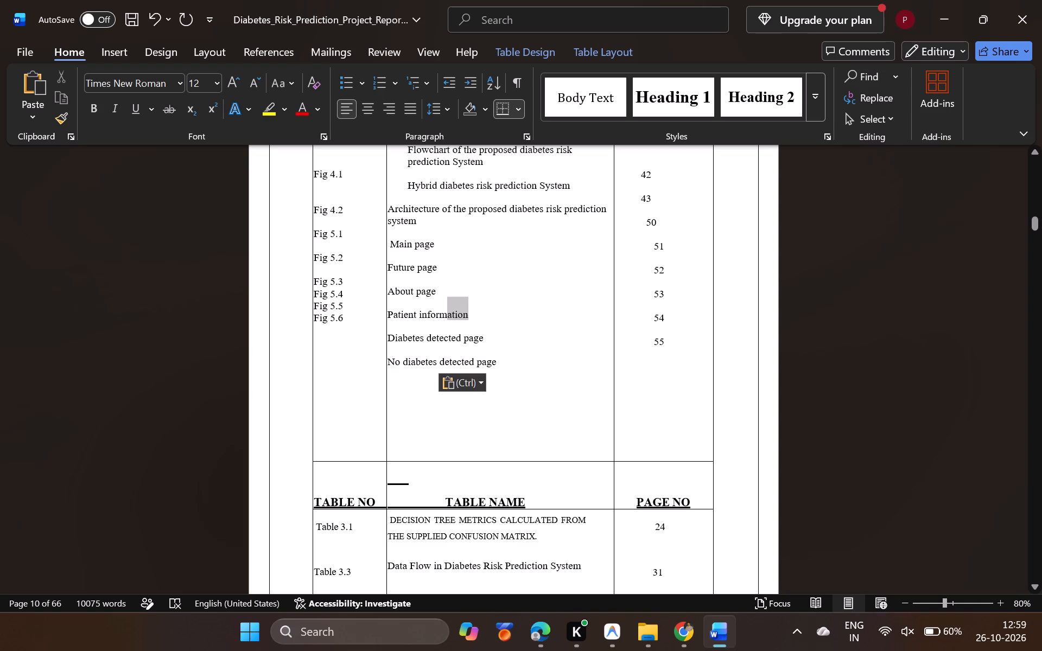
pyautogui.moveTo(439, 313); pyautogui.dragTo(395, 313)
pyautogui.hotkey('ctrl', 'c')
pyautogui.scroll(2, 395, 313)
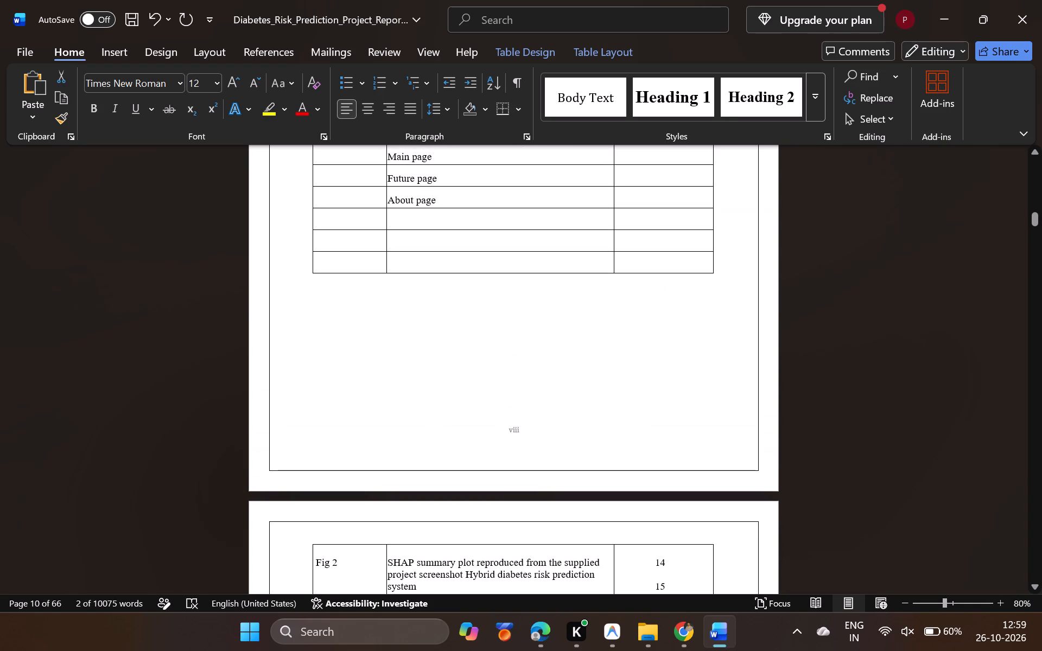
pyautogui.click(399, 223)
pyautogui.hotkey('ctrl', 'v')
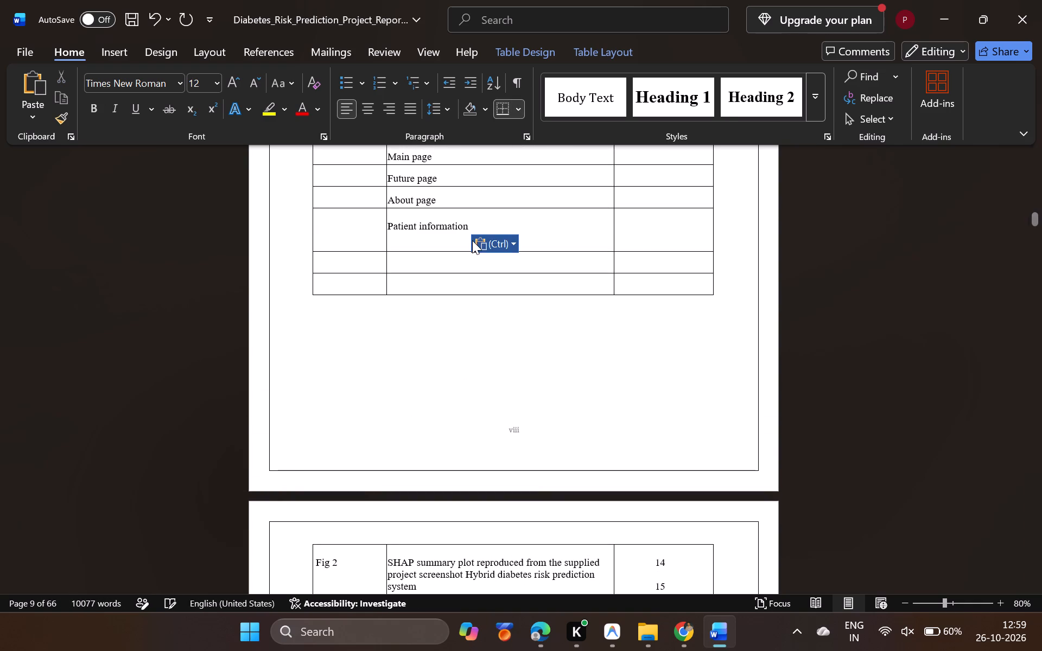
pyautogui.click(472, 240)
pyautogui.click(552, 285)
# Copy "Diabetes detected page" from the combined row into the figure name cell below "Patient information", keeping text only.
pyautogui.scroll(-1, 507, 324)
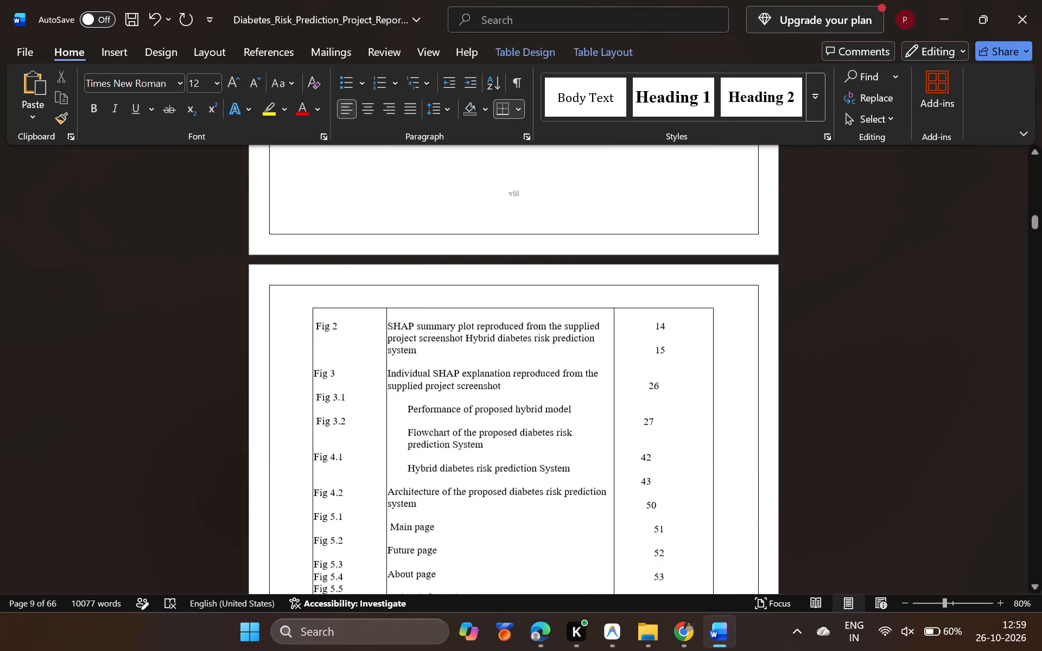
pyautogui.scroll(-2, 507, 324)
pyautogui.scroll(-1, 474, 452)
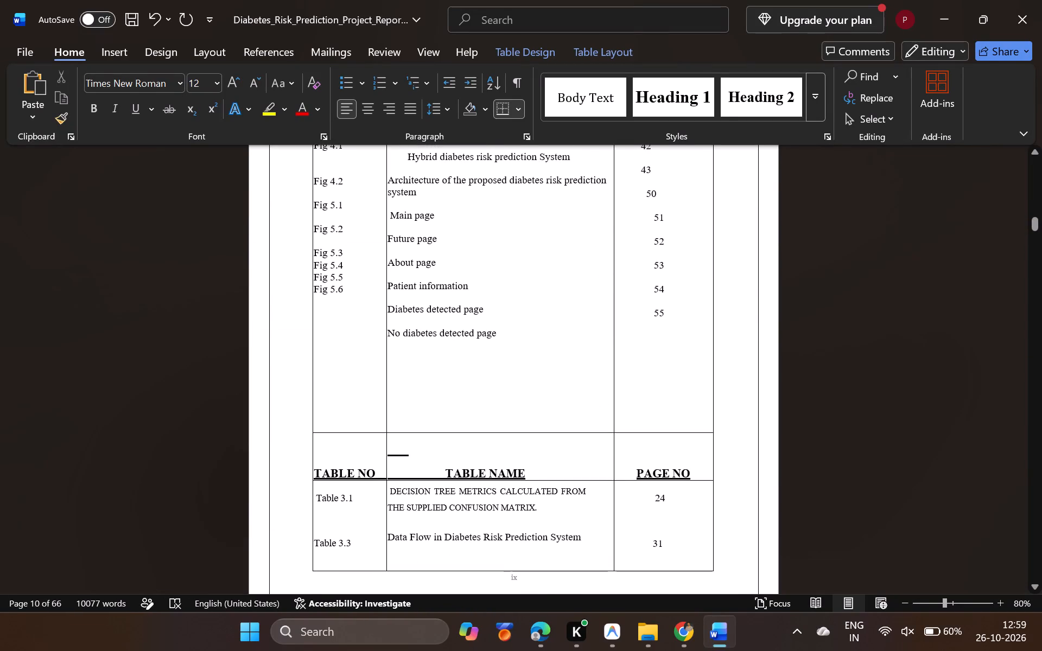
pyautogui.moveTo(487, 309); pyautogui.dragTo(399, 310)
pyautogui.hotkey('ctrl', 'c')
pyautogui.scroll(2, 399, 310)
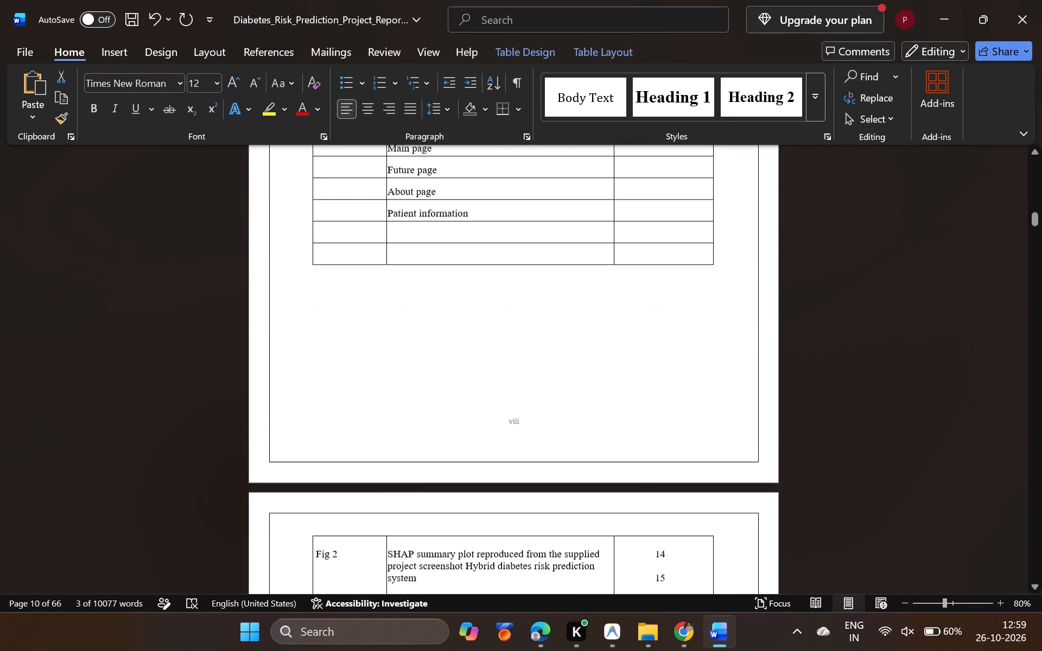
pyautogui.click(412, 227)
pyautogui.hotkey('ctrl', 'v')
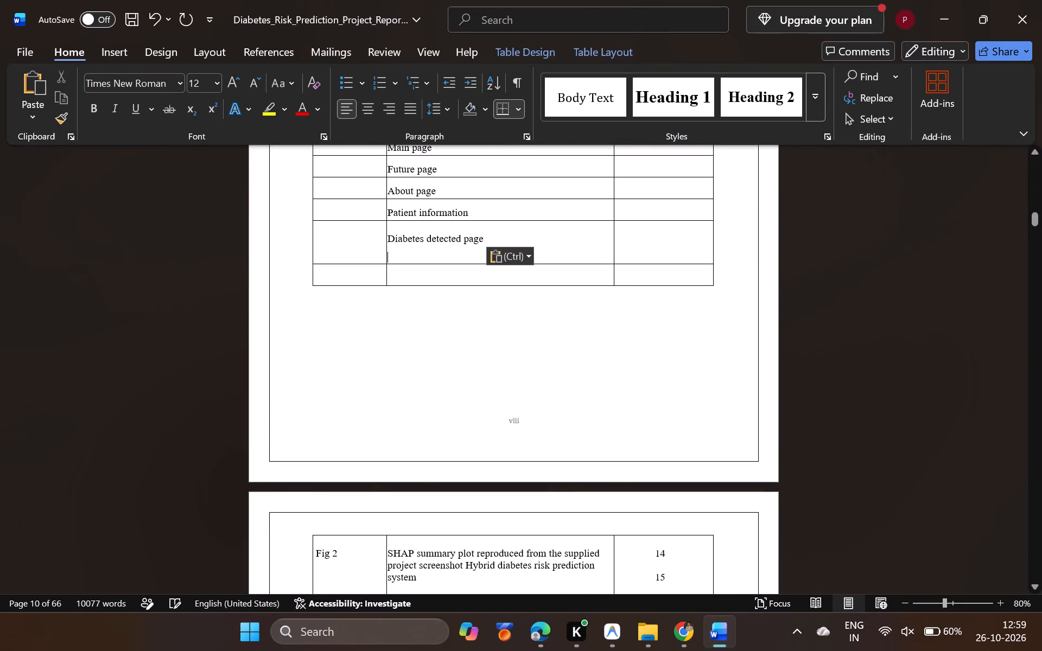
pyautogui.click(493, 257)
pyautogui.click(576, 302)
# Copy "No diabetes detected page" from the combined row into the last blank figure name cell, keeping text only.
pyautogui.scroll(-1, 518, 346)
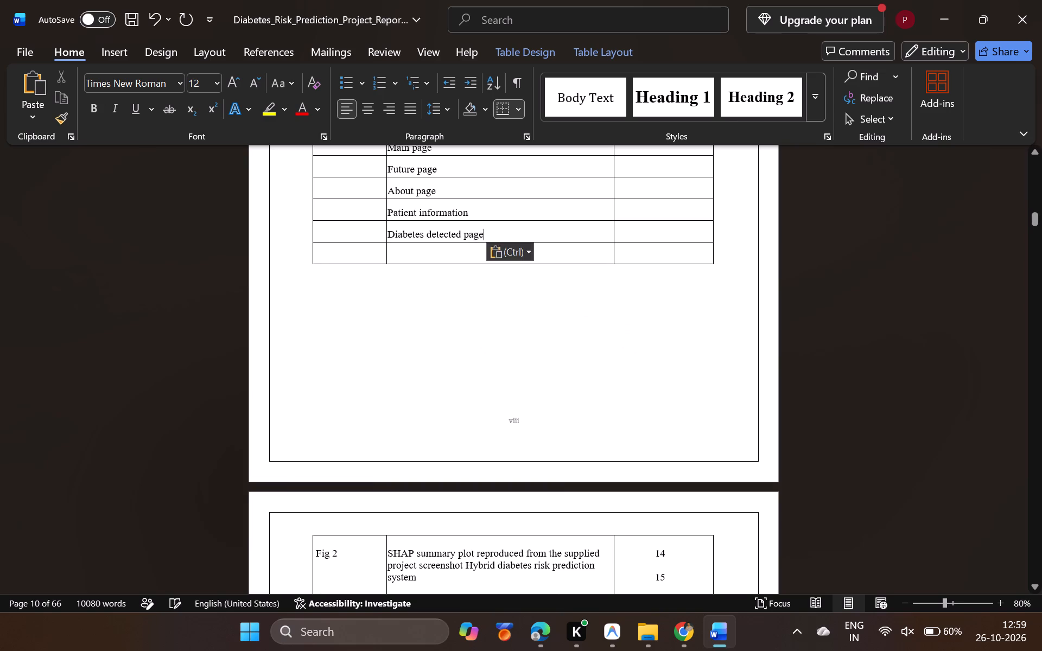
pyautogui.scroll(-2, 518, 346)
pyautogui.moveTo(499, 423); pyautogui.dragTo(416, 425)
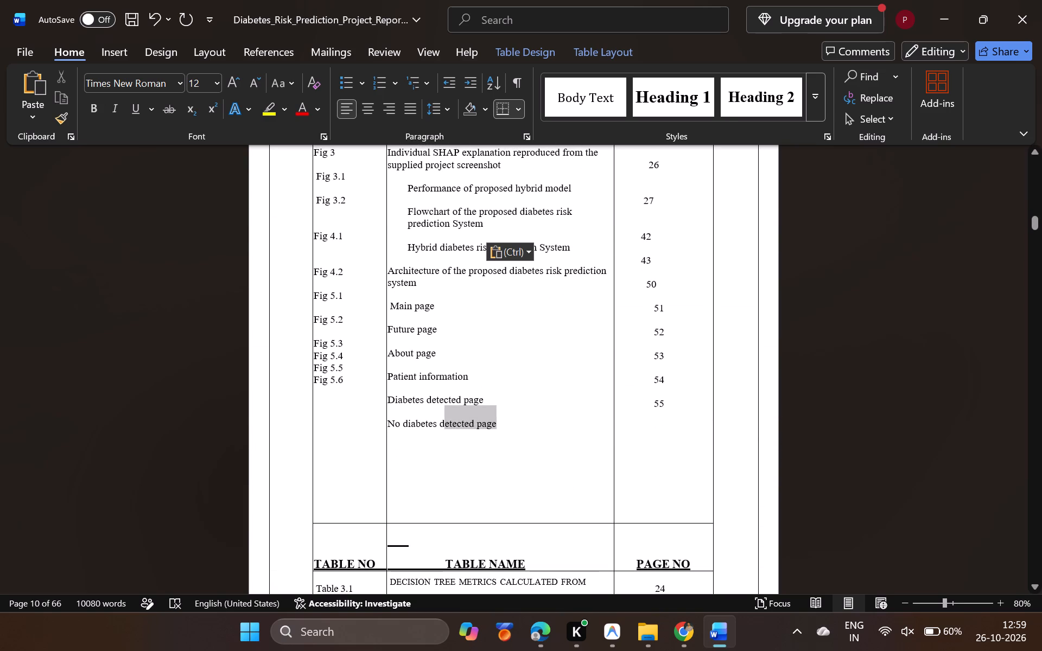
pyautogui.moveTo(416, 425); pyautogui.dragTo(392, 423)
pyautogui.hotkey('ctrl', 'c')
pyautogui.scroll(2, 392, 423)
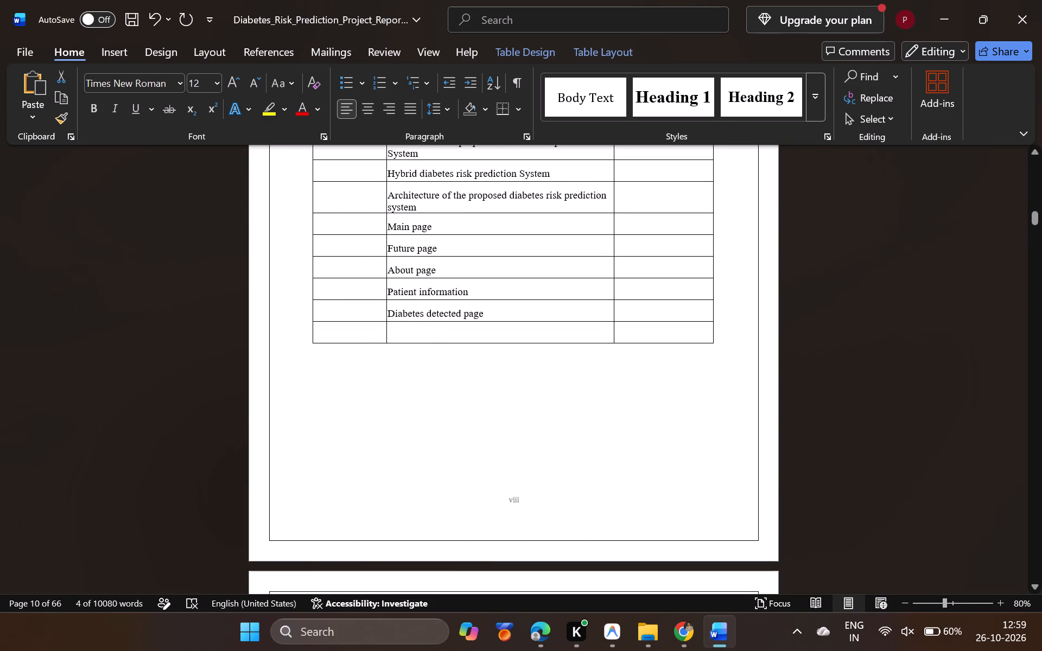
pyautogui.click(422, 336)
pyautogui.hotkey('ctrl', 'v')
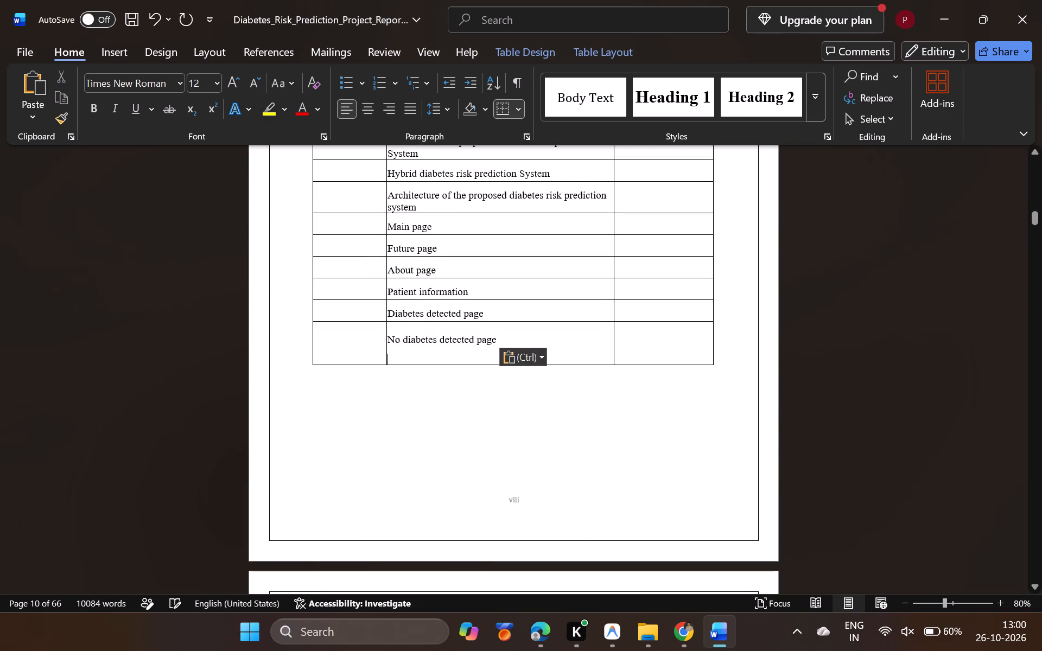
pyautogui.click(510, 359)
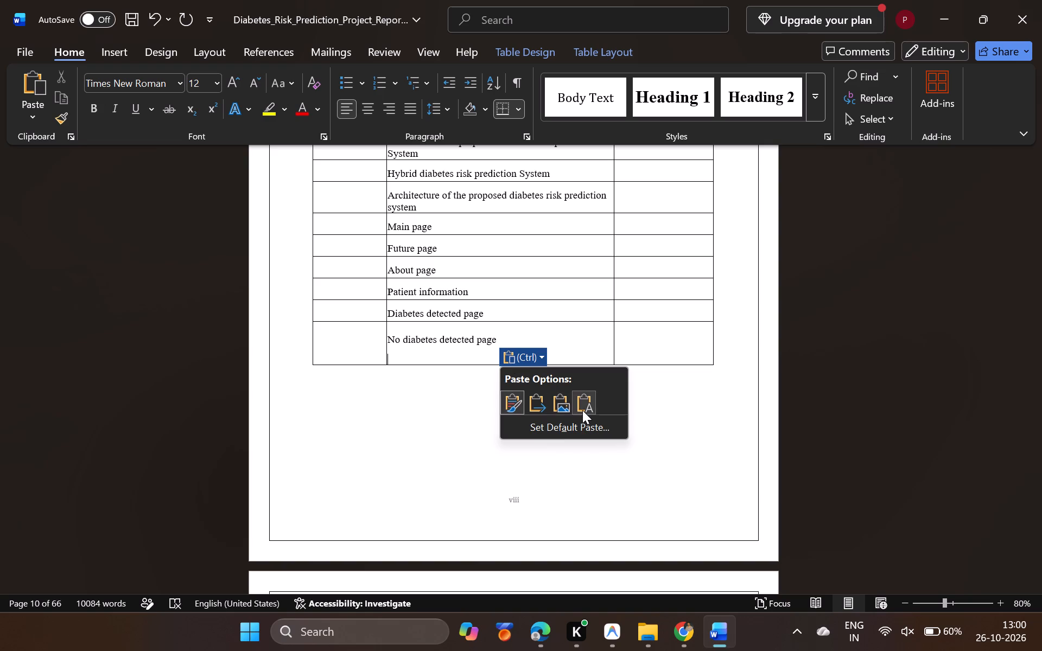
pyautogui.click(582, 410)
pyautogui.click(537, 411)
# Copy "Fig 2" from the combined row into the figure number cell beside the SHAP summary plot entry.
pyautogui.scroll(-2, 537, 411)
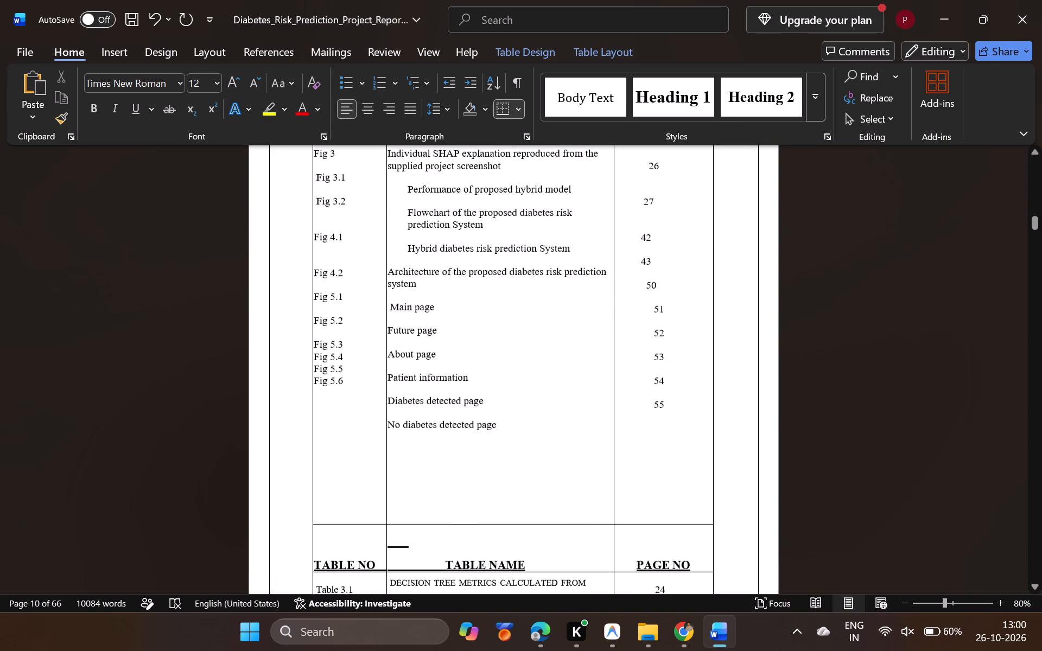
pyautogui.scroll(1, 417, 314)
pyautogui.moveTo(346, 235); pyautogui.dragTo(312, 229)
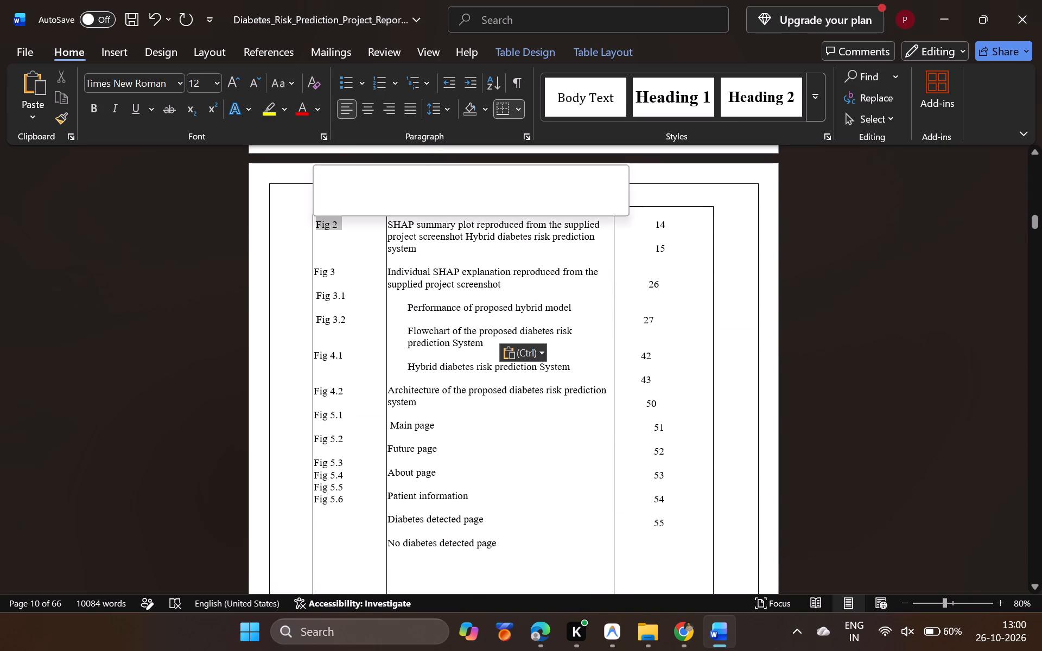
pyautogui.hotkey('ctrl', 'c')
pyautogui.scroll(3, 312, 229)
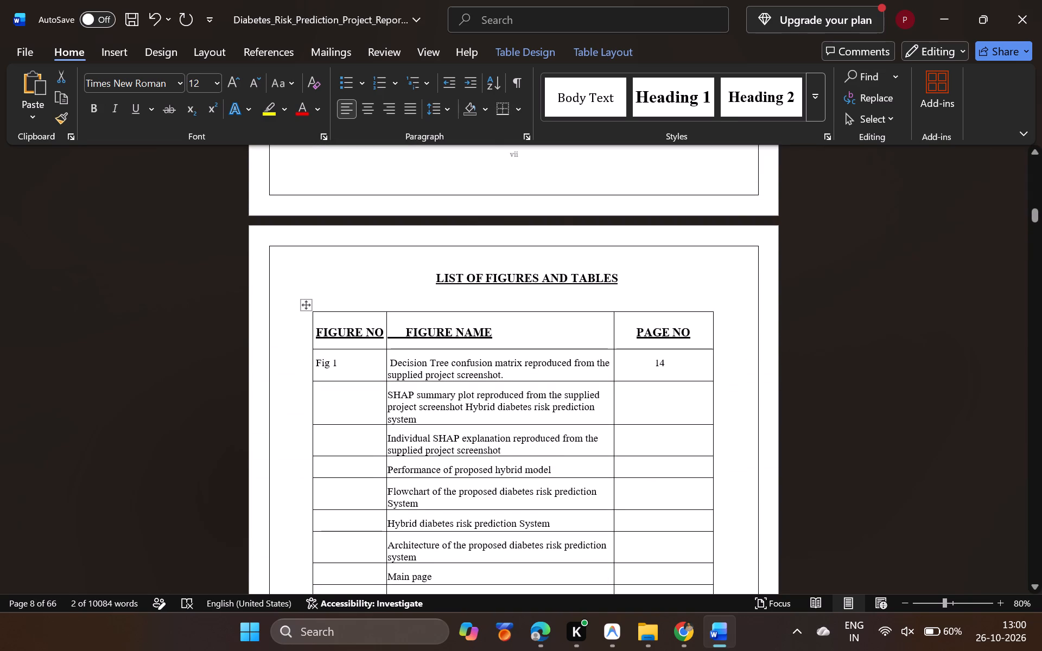
pyautogui.click(322, 393)
pyautogui.hotkey('ctrl', 'v')
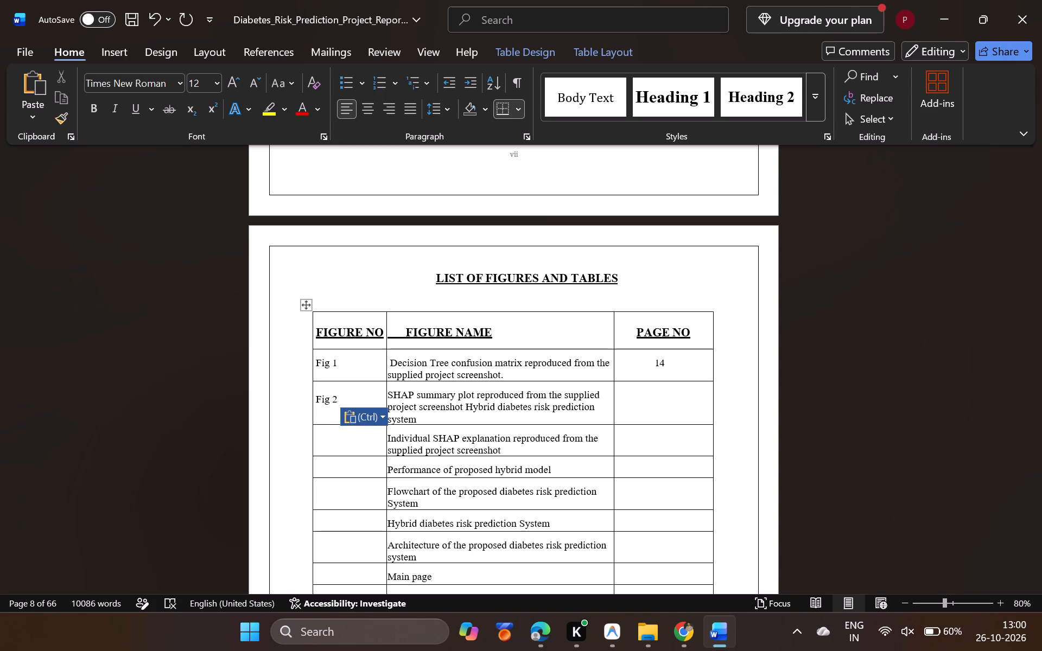
# Copy "Fig 3" from the figure number column of the combined row.
pyautogui.scroll(-4, 326, 468)
pyautogui.moveTo(339, 222); pyautogui.dragTo(312, 223)
pyautogui.hotkey('ctrl', 'c')
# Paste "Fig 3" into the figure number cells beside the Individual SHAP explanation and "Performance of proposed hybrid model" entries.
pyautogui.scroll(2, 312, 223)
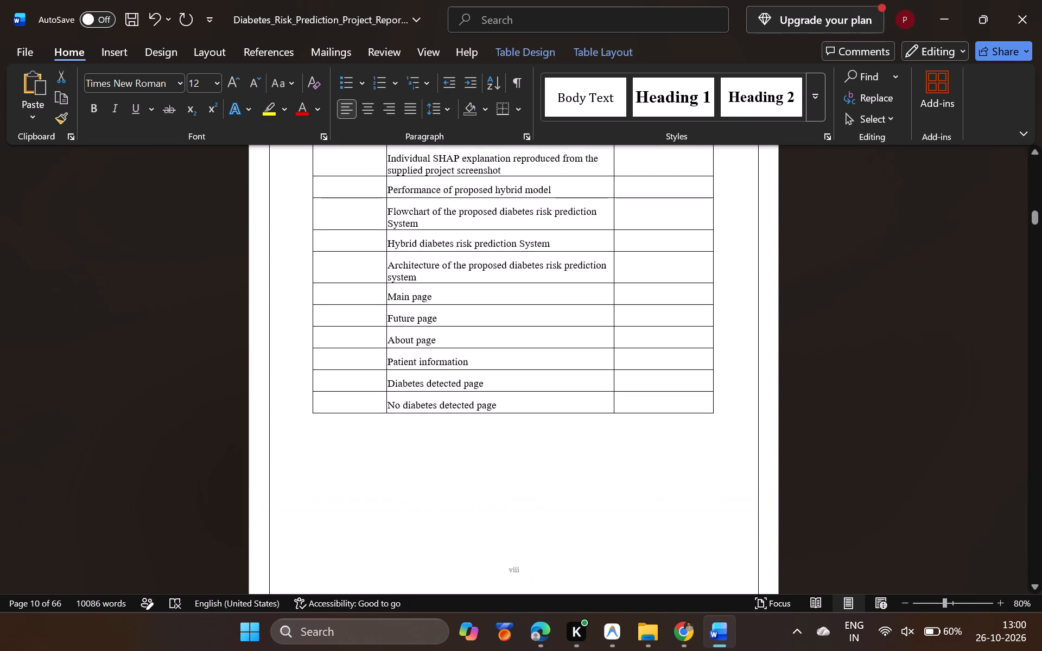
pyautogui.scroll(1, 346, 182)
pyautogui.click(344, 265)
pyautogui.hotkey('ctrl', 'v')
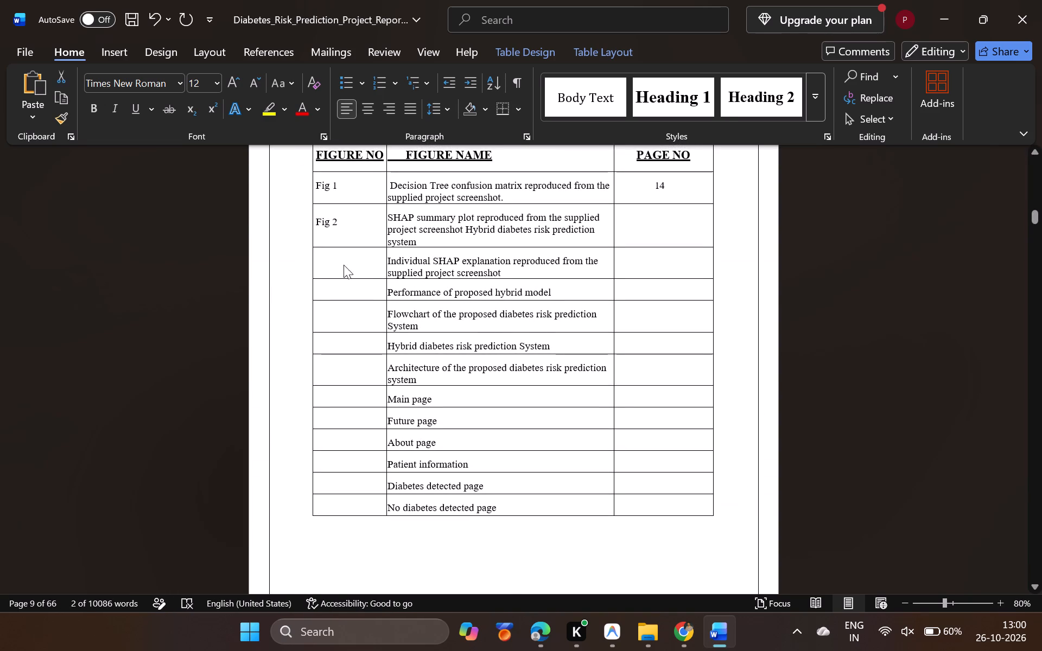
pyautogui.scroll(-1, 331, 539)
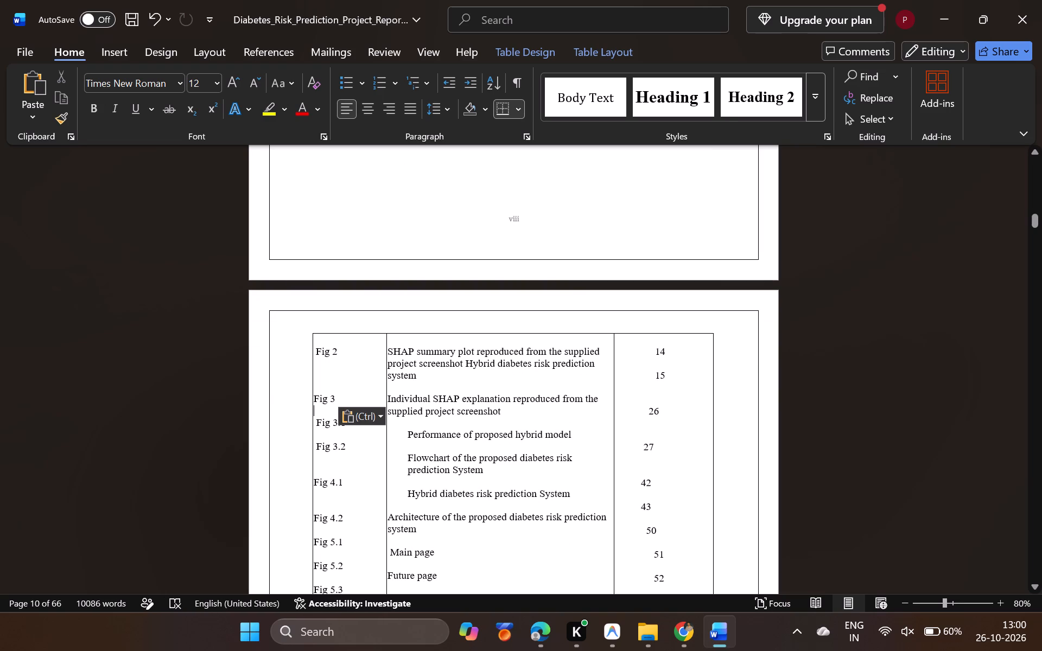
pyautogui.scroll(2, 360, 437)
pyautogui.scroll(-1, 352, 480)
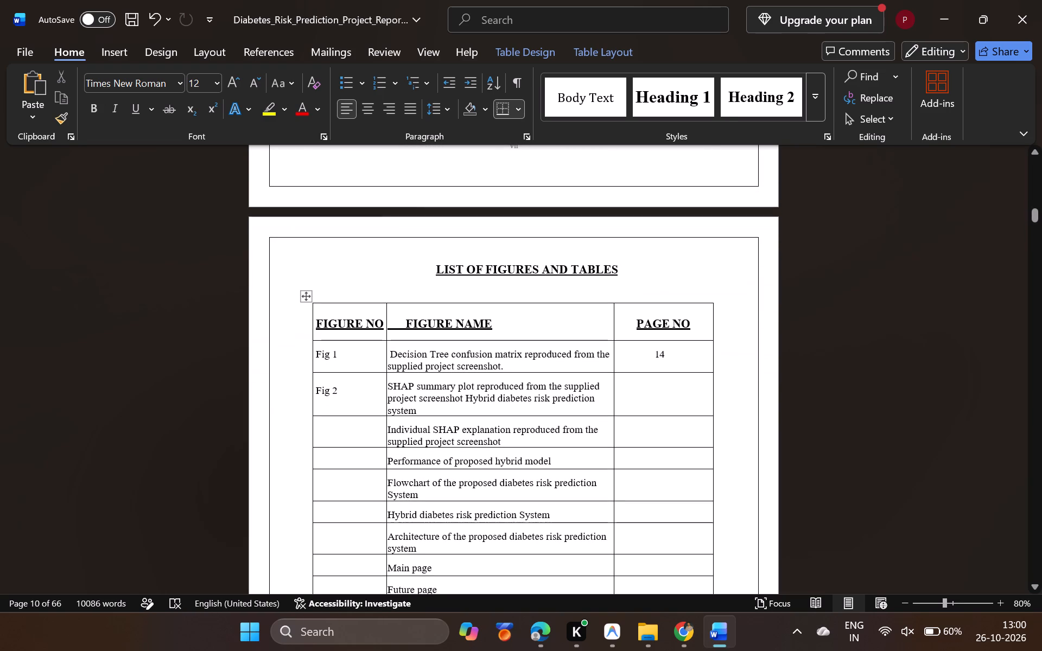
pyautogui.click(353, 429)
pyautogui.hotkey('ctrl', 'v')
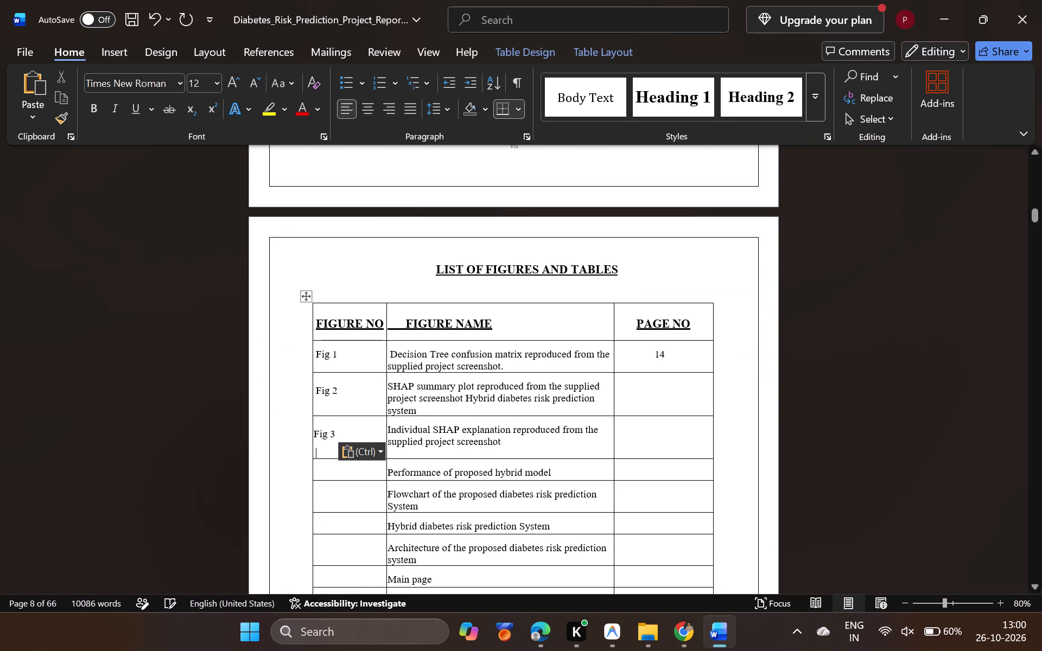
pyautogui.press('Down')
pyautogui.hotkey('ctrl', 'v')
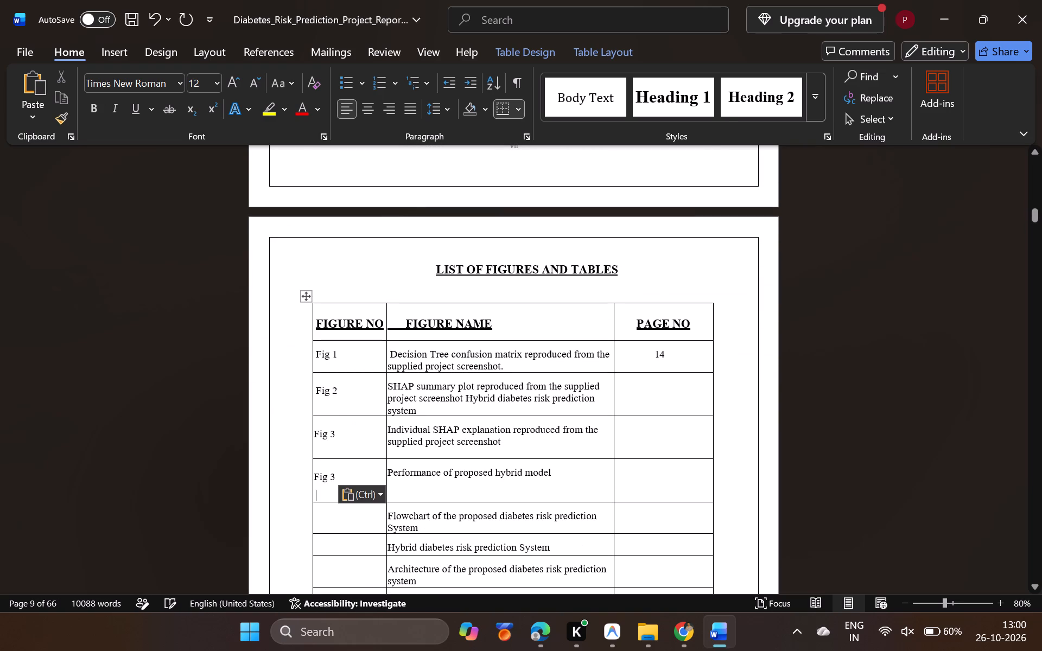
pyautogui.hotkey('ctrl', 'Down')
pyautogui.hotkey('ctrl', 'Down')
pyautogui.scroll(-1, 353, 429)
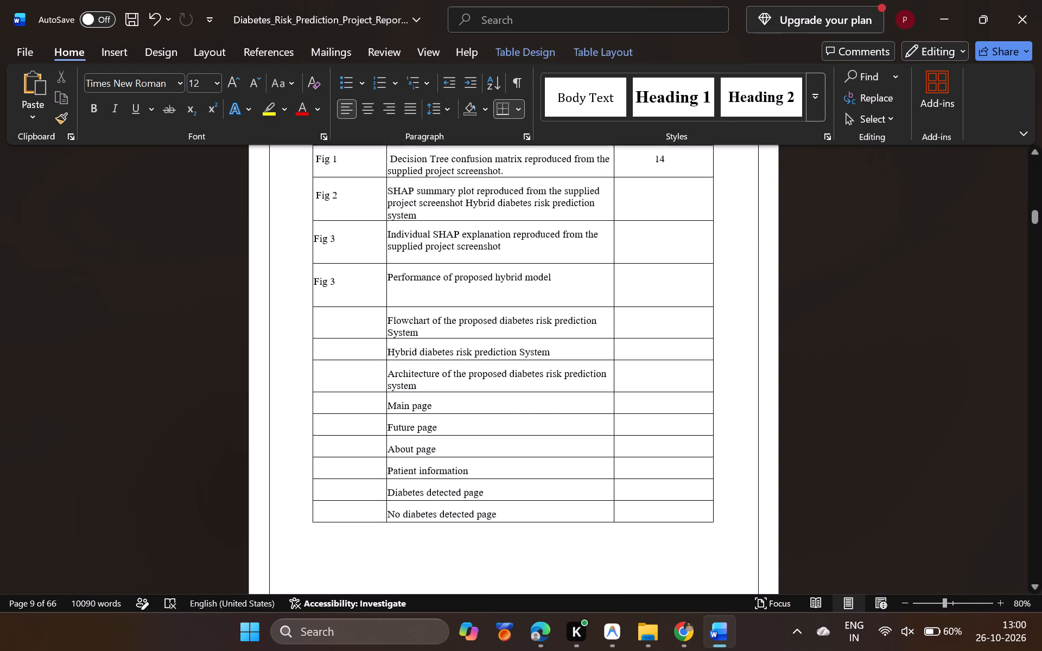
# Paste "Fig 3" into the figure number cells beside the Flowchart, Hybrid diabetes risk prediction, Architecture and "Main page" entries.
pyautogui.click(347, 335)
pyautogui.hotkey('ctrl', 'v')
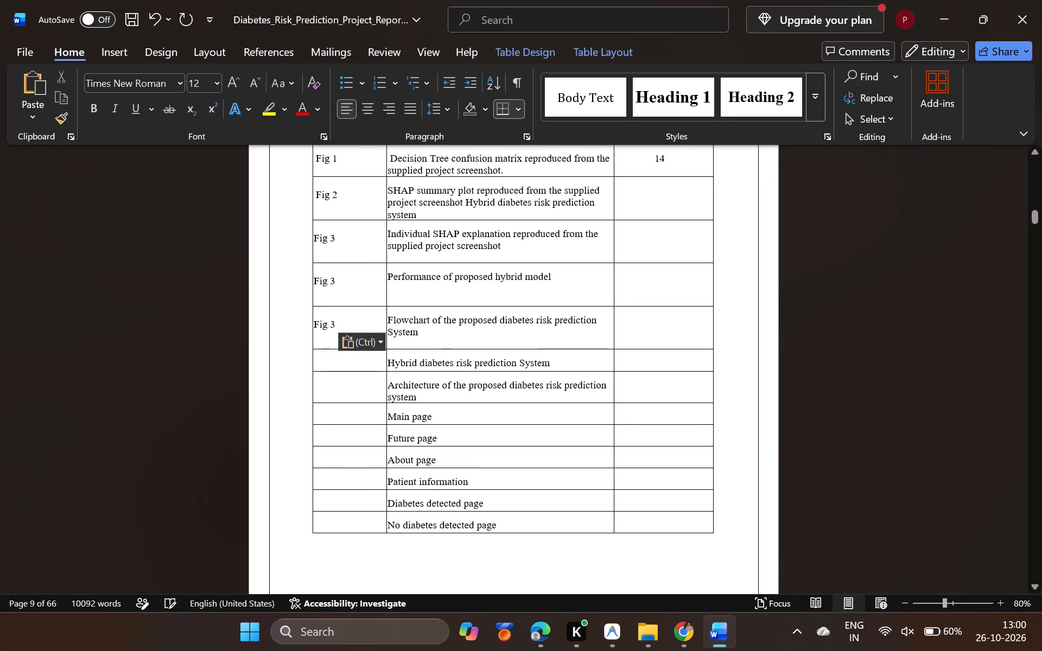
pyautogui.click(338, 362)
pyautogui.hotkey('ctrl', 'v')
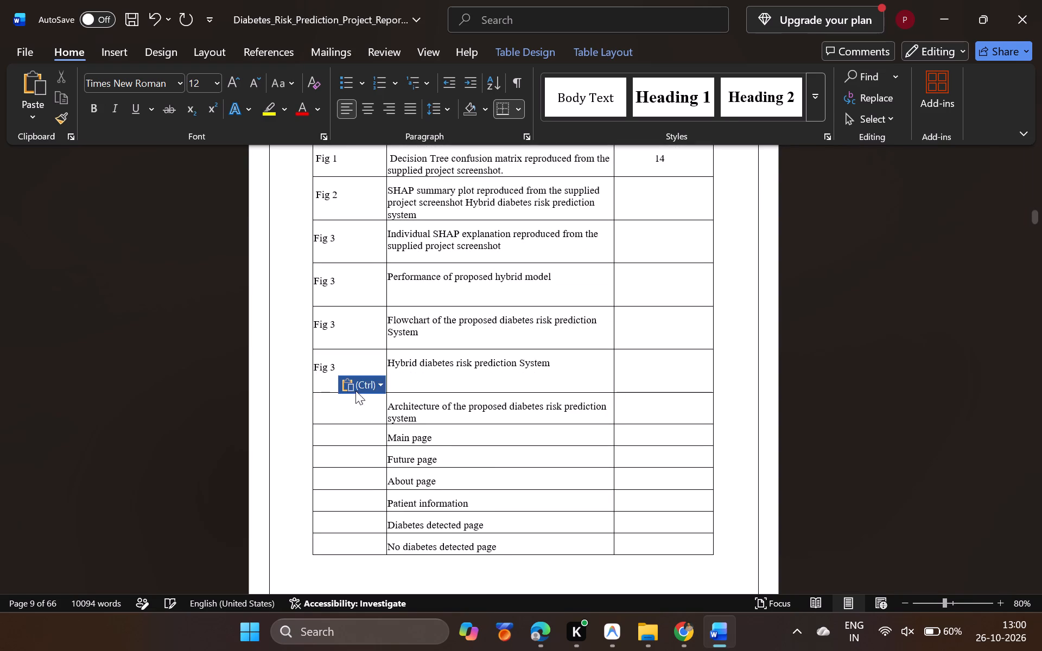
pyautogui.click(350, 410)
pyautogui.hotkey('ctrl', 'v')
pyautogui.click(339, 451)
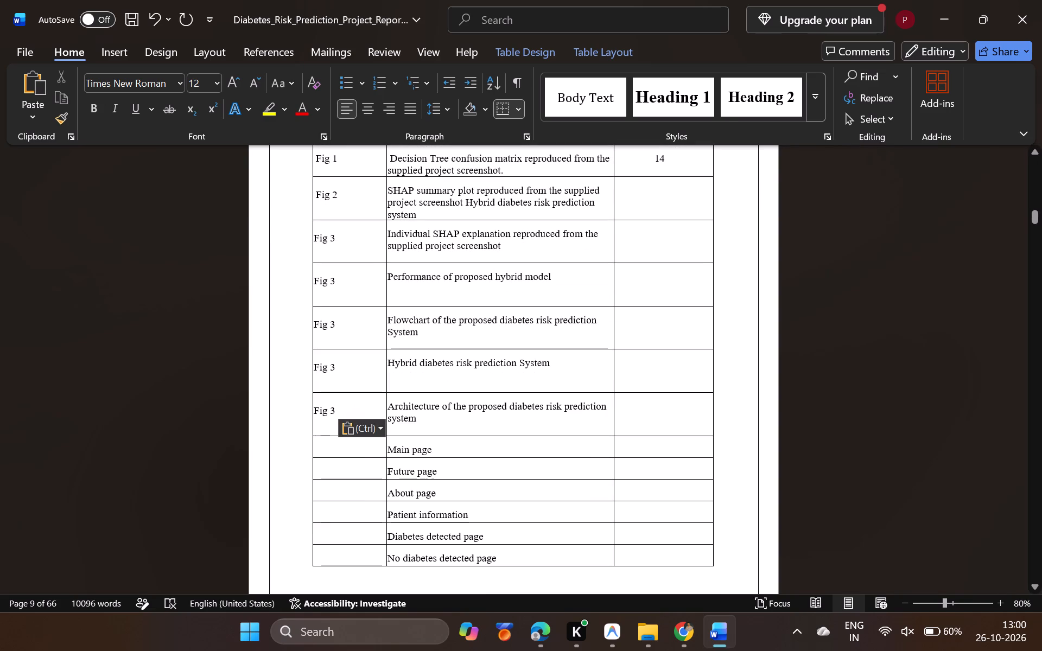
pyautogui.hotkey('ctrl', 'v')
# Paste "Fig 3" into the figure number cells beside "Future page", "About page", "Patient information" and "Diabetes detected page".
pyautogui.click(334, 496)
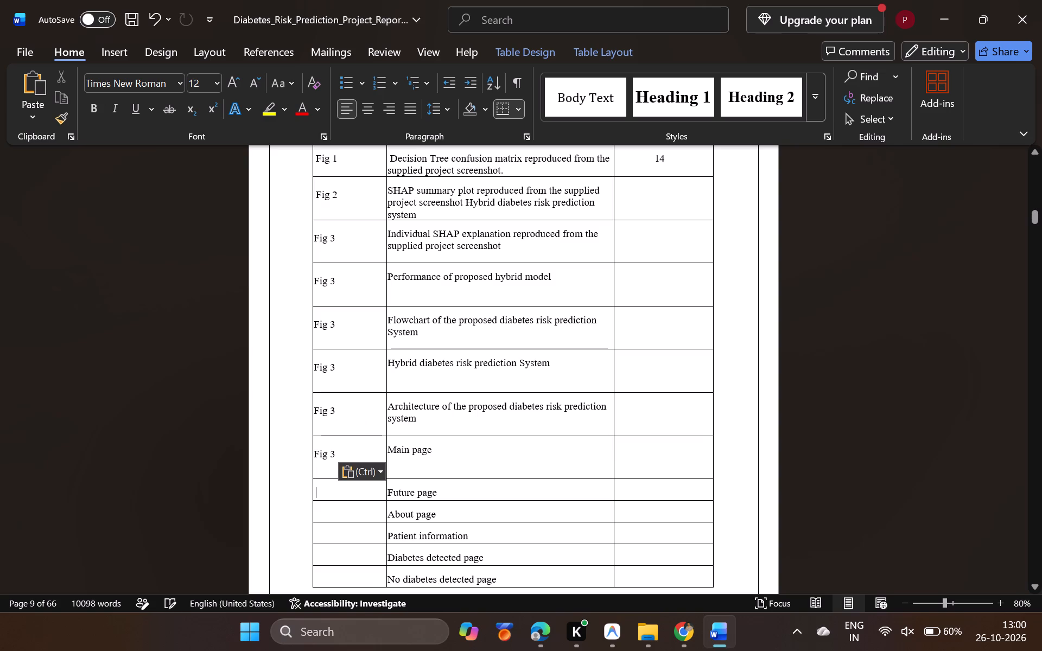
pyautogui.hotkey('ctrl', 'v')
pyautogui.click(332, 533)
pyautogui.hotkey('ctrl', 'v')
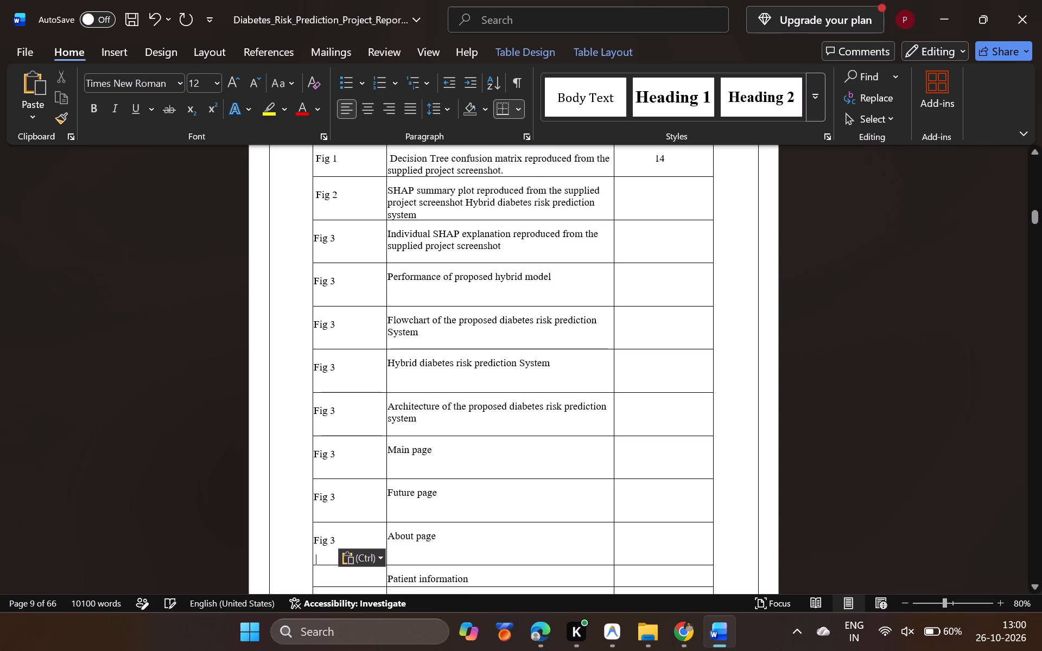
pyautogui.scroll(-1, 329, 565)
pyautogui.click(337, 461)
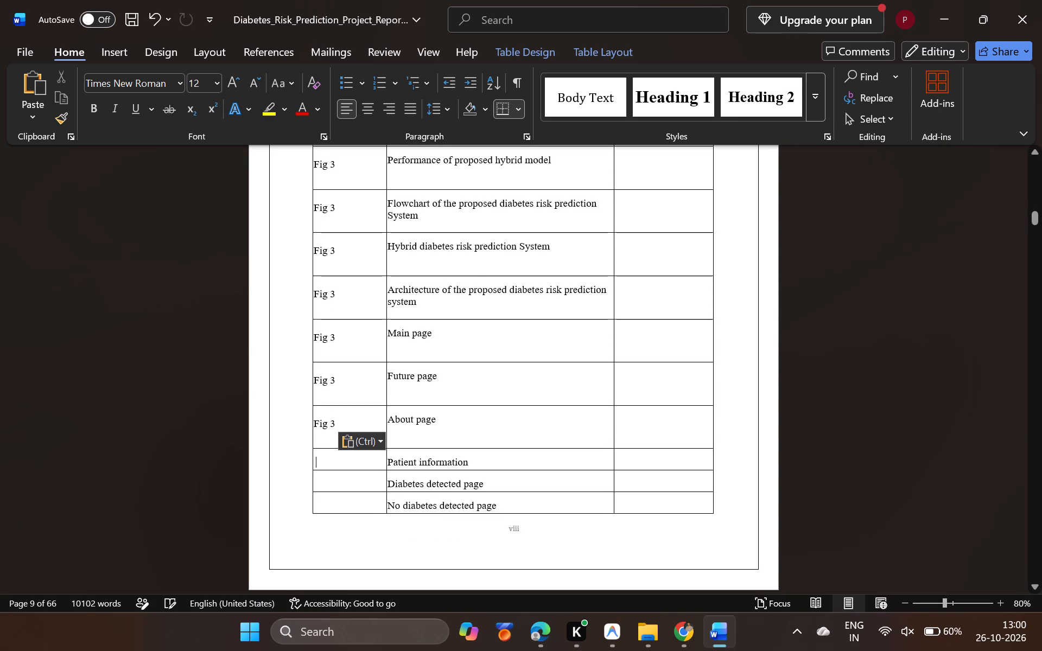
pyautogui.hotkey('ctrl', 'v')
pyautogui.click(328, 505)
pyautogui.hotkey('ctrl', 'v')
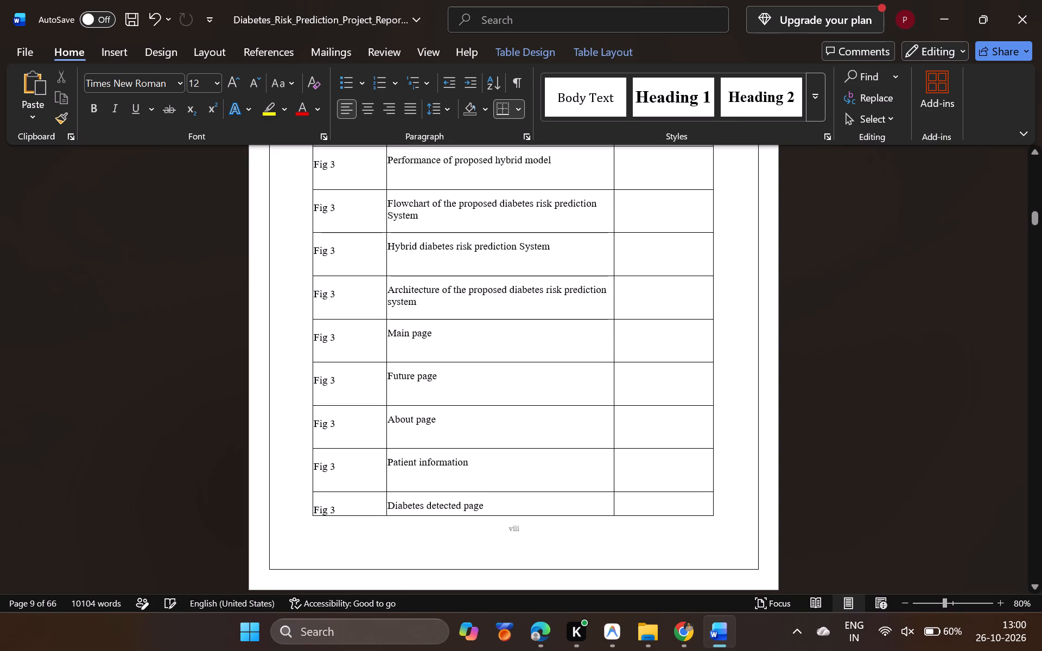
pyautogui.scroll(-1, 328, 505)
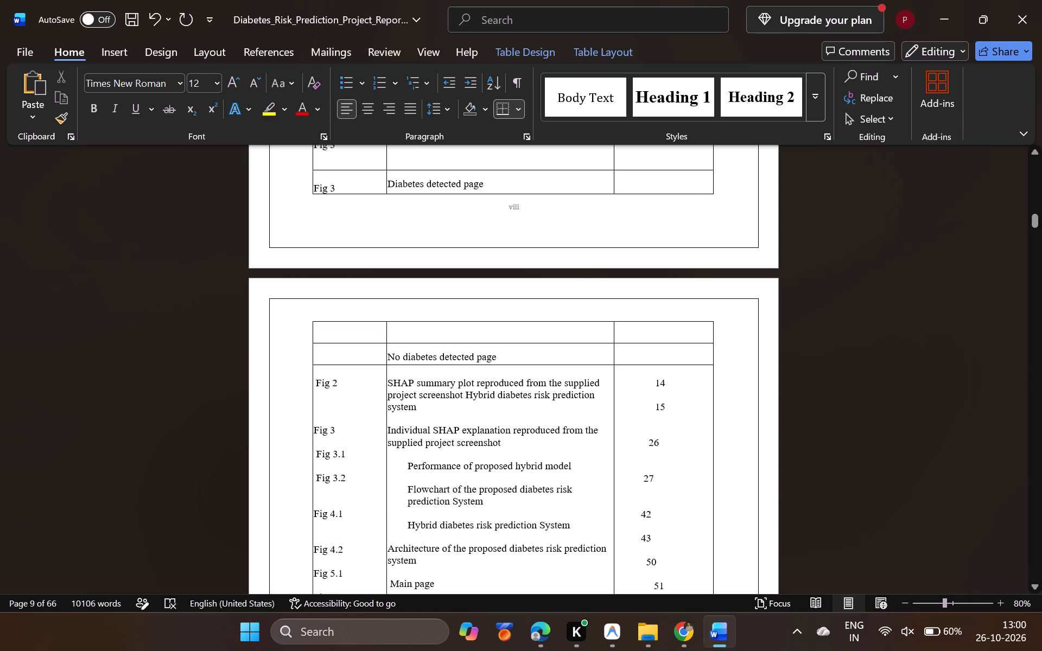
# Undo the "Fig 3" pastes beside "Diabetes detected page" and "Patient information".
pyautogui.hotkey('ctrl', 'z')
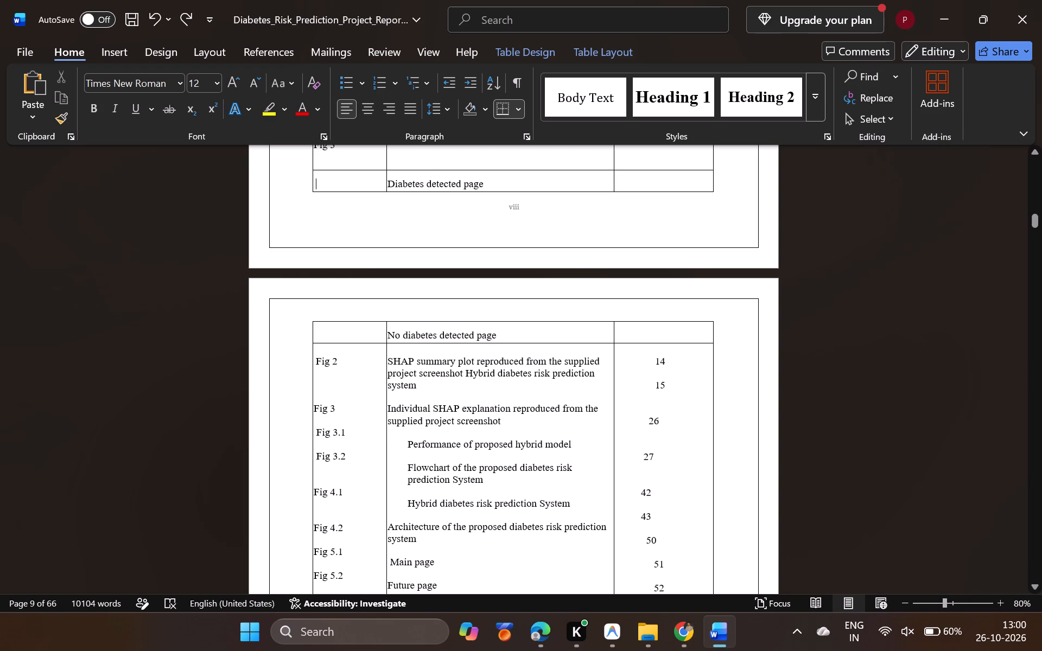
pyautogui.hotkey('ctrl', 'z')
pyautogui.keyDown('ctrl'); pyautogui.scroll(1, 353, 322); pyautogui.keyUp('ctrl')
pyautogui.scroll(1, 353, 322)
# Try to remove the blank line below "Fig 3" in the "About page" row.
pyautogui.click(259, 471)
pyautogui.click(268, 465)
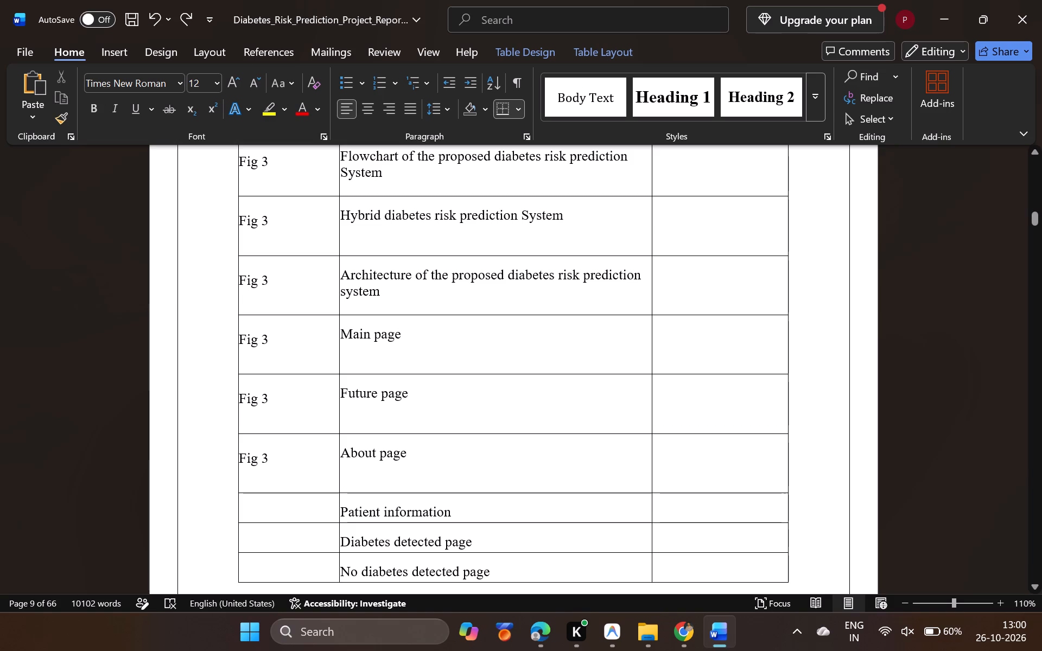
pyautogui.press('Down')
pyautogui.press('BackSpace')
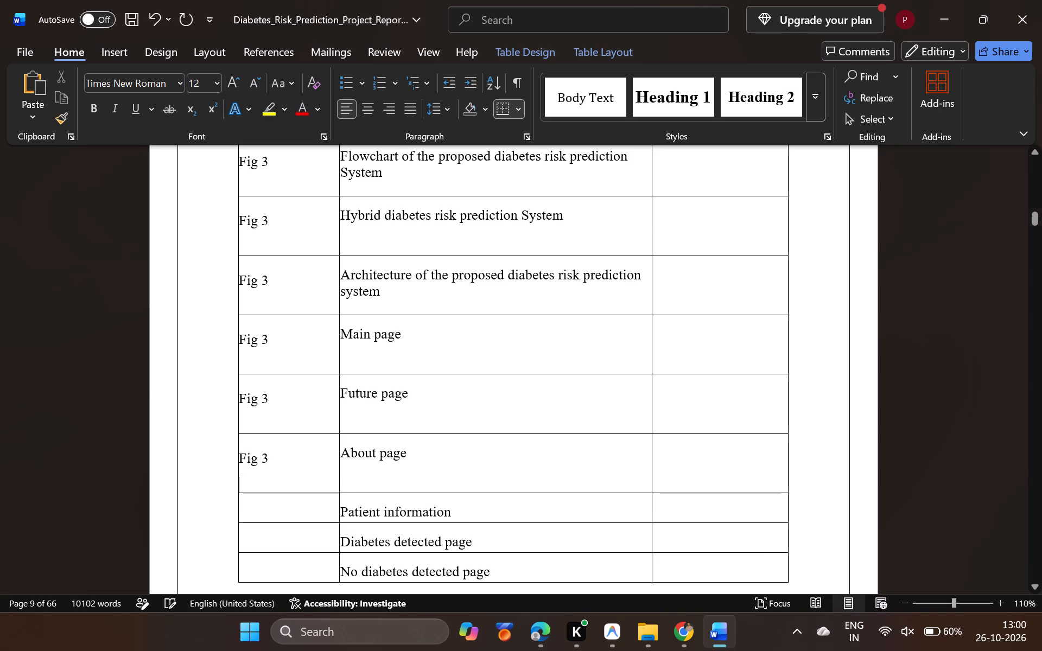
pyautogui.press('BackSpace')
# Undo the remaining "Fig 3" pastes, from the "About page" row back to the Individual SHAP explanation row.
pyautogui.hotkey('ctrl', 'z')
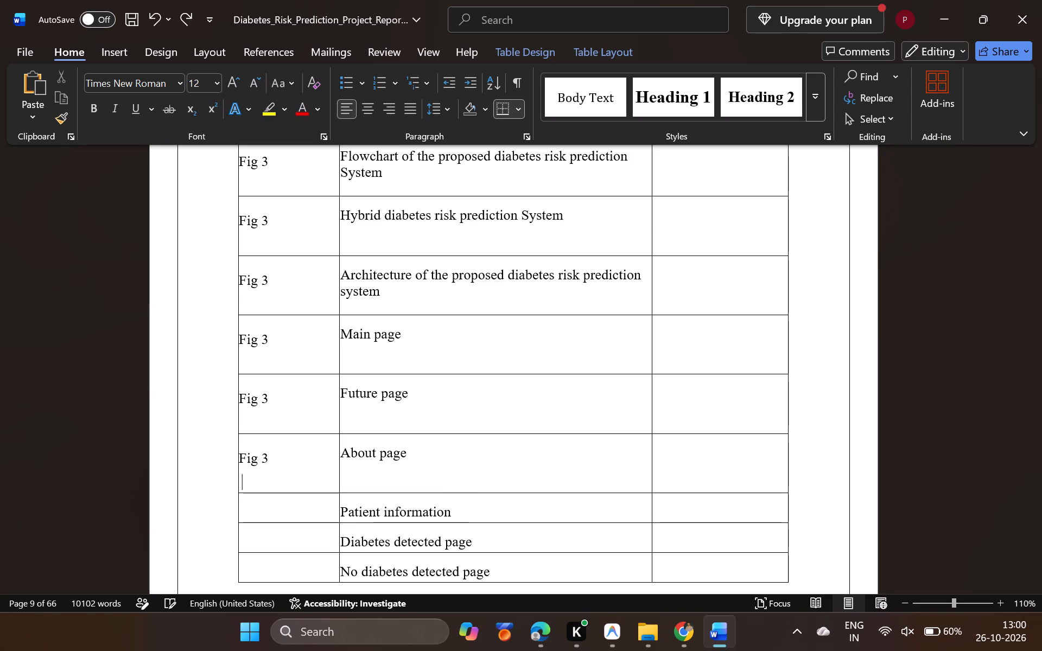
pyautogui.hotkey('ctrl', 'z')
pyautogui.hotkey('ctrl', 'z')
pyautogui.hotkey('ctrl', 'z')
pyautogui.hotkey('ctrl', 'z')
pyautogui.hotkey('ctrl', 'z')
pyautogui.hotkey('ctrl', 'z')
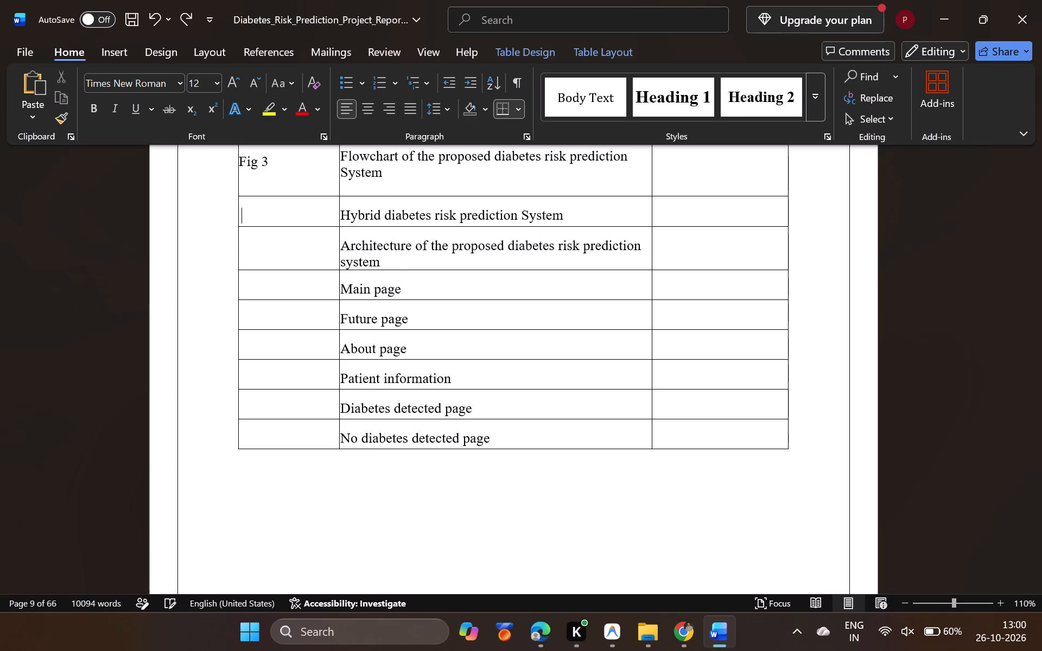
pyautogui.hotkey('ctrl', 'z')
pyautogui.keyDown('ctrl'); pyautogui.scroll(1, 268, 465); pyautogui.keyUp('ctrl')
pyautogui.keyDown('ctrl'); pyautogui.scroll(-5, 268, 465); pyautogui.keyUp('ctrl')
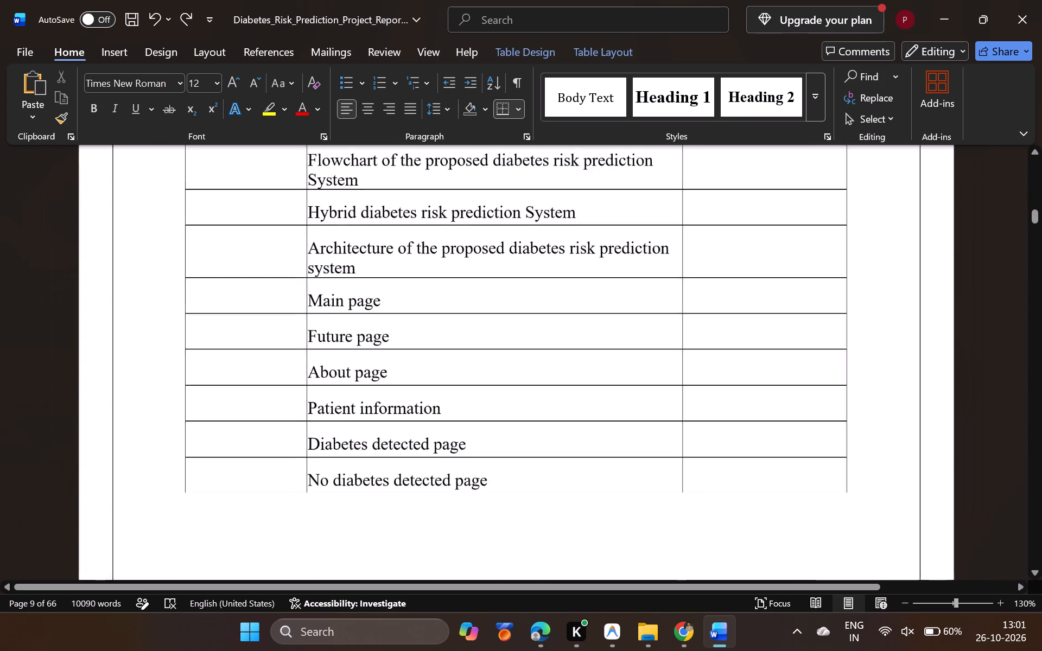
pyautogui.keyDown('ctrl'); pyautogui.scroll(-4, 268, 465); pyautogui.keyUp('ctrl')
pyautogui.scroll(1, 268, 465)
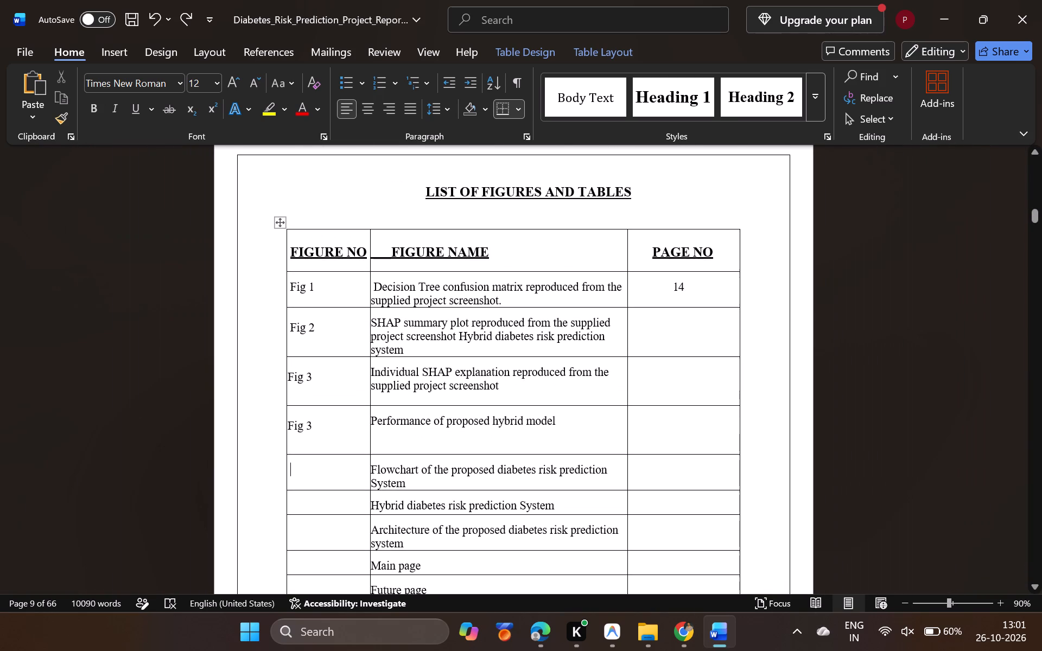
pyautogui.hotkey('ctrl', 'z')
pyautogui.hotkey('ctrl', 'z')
# Paste "Fig 3" as text only into the figure number cells beside the Individual SHAP explanation and "Performance of proposed hybrid model" entries.
pyautogui.hotkey('ctrl', 'c')
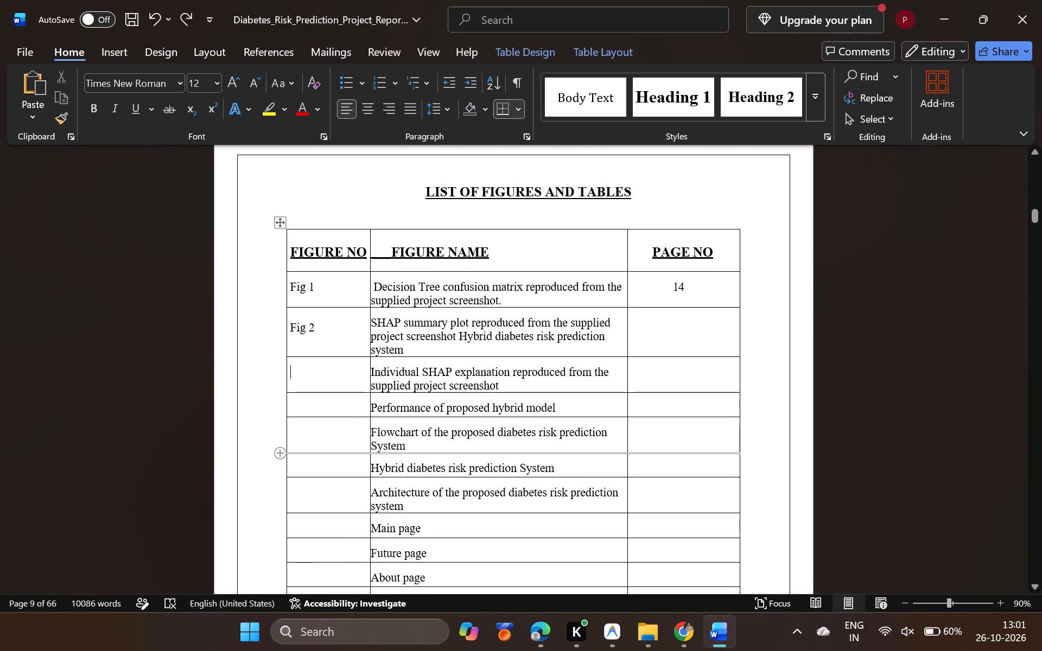
pyautogui.hotkey('ctrl', 'v')
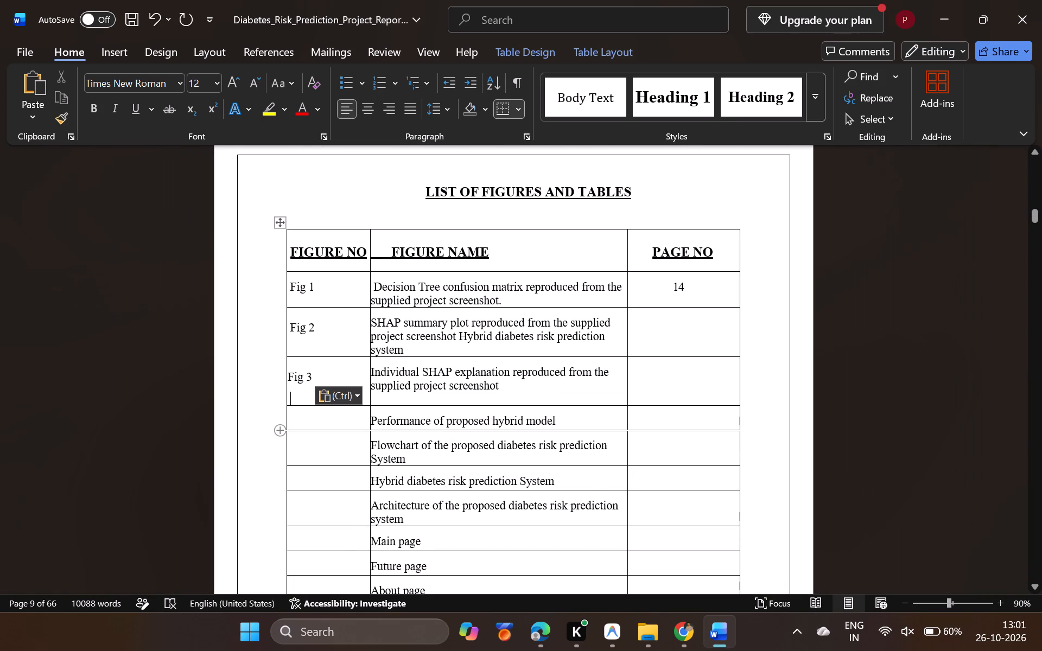
pyautogui.moveTo(331, 388); pyautogui.dragTo(351, 393)
pyautogui.moveTo(351, 393); pyautogui.dragTo(403, 434)
pyautogui.click(403, 434)
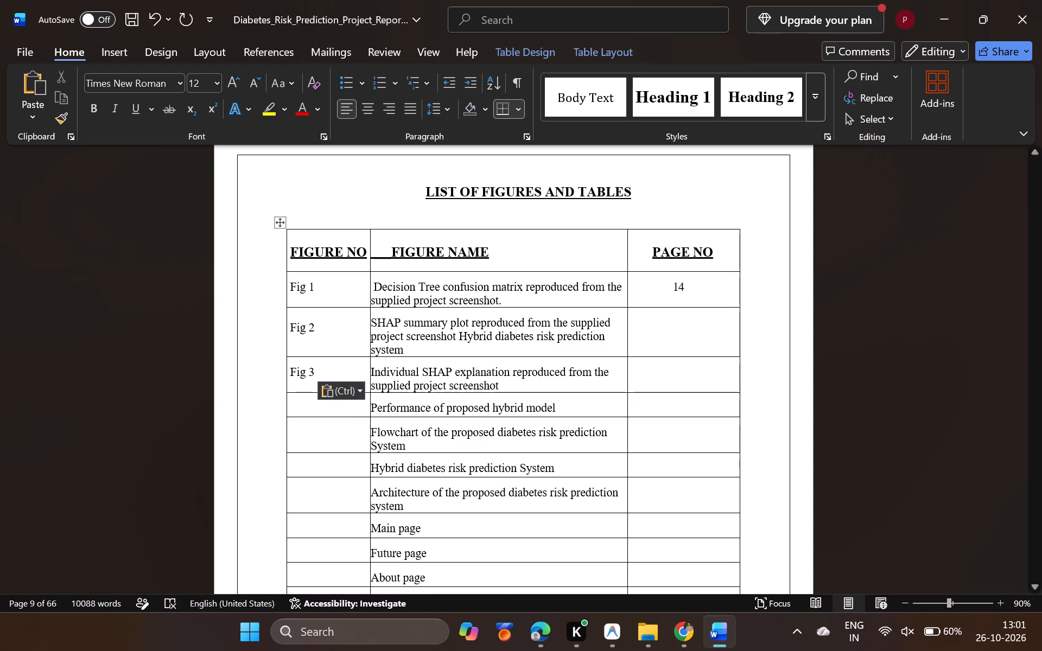
pyautogui.click(353, 401)
pyautogui.hotkey('ctrl', 'v')
pyautogui.moveTo(358, 427); pyautogui.dragTo(405, 474)
pyautogui.click(405, 474)
# Paste "Fig 3" as text only into the figure number cells beside the Flowchart and "Hybrid diabetes risk prediction System" entries.
pyautogui.click(297, 426)
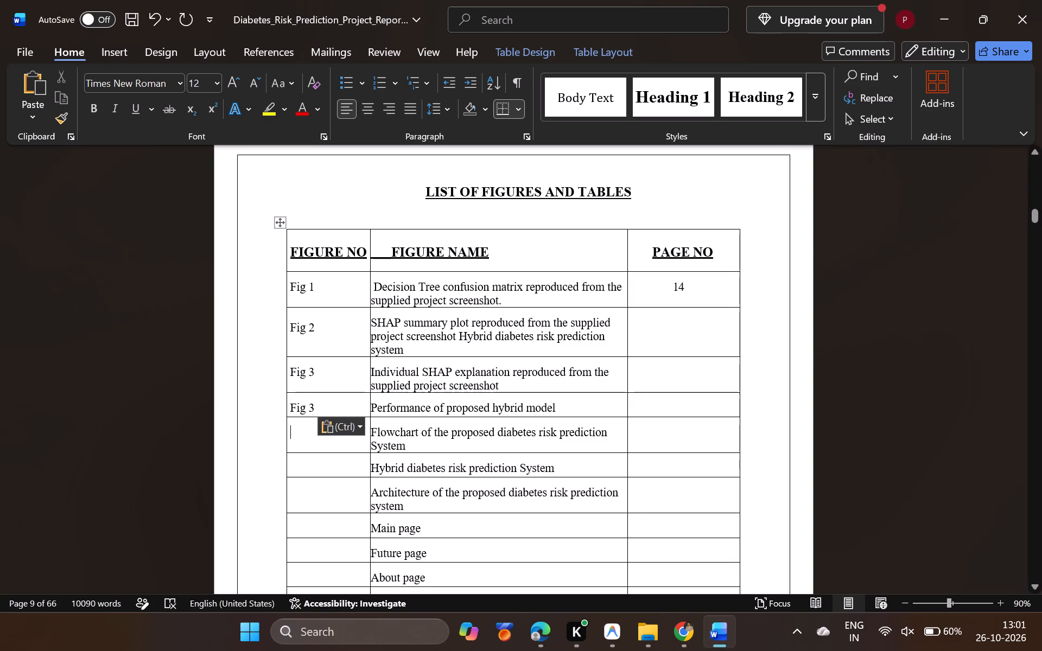
pyautogui.hotkey('ctrl', 'v')
pyautogui.click(342, 461)
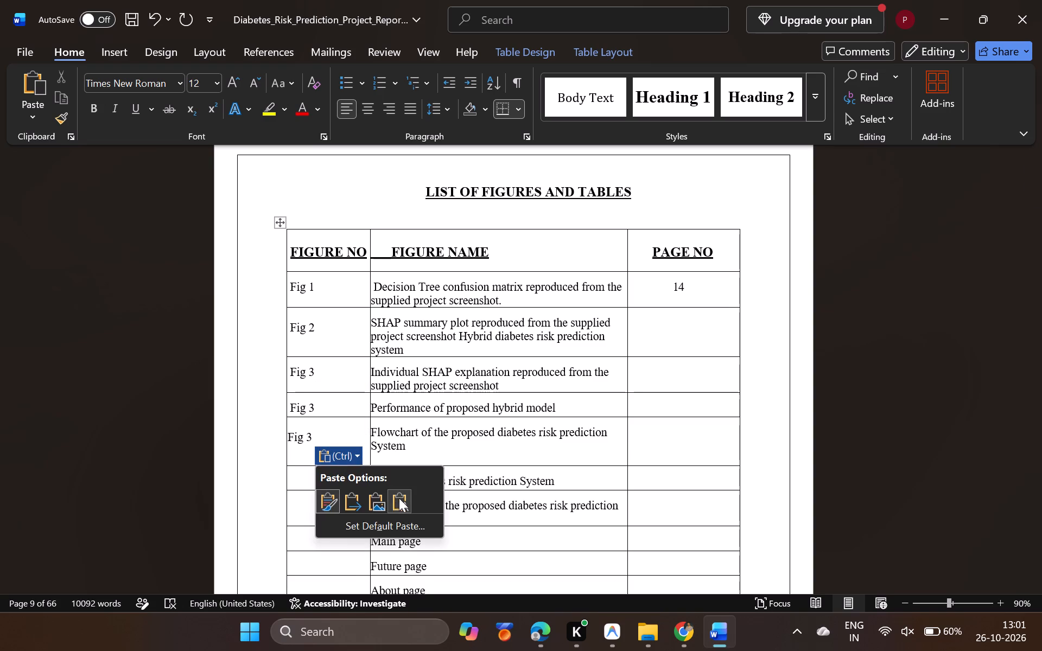
pyautogui.click(399, 498)
pyautogui.click(311, 463)
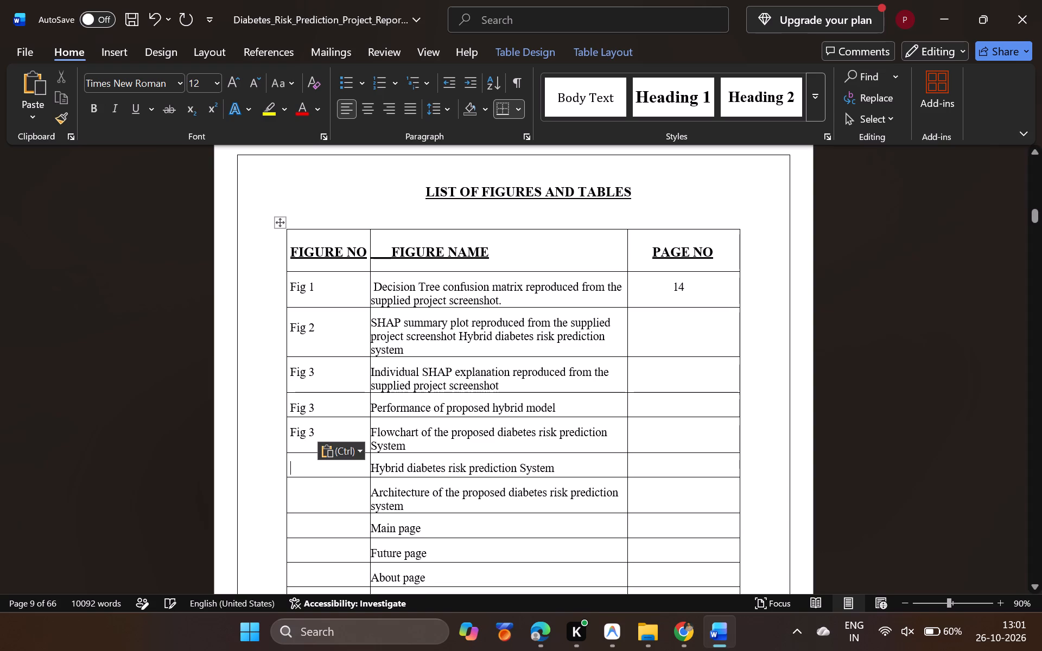
pyautogui.hotkey('ctrl', 'v')
pyautogui.click(352, 495)
pyautogui.click(398, 531)
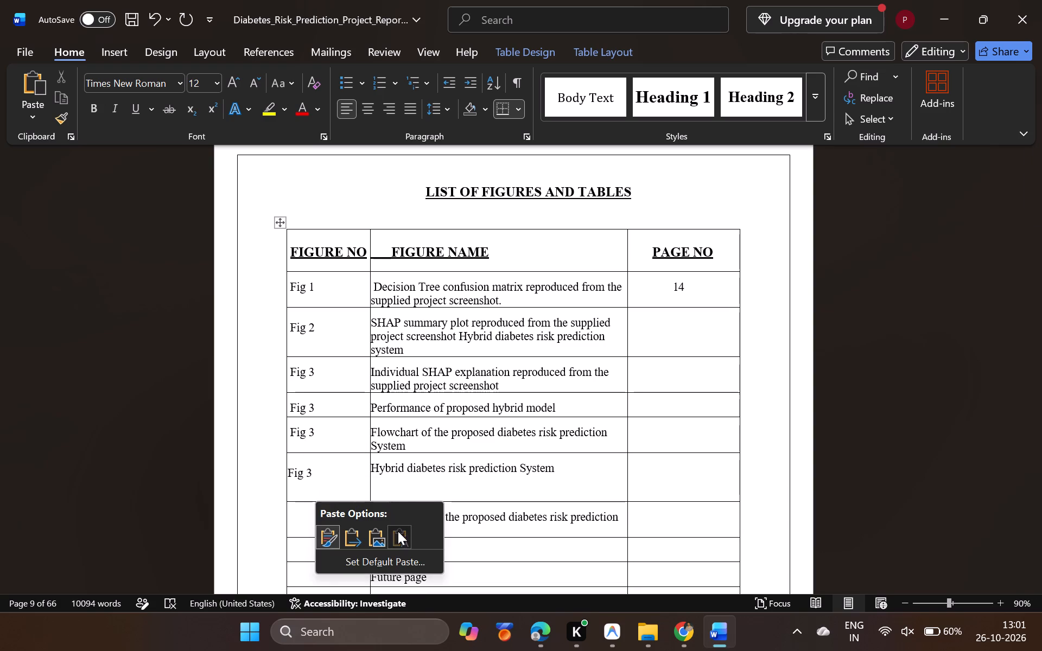
# Paste "Fig 3" as text only into the figure number cells beside the Architecture and "Main page" entries.
pyautogui.click(322, 501)
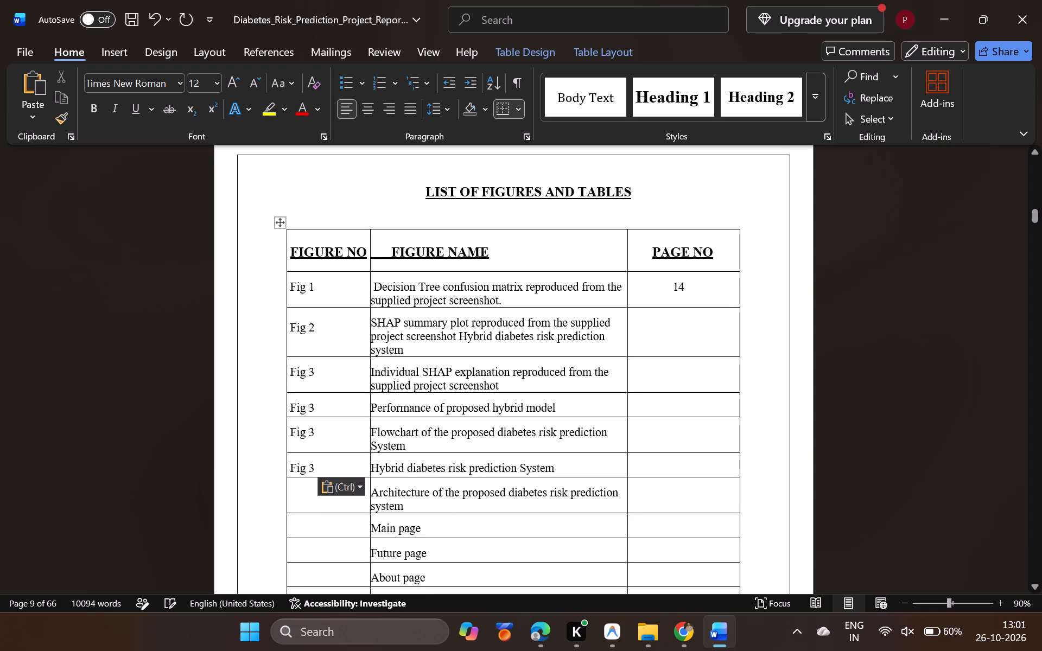
pyautogui.hotkey('ctrl', 'v')
pyautogui.click(336, 510)
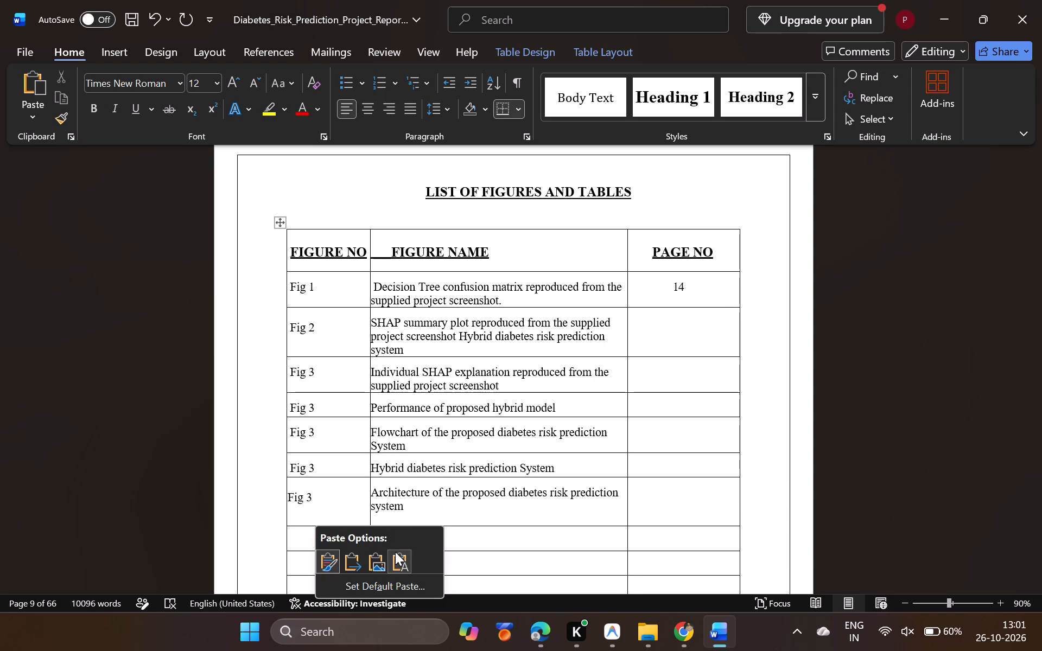
pyautogui.click(395, 552)
pyautogui.click(348, 529)
pyautogui.hotkey('ctrl', 'v')
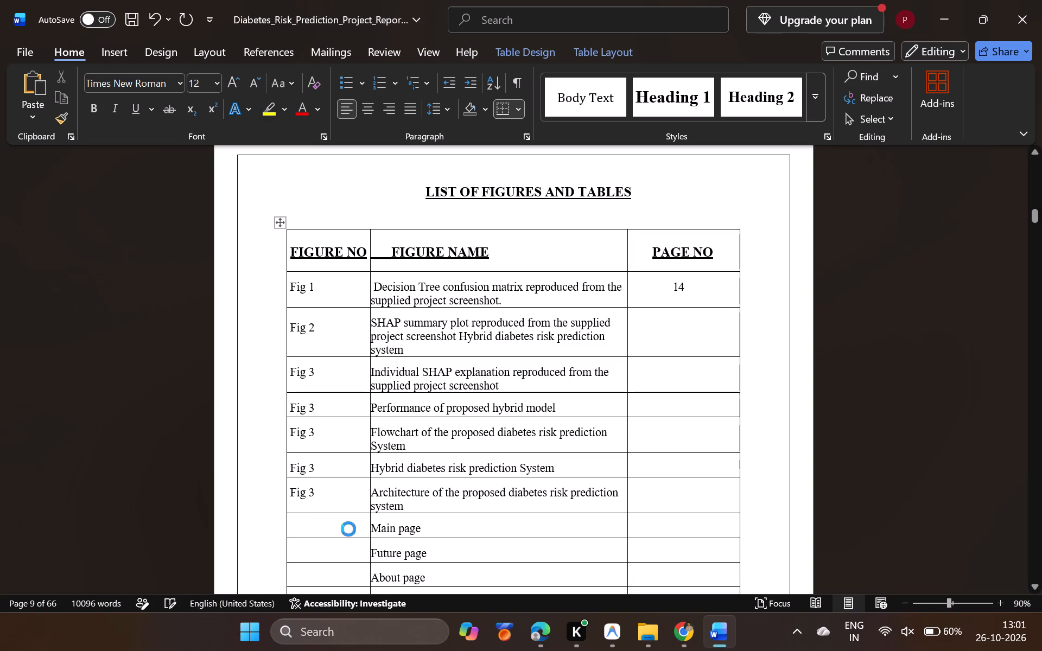
pyautogui.moveTo(349, 549); pyautogui.dragTo(398, 514)
pyautogui.click(398, 514)
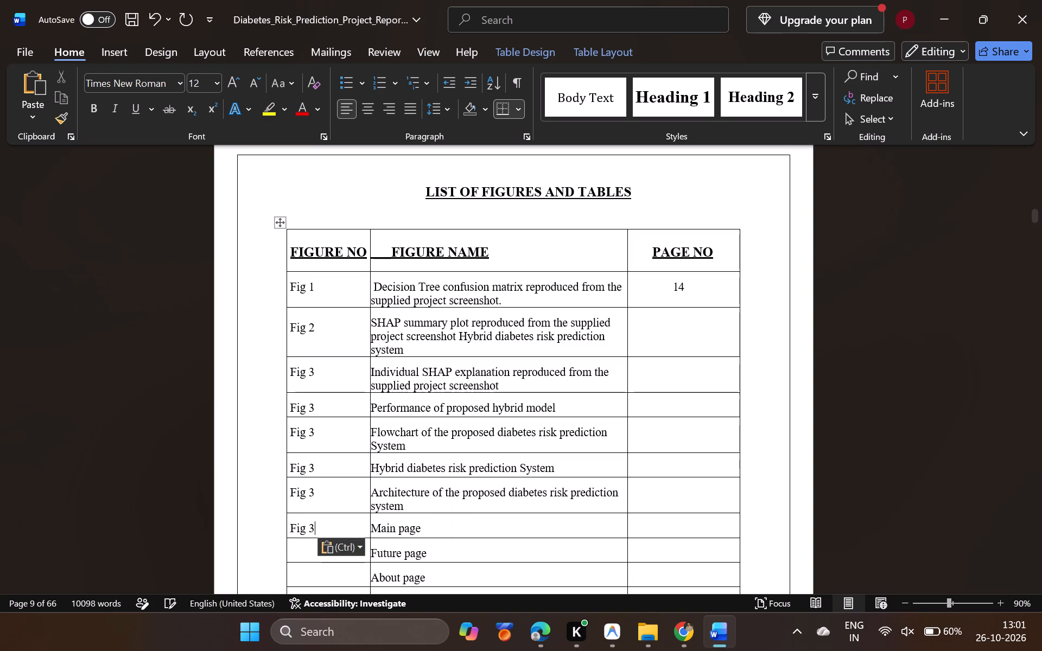
# Paste "Fig 3" as text only into the figure number cell beside the "Future page" entry.
pyautogui.scroll(-1, 357, 541)
pyautogui.click(307, 458)
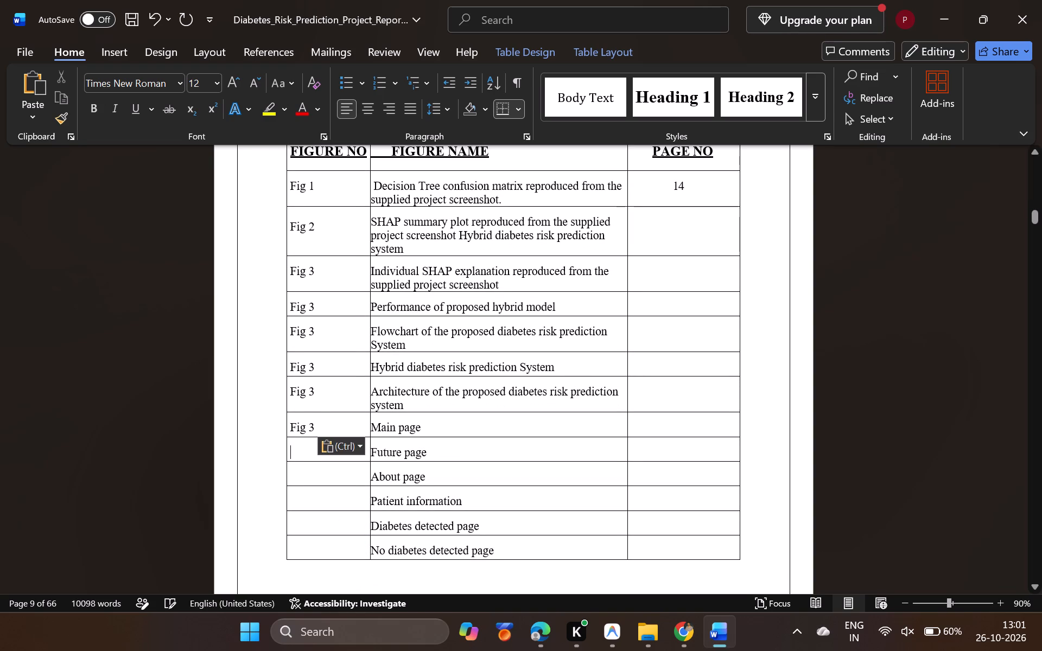
pyautogui.hotkey('ctrl', 'v')
pyautogui.click(323, 478)
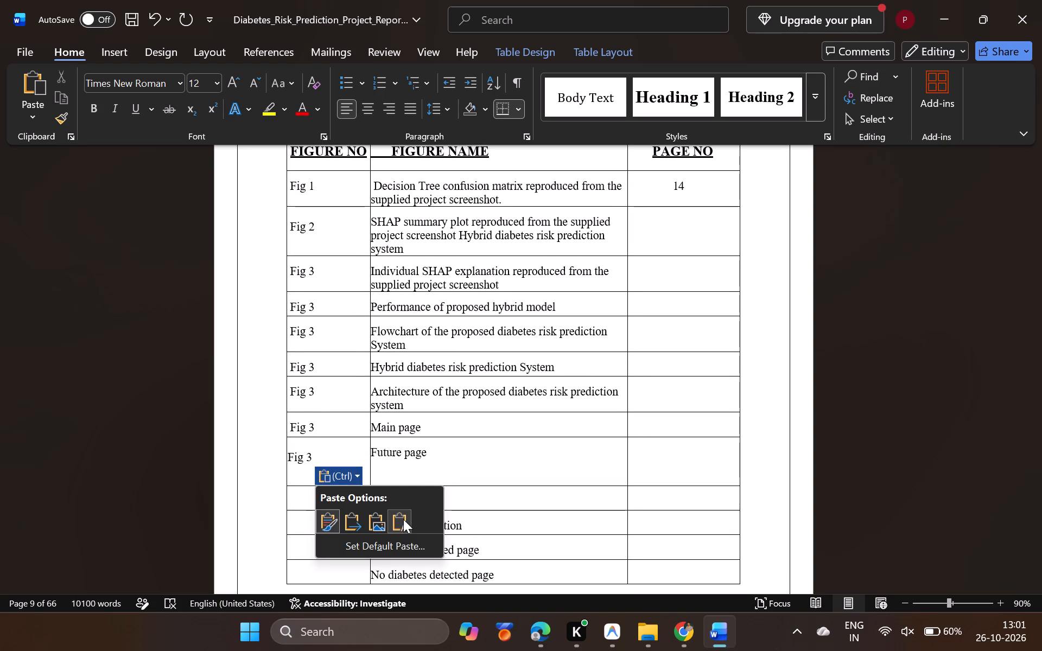
pyautogui.moveTo(403, 519); pyautogui.dragTo(386, 514)
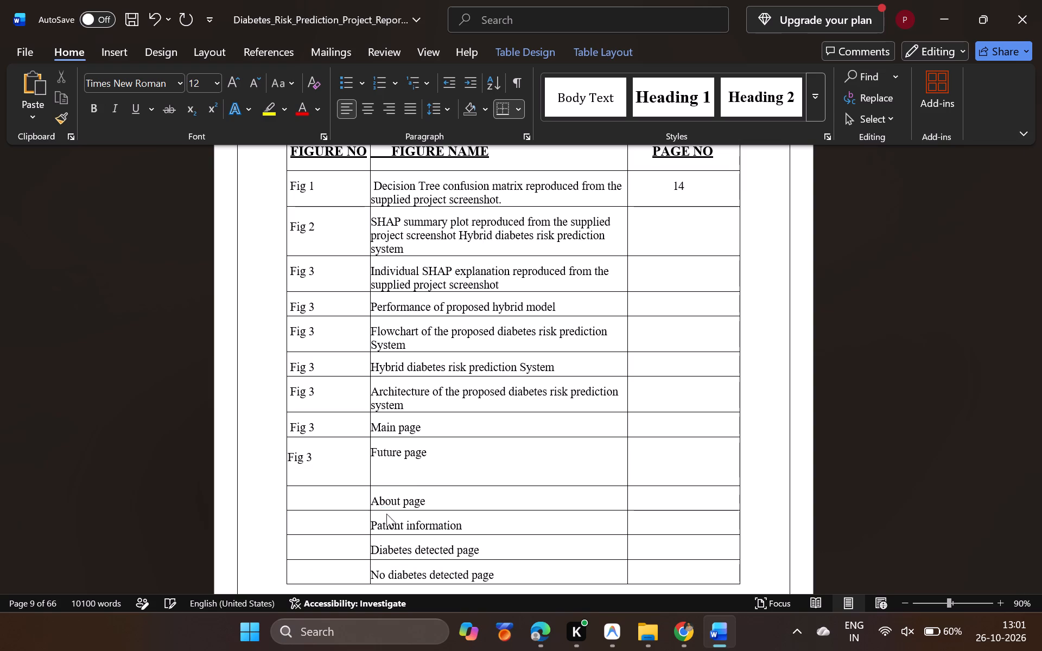
pyautogui.click(389, 472)
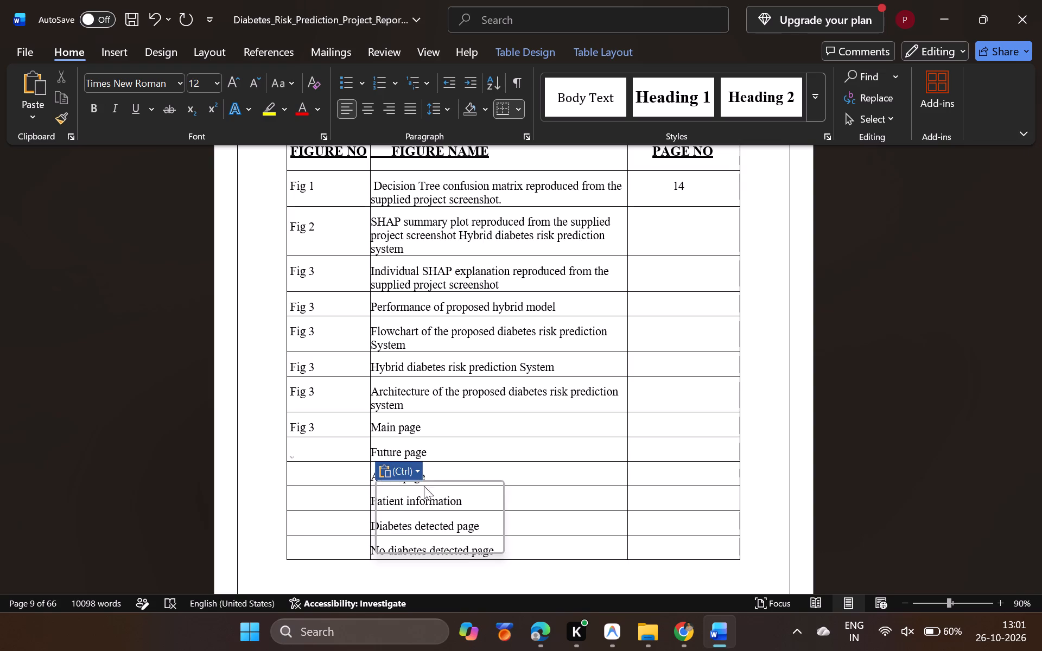
pyautogui.click(460, 509)
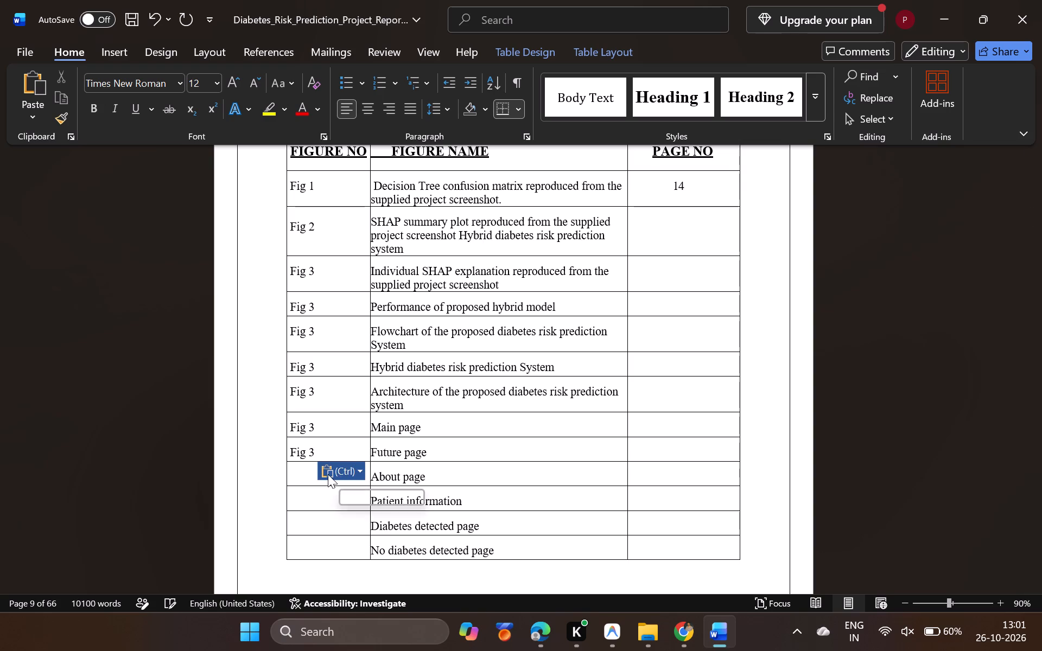
# Copy "Fig 3" from the "Future page" row into the figure number cells of the four rows from "About page" to "No diabetes detected page".
pyautogui.click(304, 474)
pyautogui.click(314, 450)
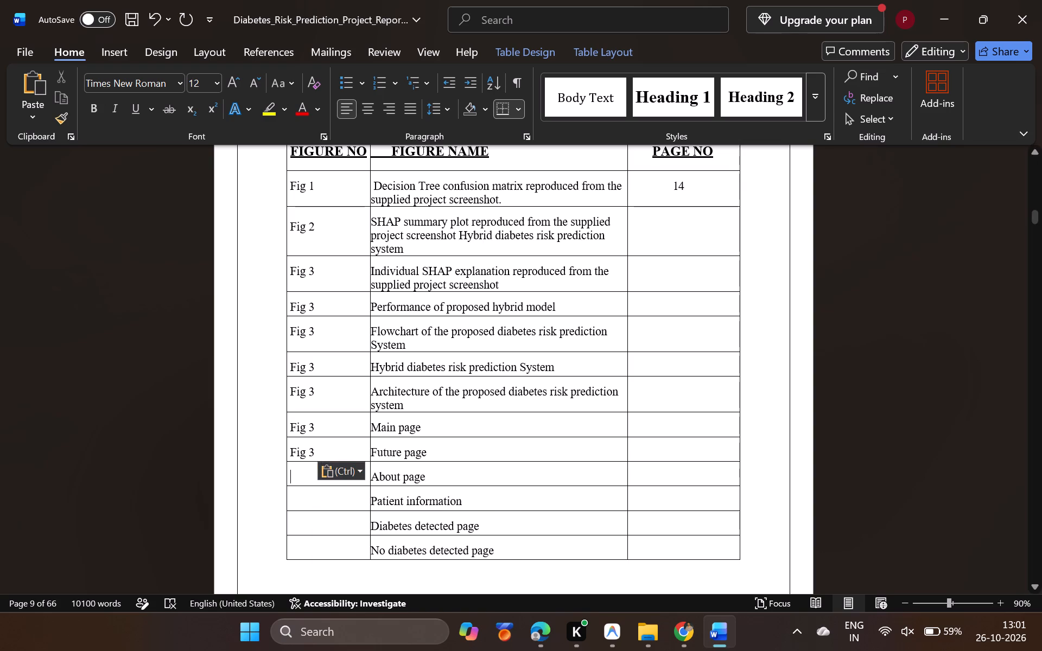
pyautogui.moveTo(314, 450); pyautogui.dragTo(282, 450)
pyautogui.hotkey('ctrl', 'c')
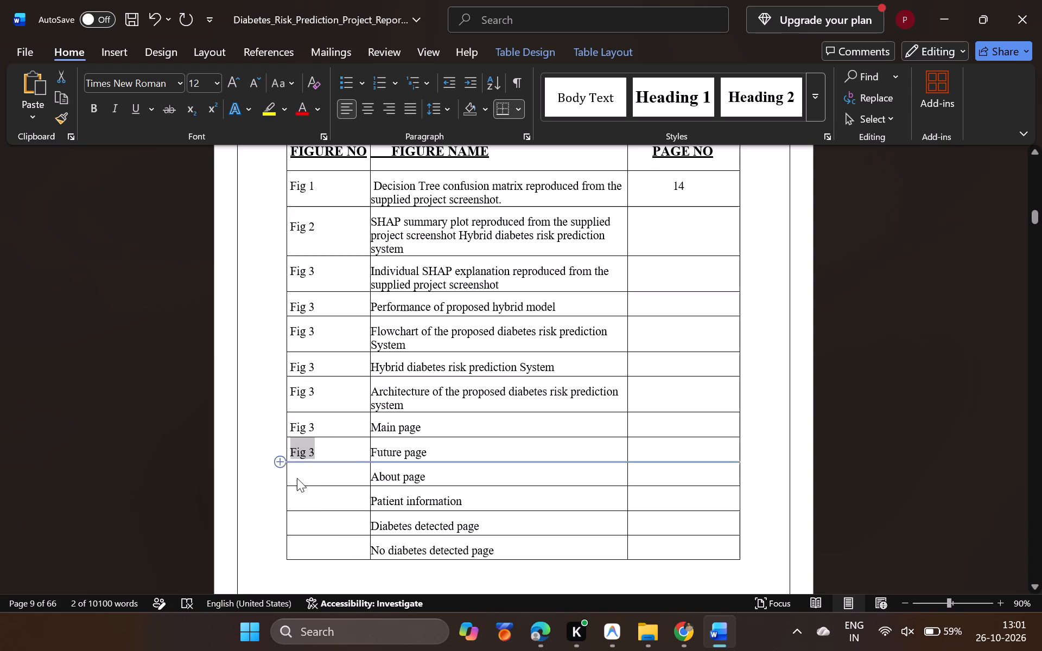
pyautogui.click(297, 478)
pyautogui.hotkey('ctrl', 'v')
pyautogui.click(299, 496)
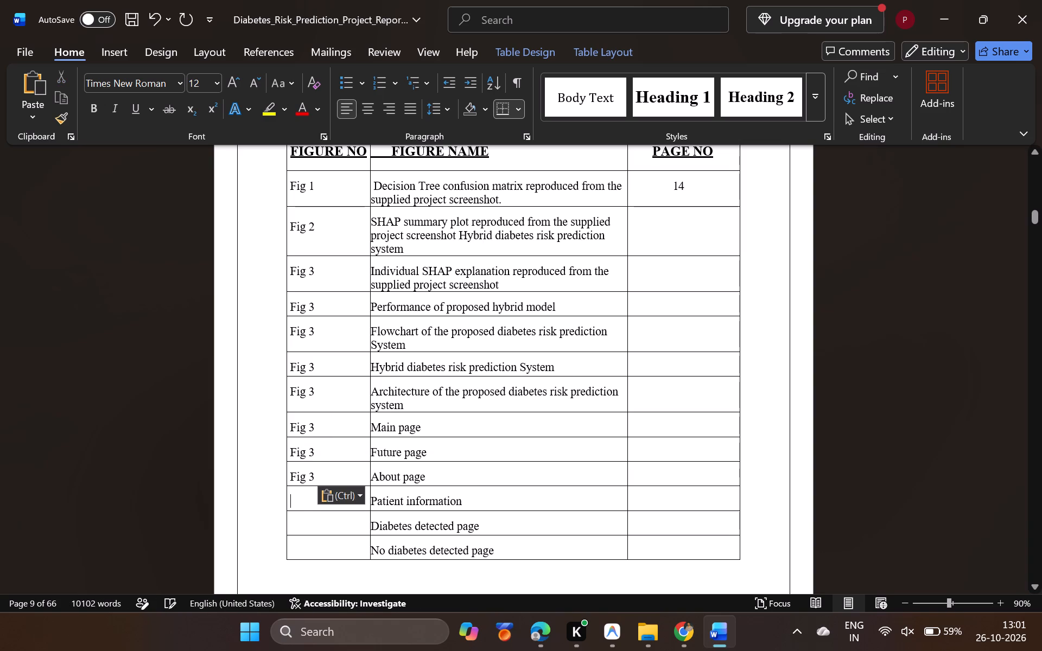
pyautogui.hotkey('ctrl', 'v')
pyautogui.click(299, 518)
pyautogui.hotkey('ctrl', 'v')
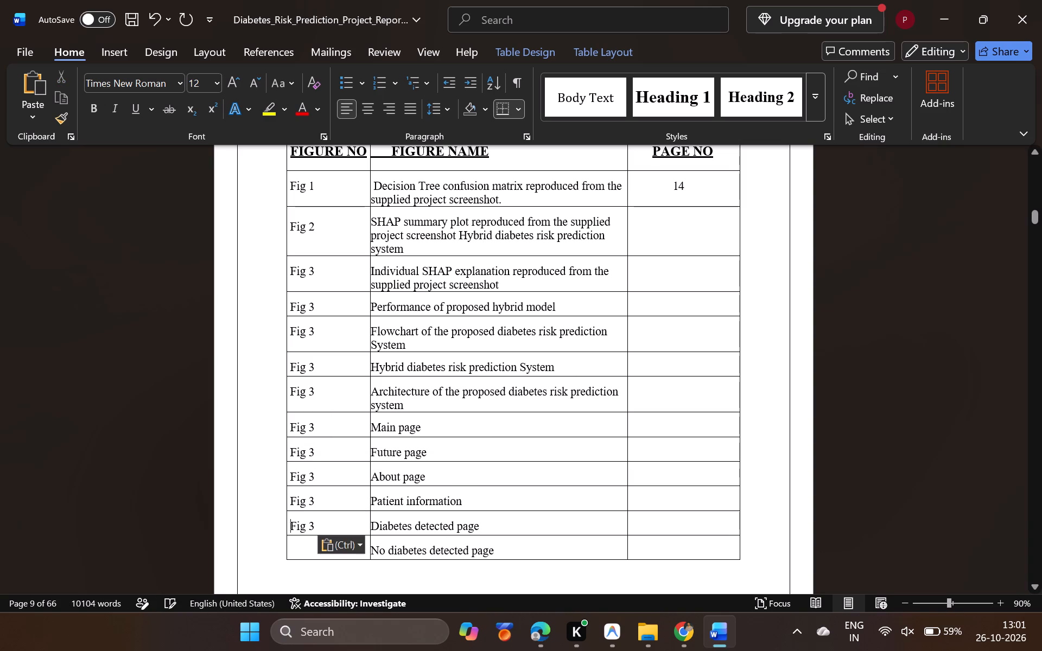
pyautogui.click(298, 544)
pyautogui.hotkey('ctrl', 'v')
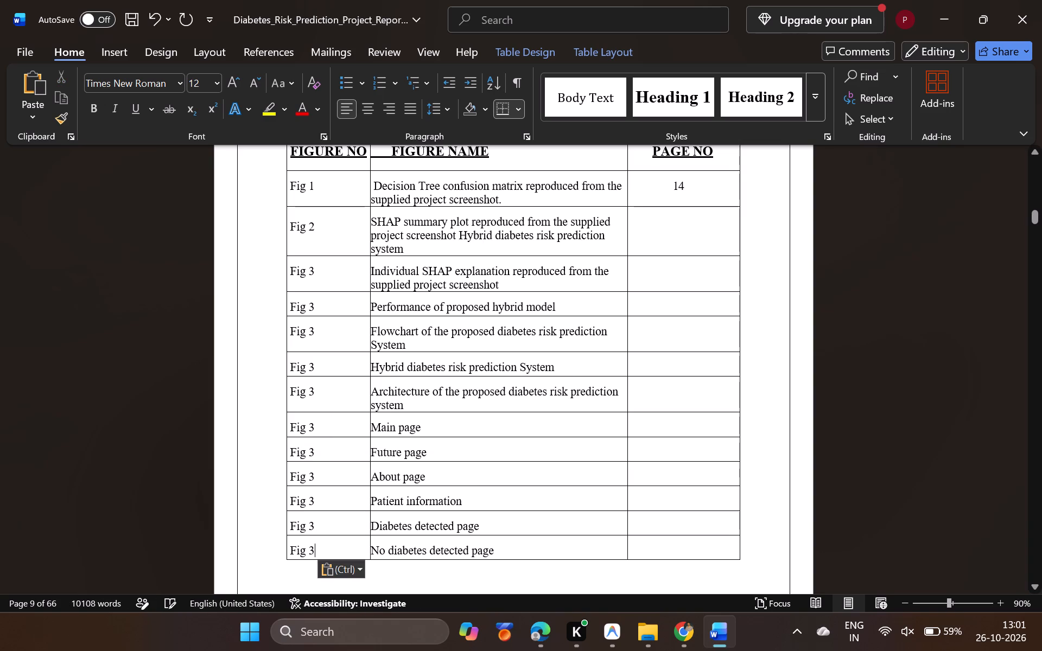
# Renumber the "Performance of proposed hybrid model" entry as Fig 3.1 and the Flowchart entry as Fig 3.2.
pyautogui.click(323, 308)
pyautogui.write('.1')
pyautogui.press('Down')
pyautogui.write('.2')
# Renumber the "Hybrid diabetes risk prediction System" entry as Fig 4.1 and the Architecture entry as Fig 4.2.
pyautogui.scroll(-2, 323, 308)
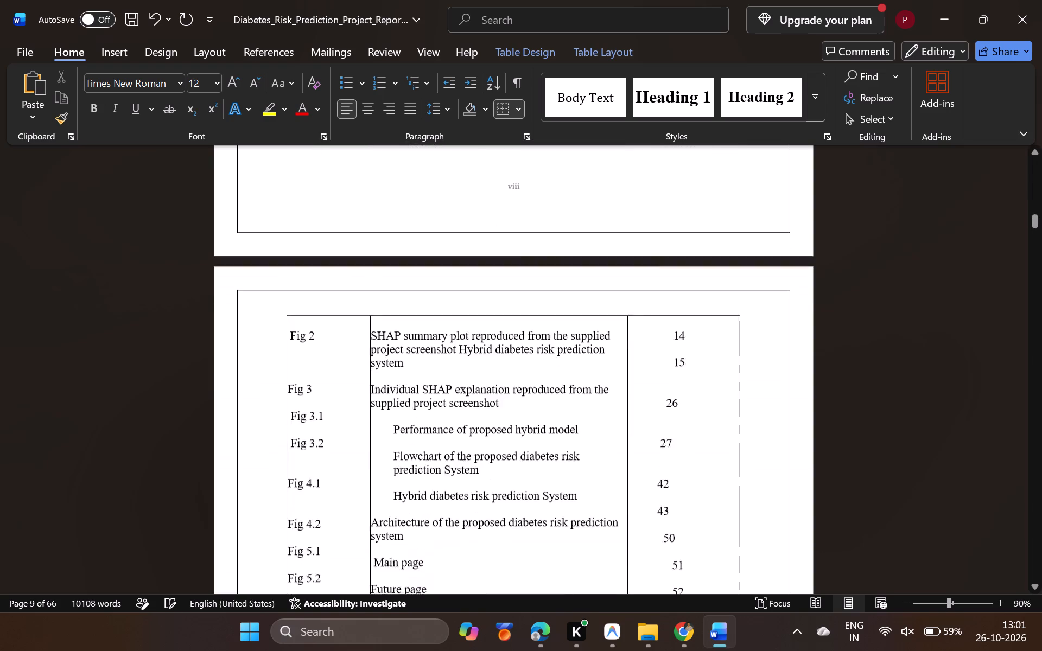
pyautogui.scroll(-1, 323, 308)
pyautogui.scroll(3, 323, 308)
pyautogui.keyDown('ctrl'); pyautogui.scroll(-3, 323, 308); pyautogui.keyUp('ctrl')
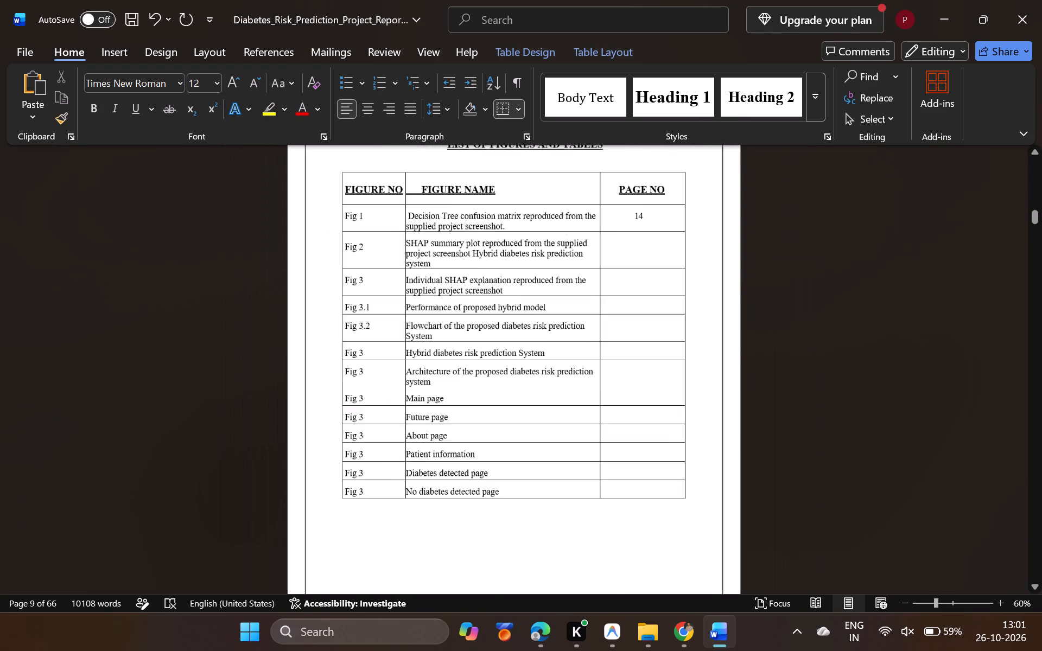
pyautogui.click(323, 308)
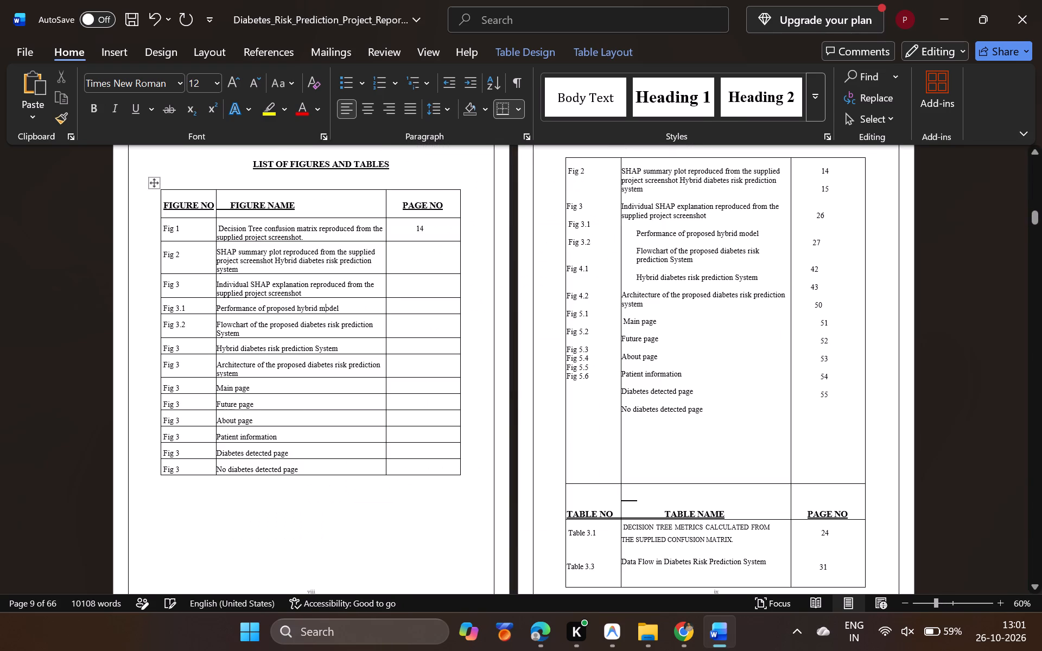
pyautogui.click(197, 343)
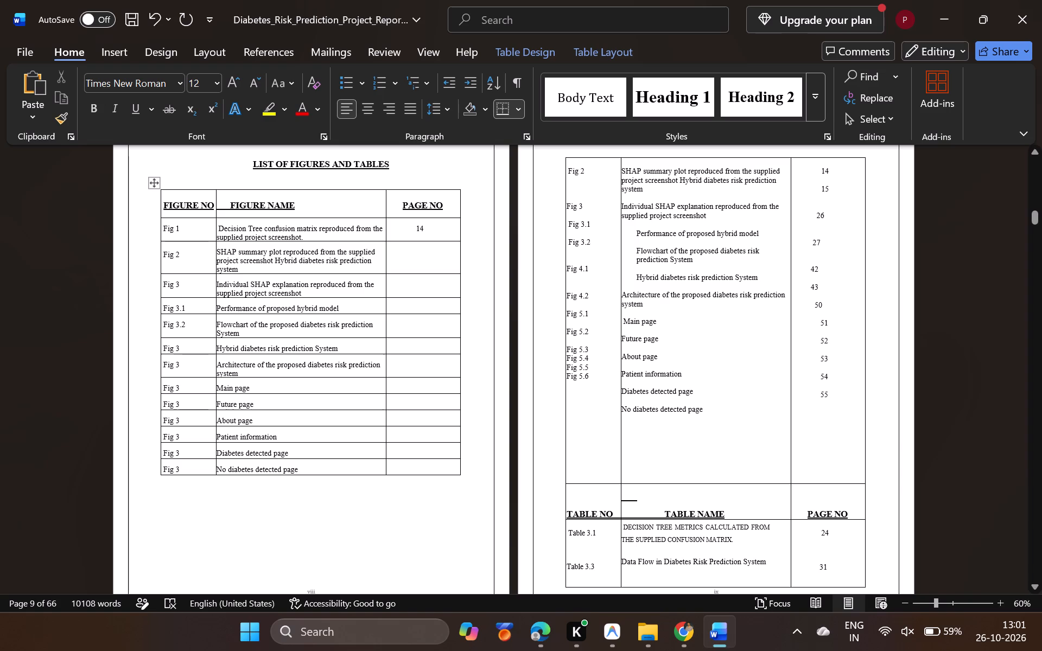
pyautogui.press('BackSpace')
pyautogui.write('41')
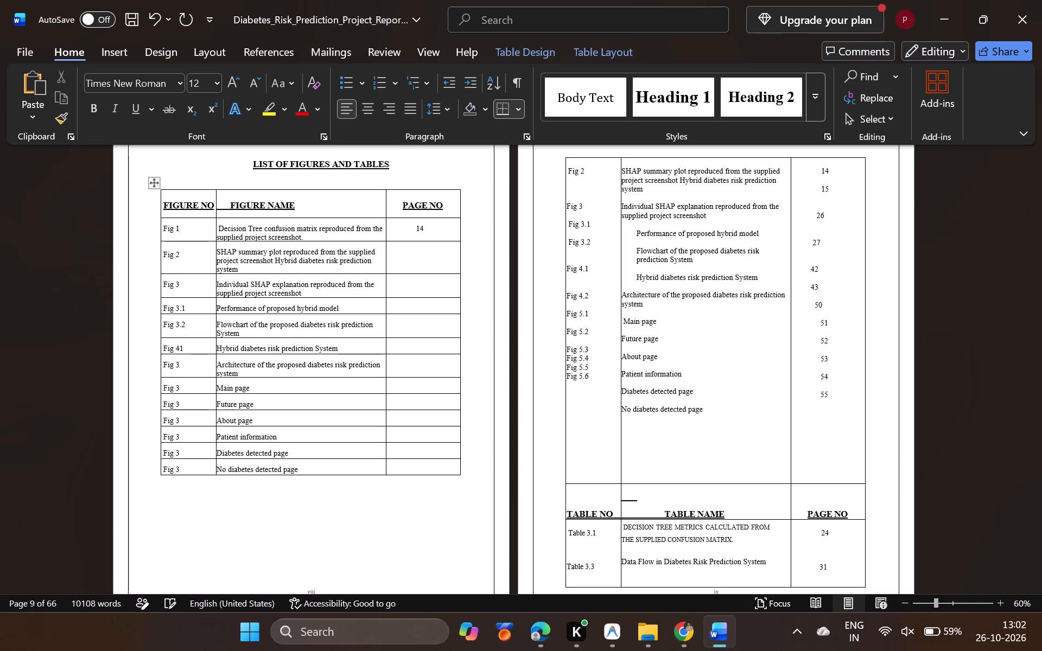
pyautogui.press('BackSpace')
pyautogui.write('.1')
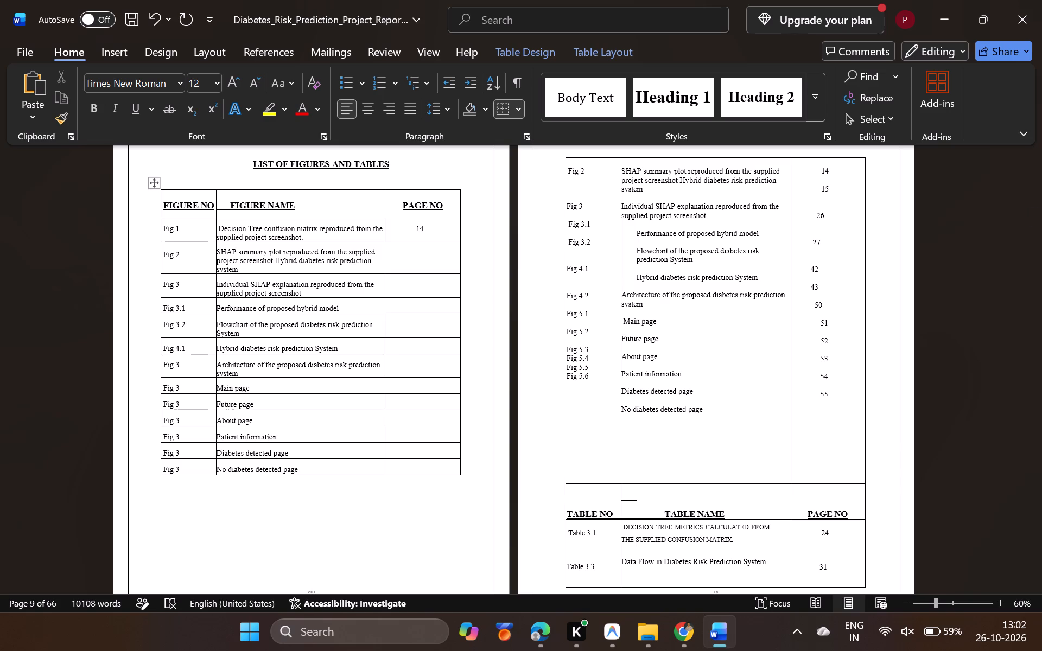
pyautogui.press('Down')
pyautogui.press('BackSpace')
pyautogui.press('2')
pyautogui.press('BackSpace')
pyautogui.write('4.2')
# Renumber the "Main page", "Future page" and "About page" entries as Fig 5.1, Fig 5.2 and Fig 5.3.
pyautogui.press('Down')
pyautogui.press('BackSpace')
pyautogui.write('5.1')
pyautogui.press('Left')
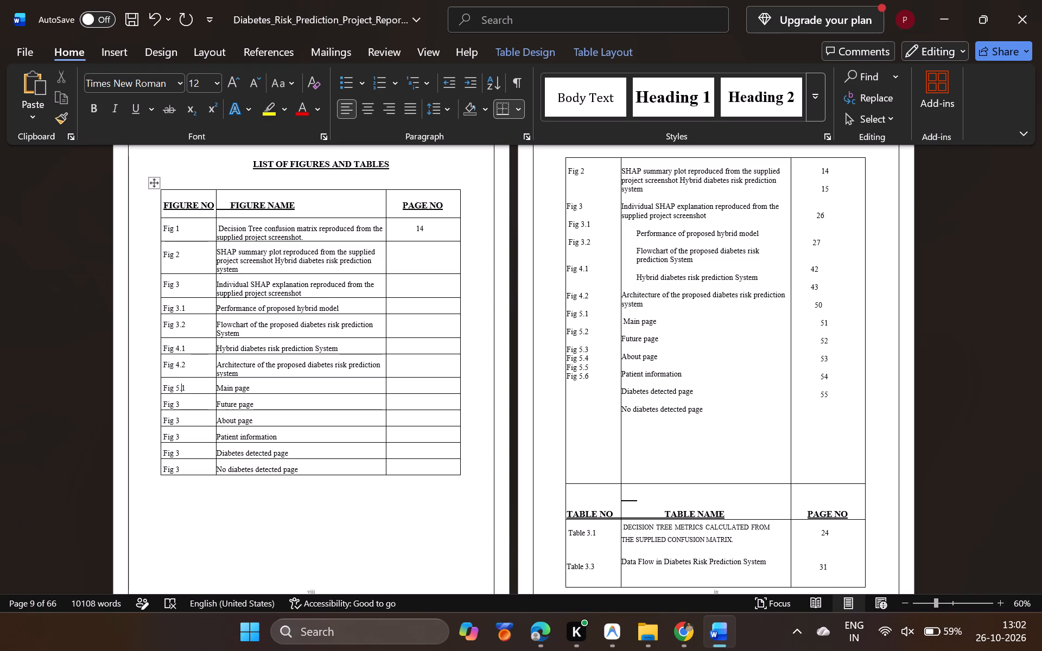
pyautogui.press('Left')
pyautogui.press('Down')
pyautogui.press('BackSpace')
pyautogui.write('5.2')
pyautogui.press('Left')
pyautogui.press('Down')
pyautogui.press('BackSpace')
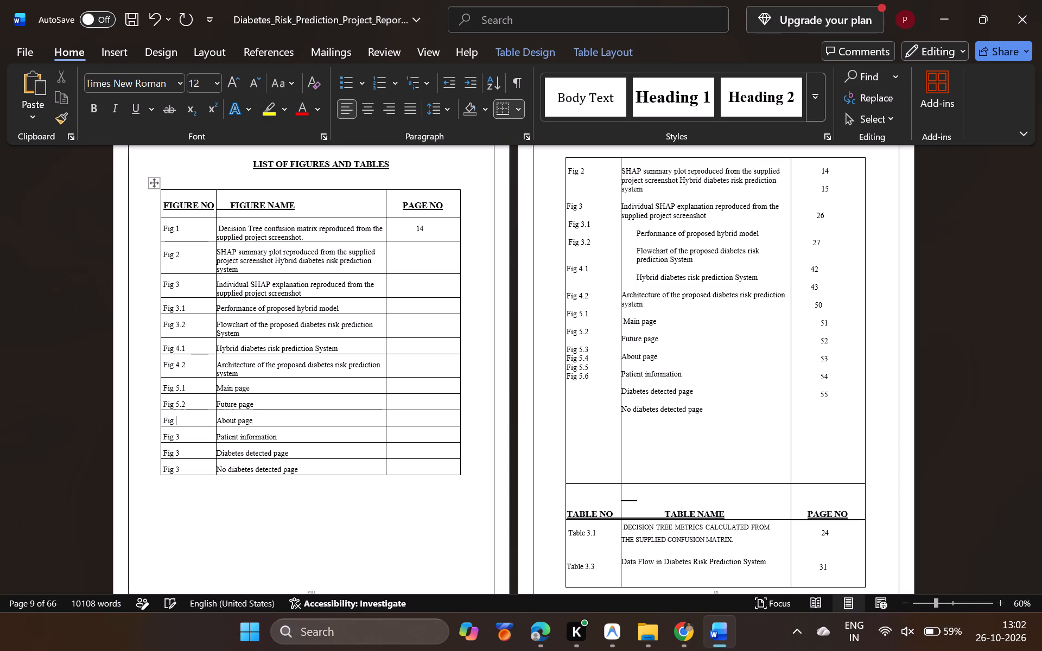
pyautogui.write('5.3')
# Renumber the "Patient information", "Diabetes detected page" and "No diabetes detected page" entries as Fig 5.4, Fig 5.5 and Fig 5.6.
pyautogui.press('Down')
pyautogui.press('BackSpace')
pyautogui.write('5.4')
pyautogui.press('Down')
pyautogui.press('BackSpace')
pyautogui.write('5.5.')
pyautogui.press('BackSpace')
pyautogui.press('Down')
pyautogui.press('BackSpace')
pyautogui.write('5.6')
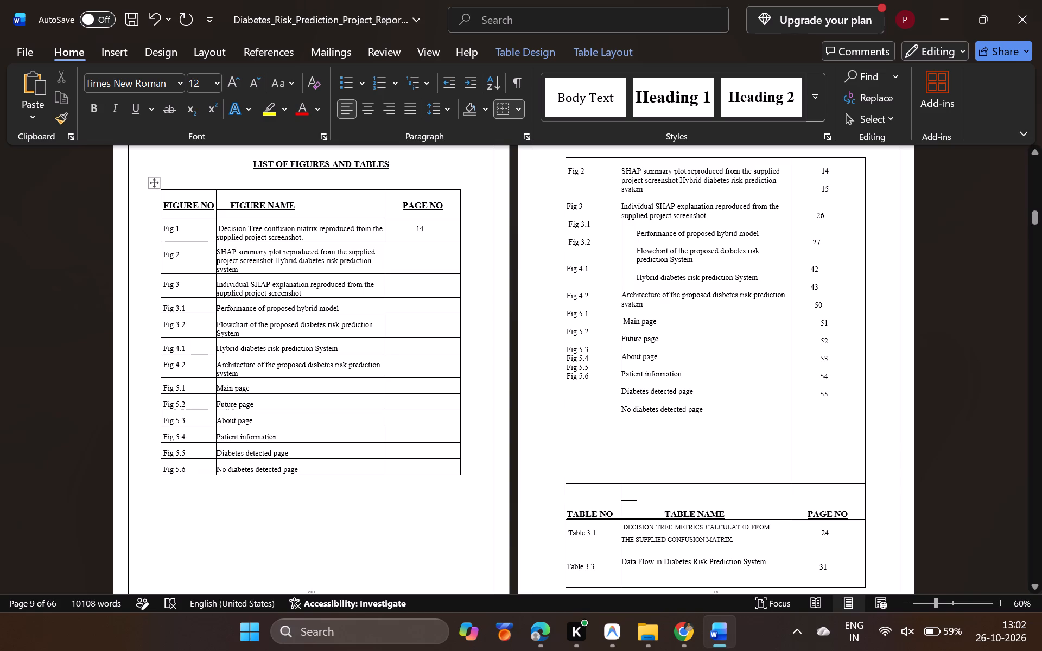
# Delete the figure number and figure name cells of the old combined row on the second page, shifting cells left.
pyautogui.moveTo(742, 470); pyautogui.dragTo(562, 235)
pyautogui.press('BackSpace')
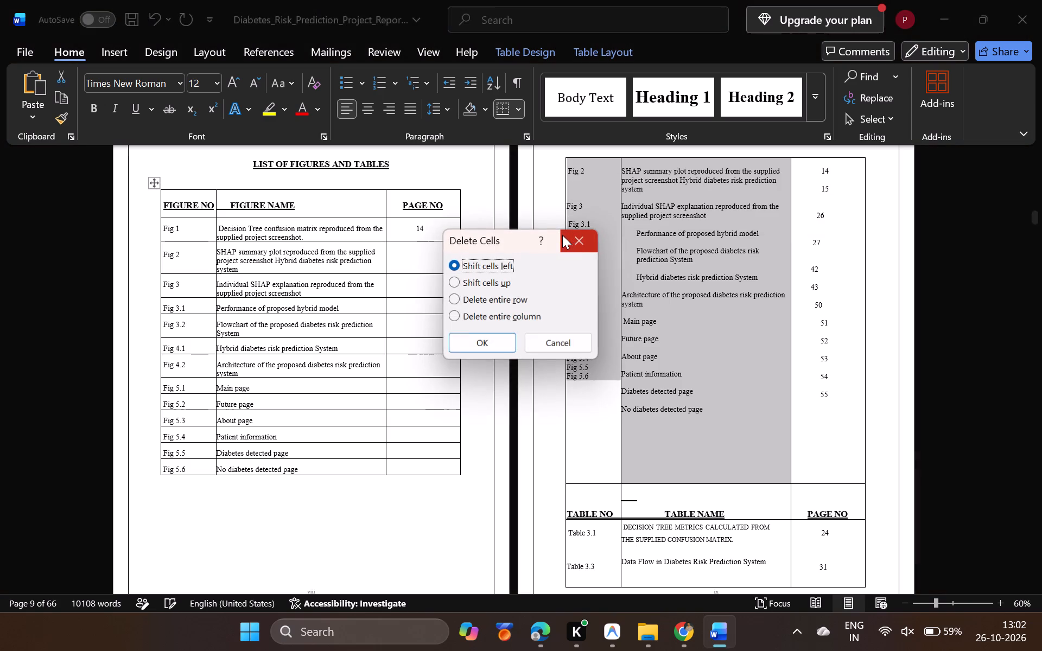
pyautogui.press('Return')
# Delete the leftover page numbers and their remaining cell from the old combined row above the TABLE NO heading row.
pyautogui.moveTo(667, 374); pyautogui.dragTo(659, 361)
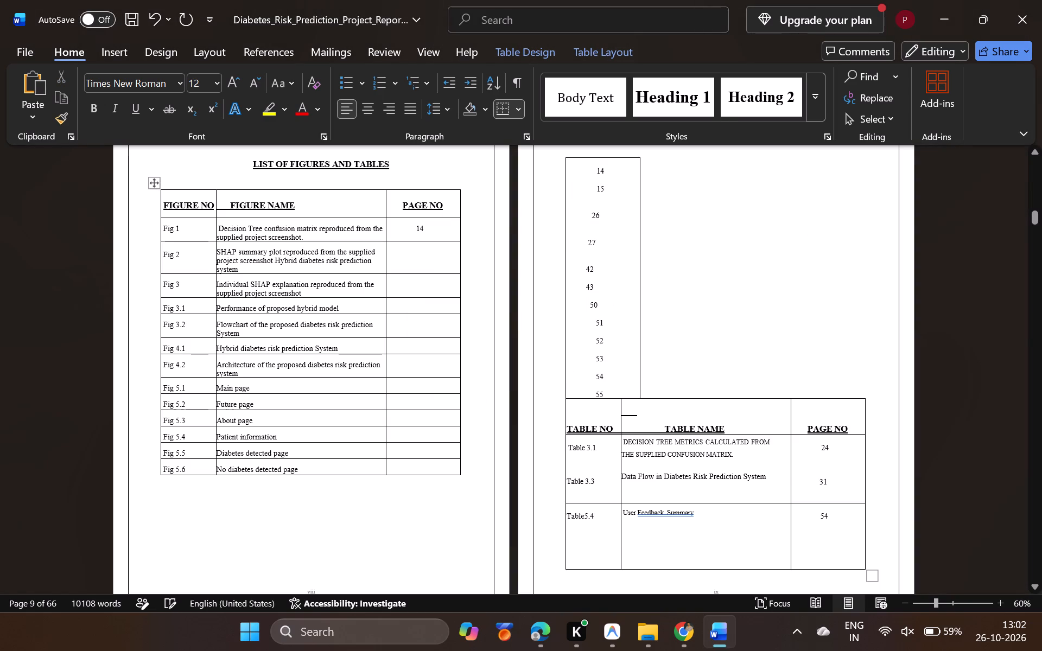
pyautogui.moveTo(659, 361); pyautogui.dragTo(599, 226)
pyautogui.press('Delete')
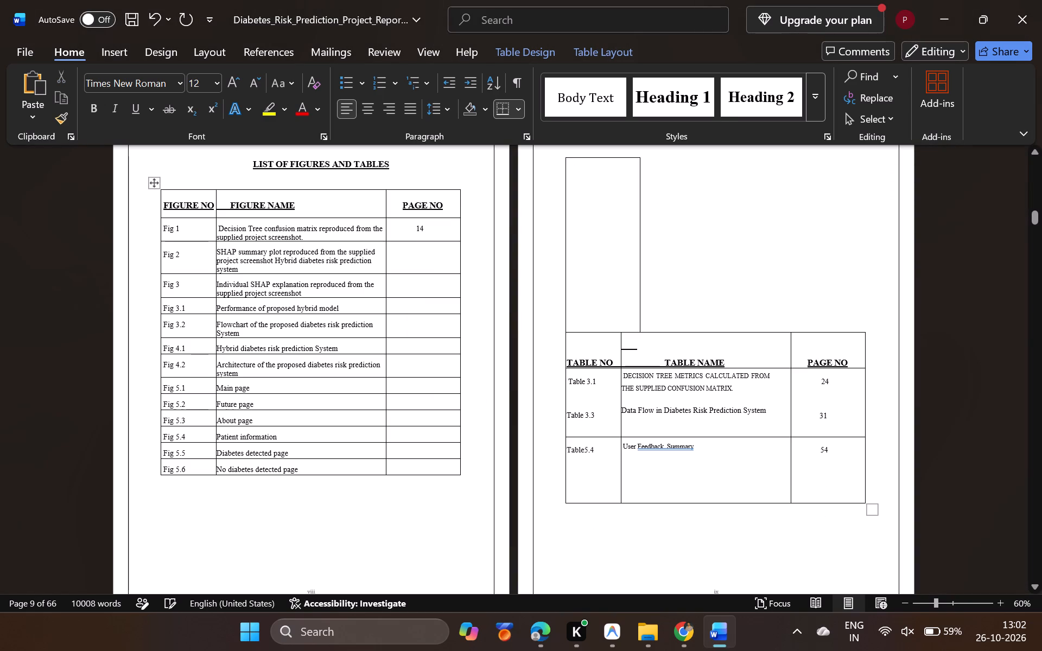
pyautogui.press('BackSpace')
pyautogui.moveTo(600, 227); pyautogui.dragTo(650, 312)
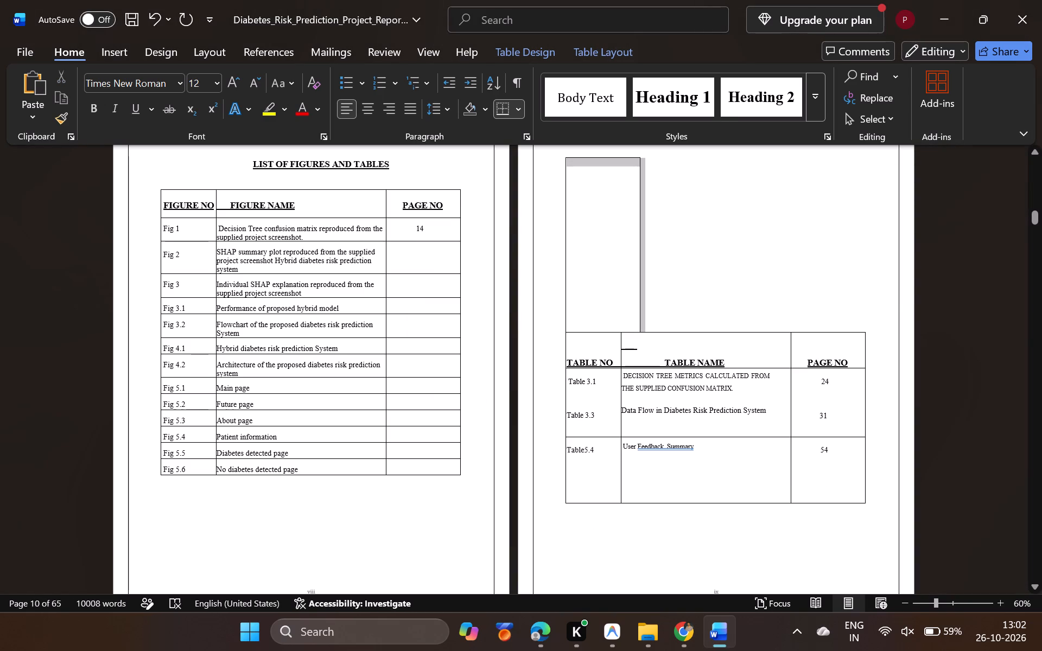
pyautogui.moveTo(650, 312); pyautogui.dragTo(655, 317)
pyautogui.press('BackSpace')
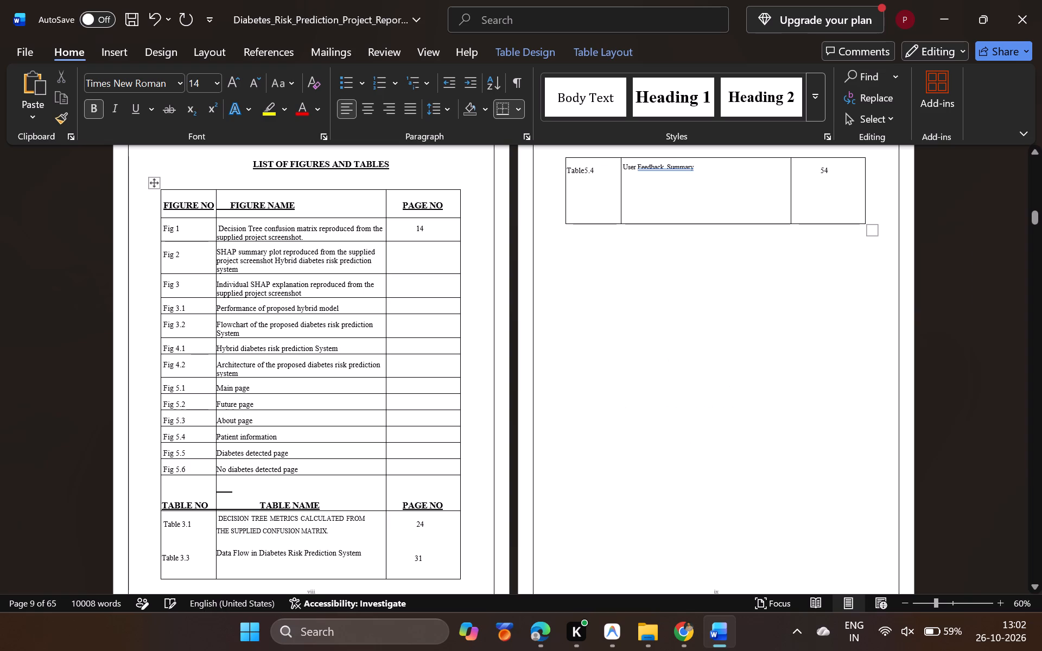
pyautogui.press('Return')
pyautogui.press('BackSpace')
pyautogui.press('BackSpace')
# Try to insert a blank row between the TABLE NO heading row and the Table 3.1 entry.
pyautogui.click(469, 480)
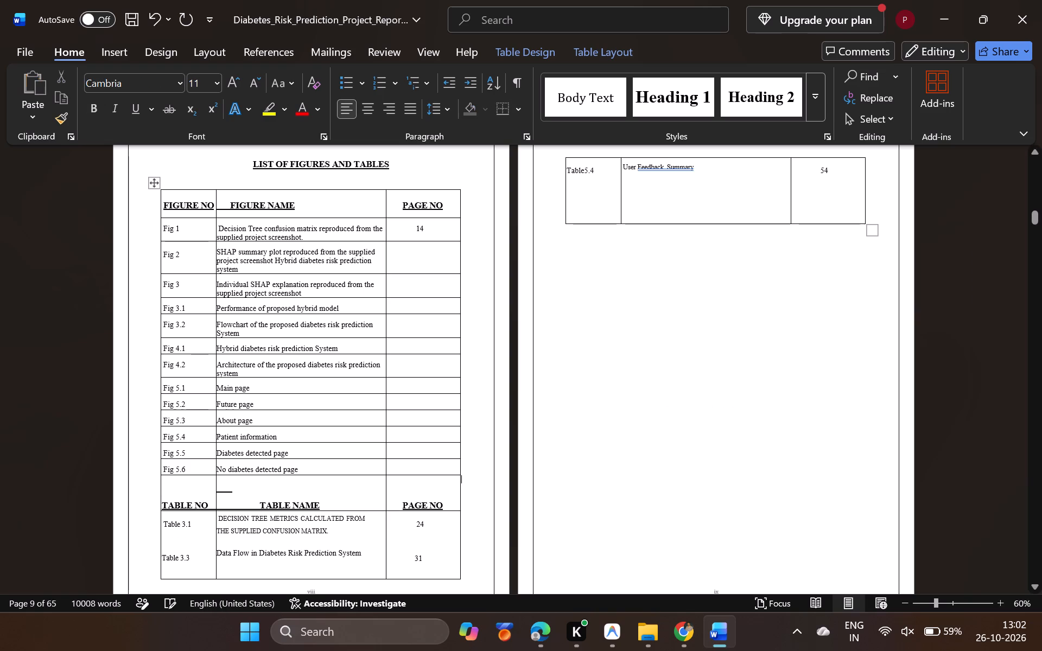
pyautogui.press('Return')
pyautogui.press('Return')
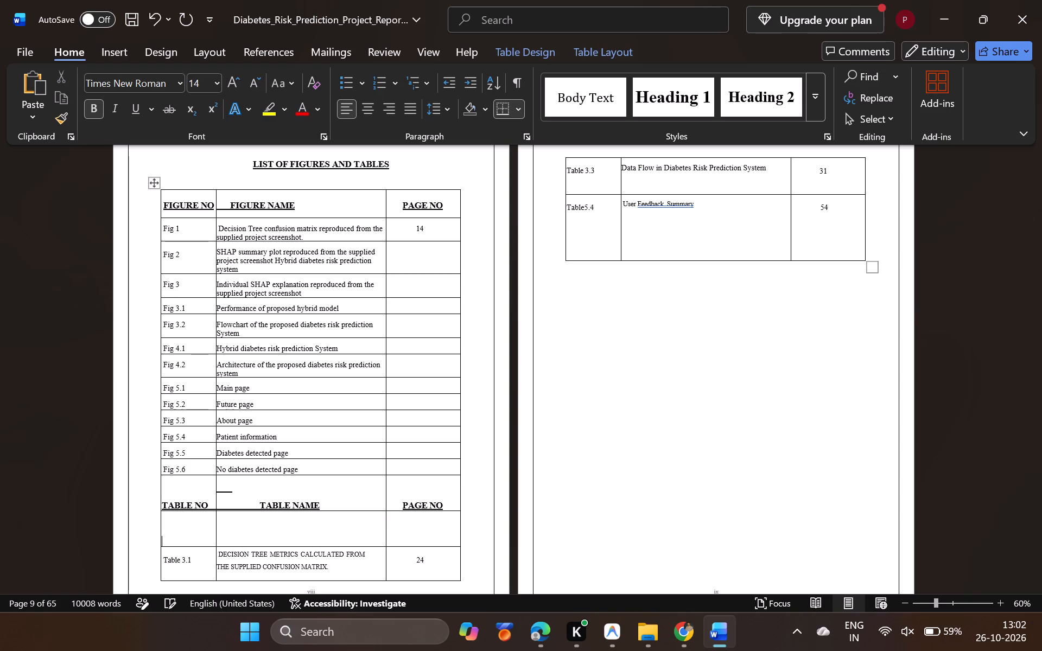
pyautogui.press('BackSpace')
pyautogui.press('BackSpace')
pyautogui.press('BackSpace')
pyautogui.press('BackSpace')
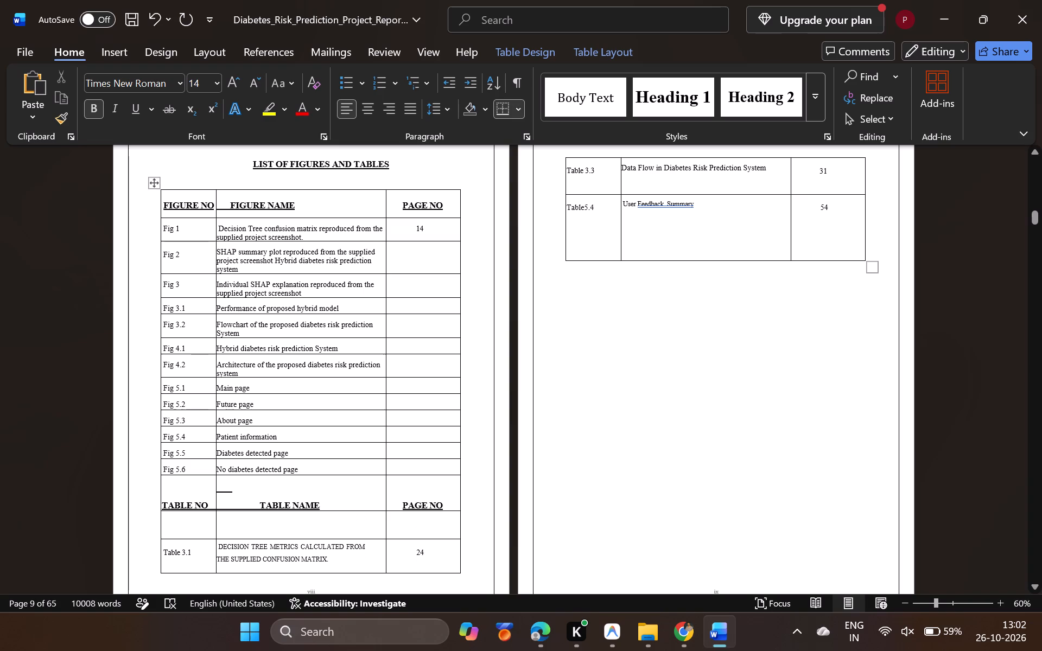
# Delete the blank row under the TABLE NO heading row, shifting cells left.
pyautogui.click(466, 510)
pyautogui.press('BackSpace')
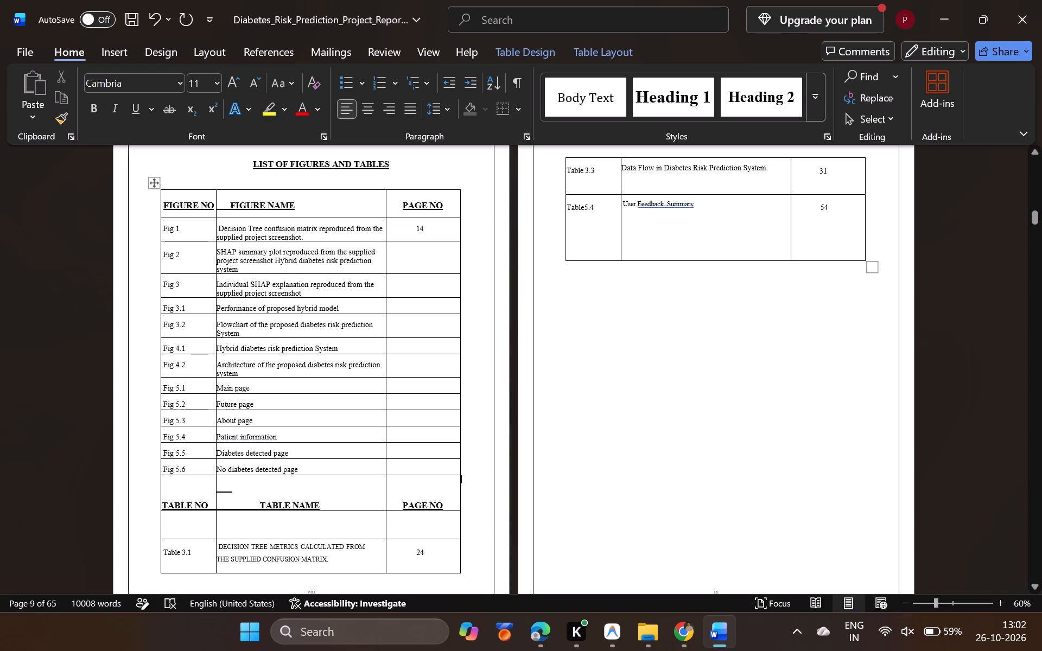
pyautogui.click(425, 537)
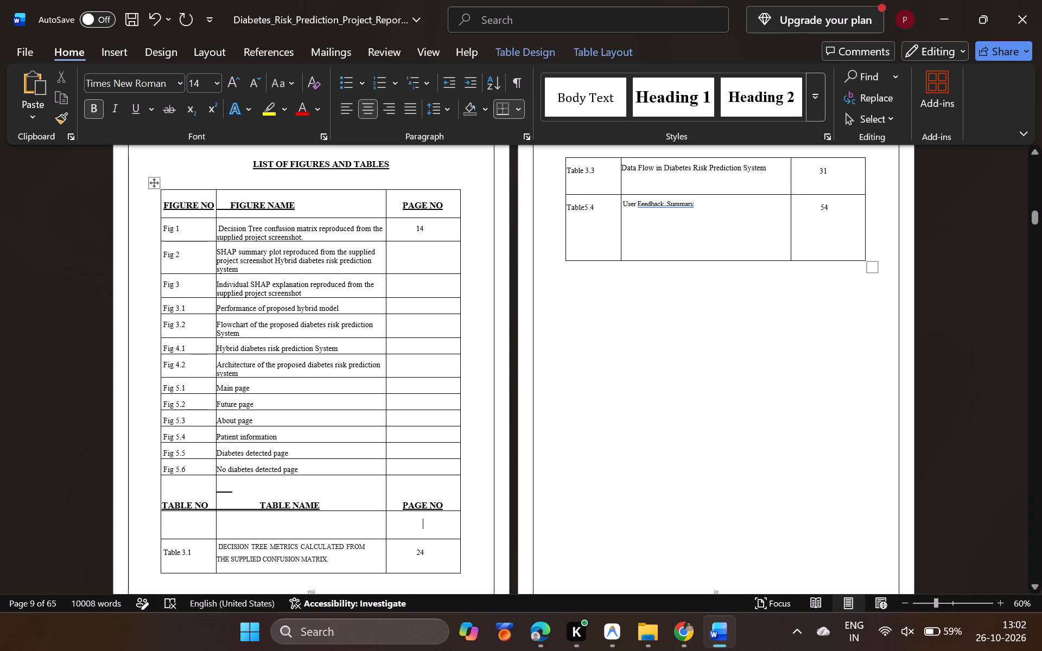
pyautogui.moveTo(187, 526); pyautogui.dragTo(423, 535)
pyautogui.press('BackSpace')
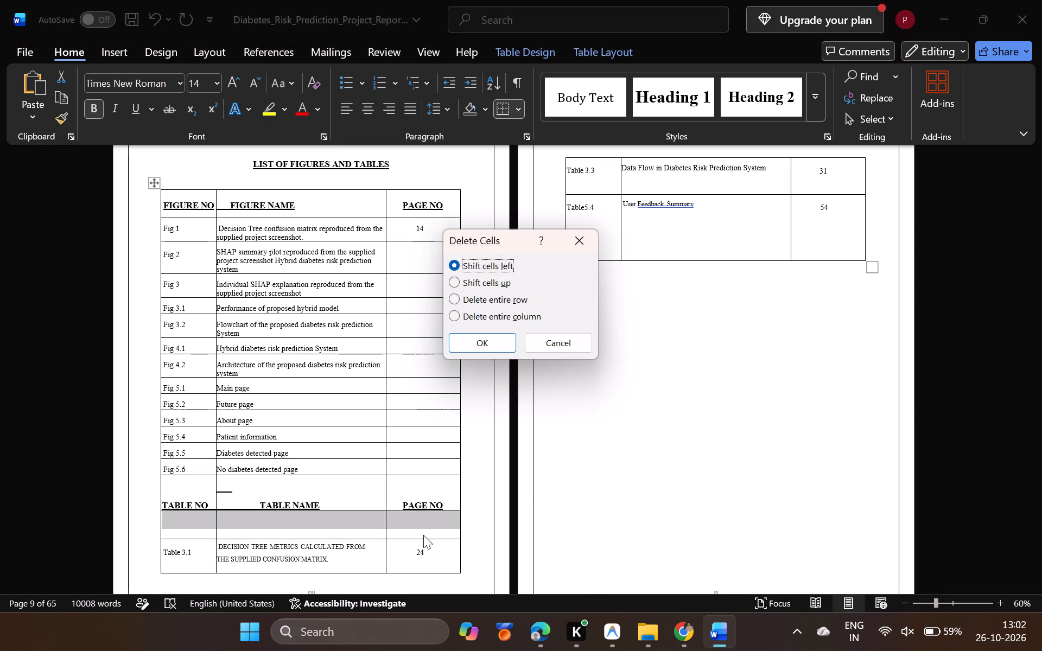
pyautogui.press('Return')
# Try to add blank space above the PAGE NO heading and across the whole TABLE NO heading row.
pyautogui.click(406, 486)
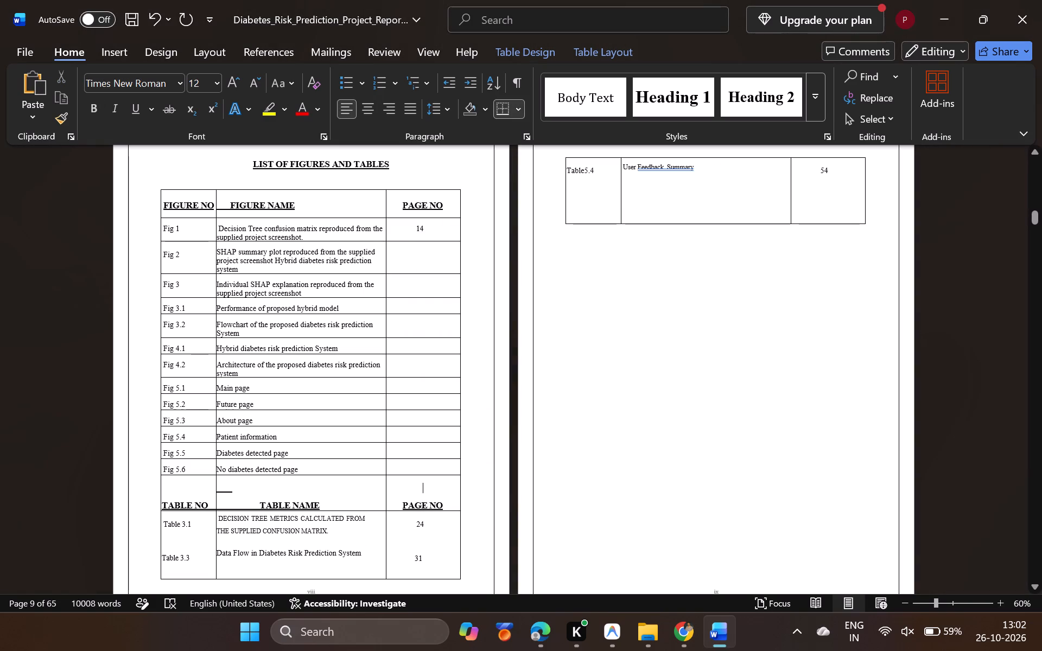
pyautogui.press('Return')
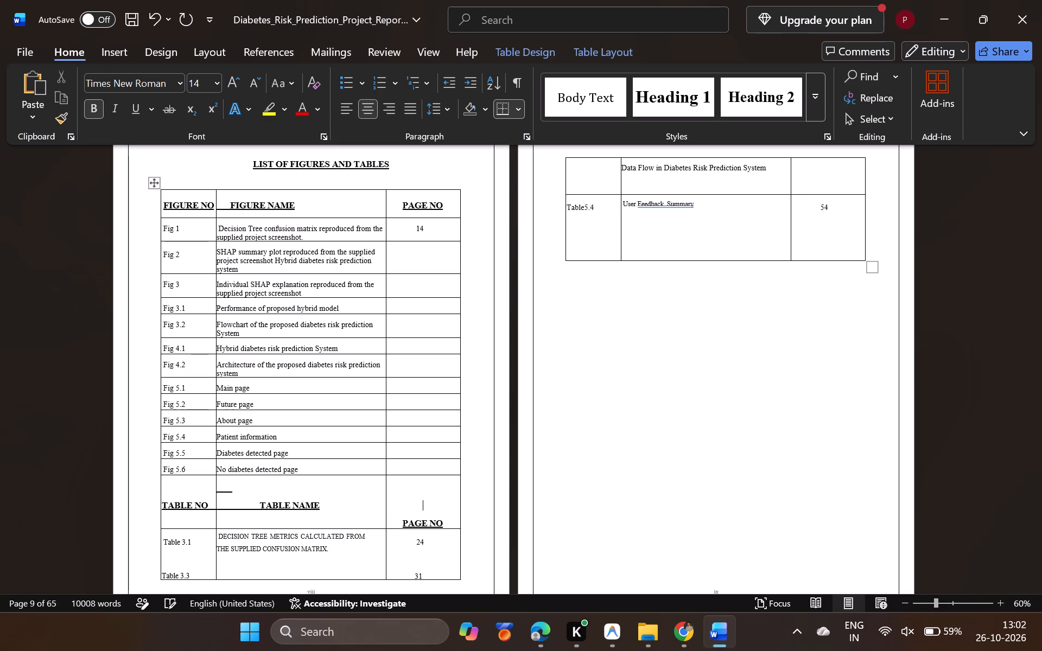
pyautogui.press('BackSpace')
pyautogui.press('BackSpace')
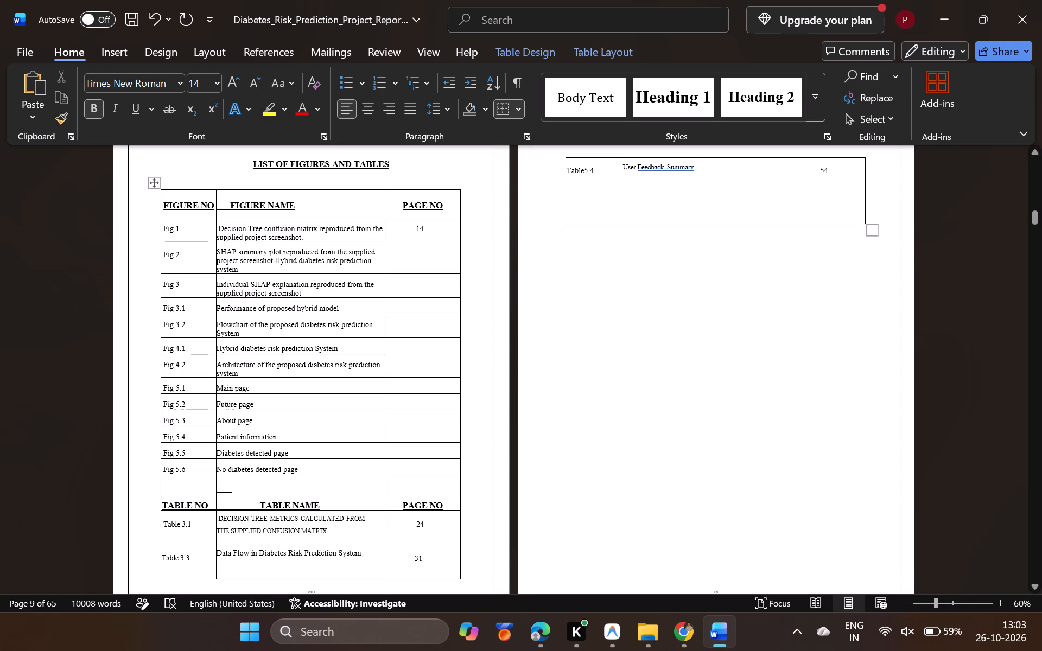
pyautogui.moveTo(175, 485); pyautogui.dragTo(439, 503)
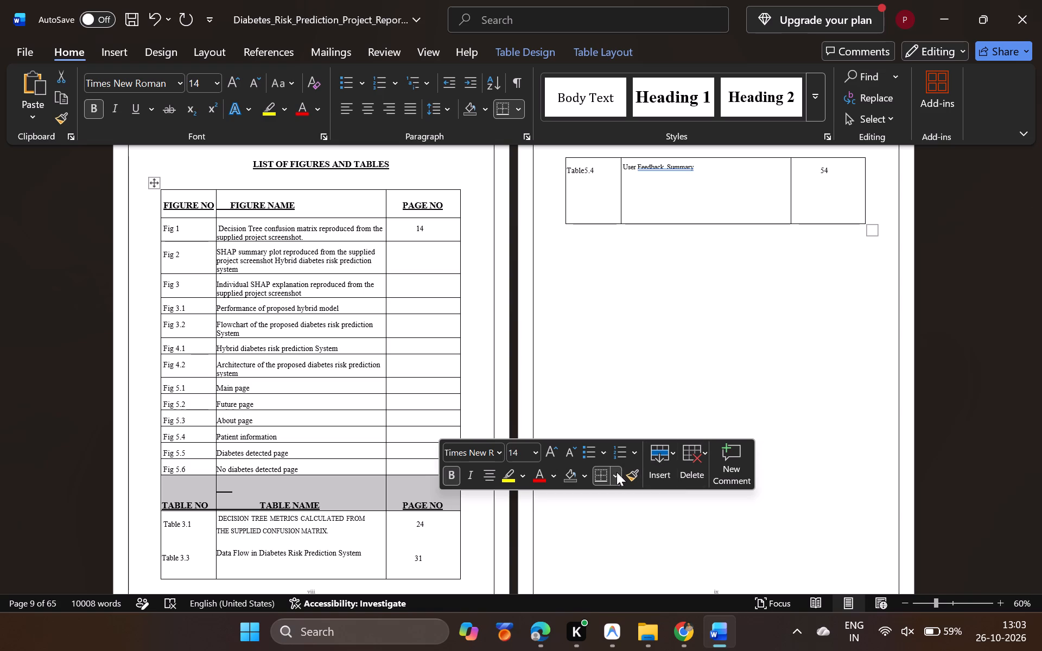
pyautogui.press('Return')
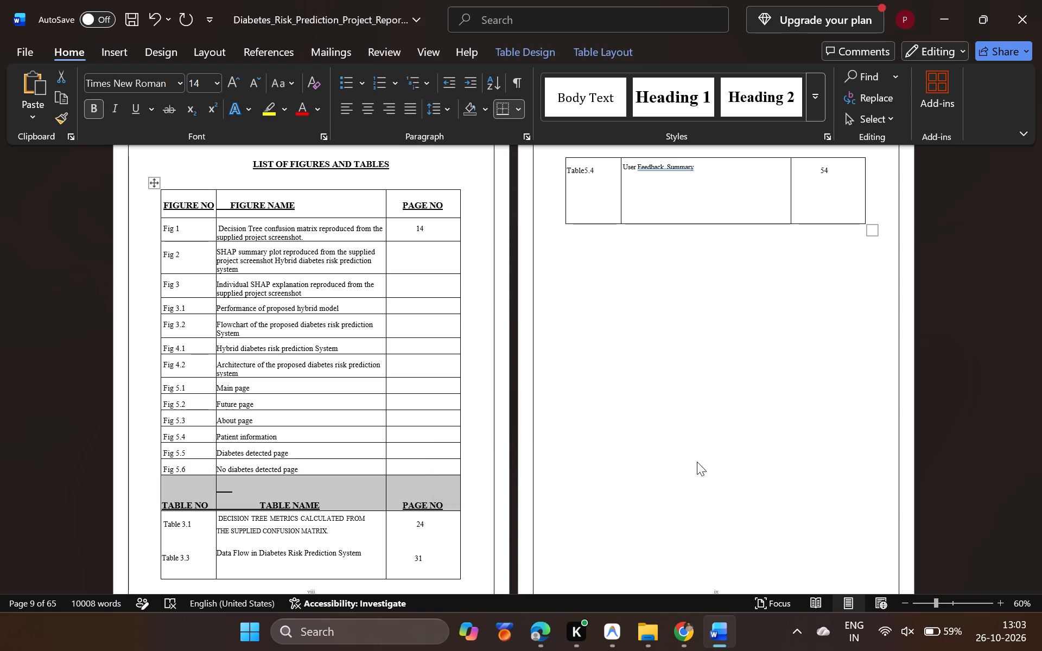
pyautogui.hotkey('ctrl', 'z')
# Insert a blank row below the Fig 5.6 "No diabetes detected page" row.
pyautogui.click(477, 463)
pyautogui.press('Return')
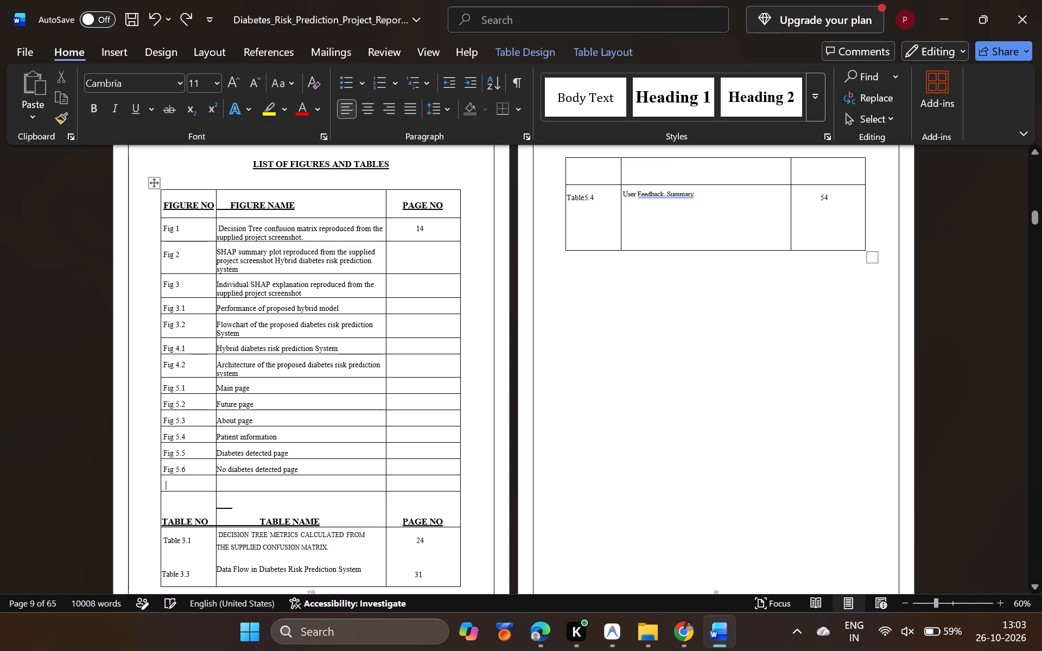
# Add four blank lines above the TABLE NO heading to move it onto the second page.
pyautogui.press('Down')
pyautogui.press('Return')
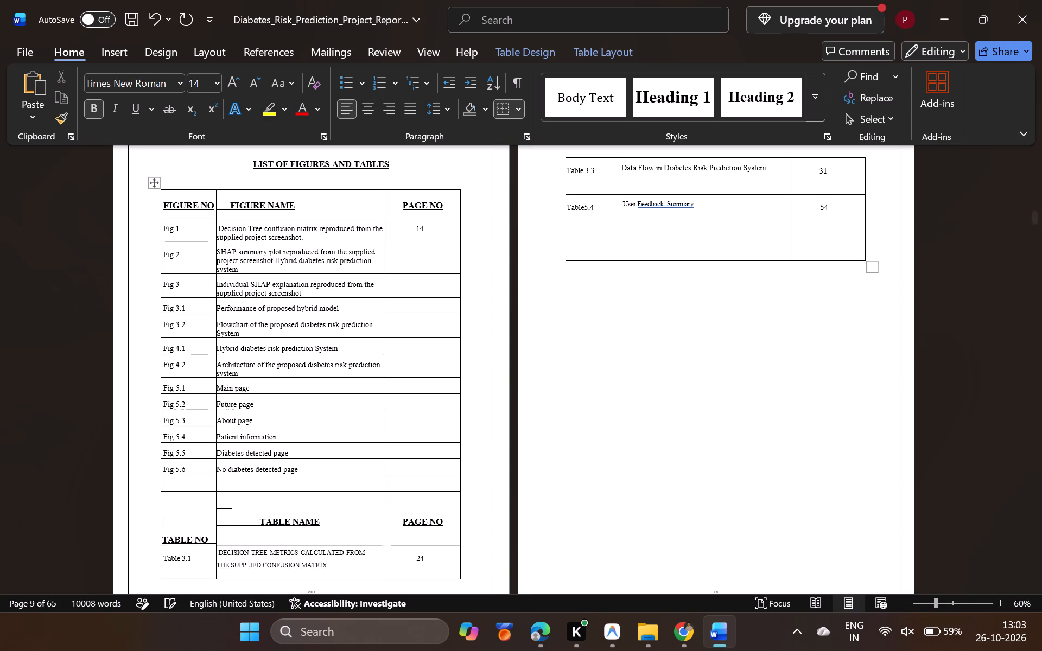
pyautogui.press('Return')
pyautogui.press('Return')
pyautogui.press('Return')
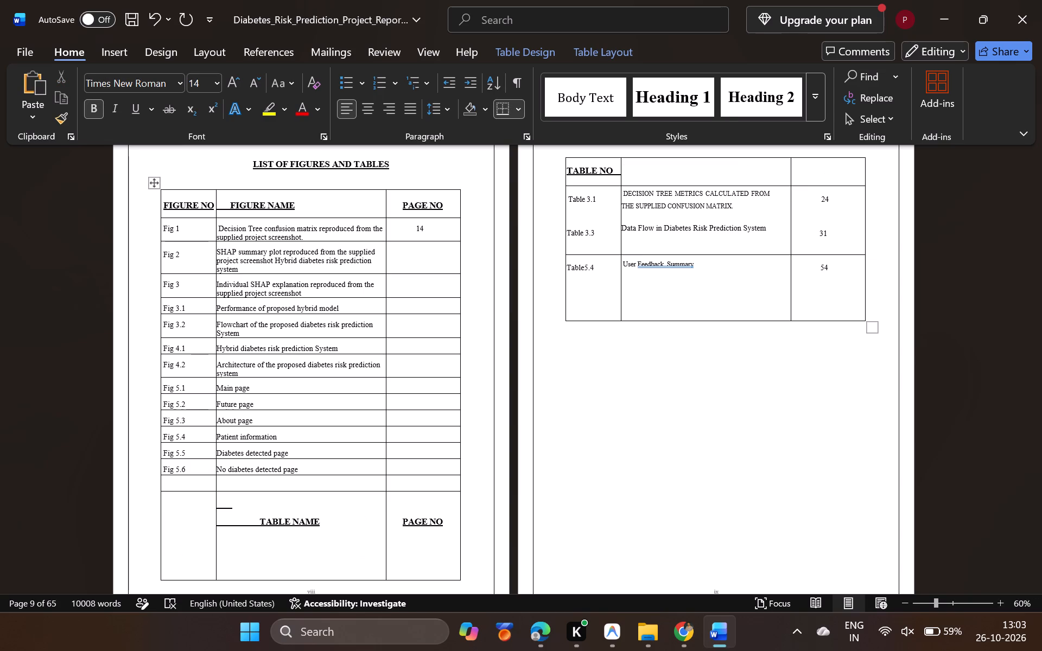
pyautogui.click(460, 519)
# Remove the stray underlined spaces above TABLE NAME and add four blank lines to move that heading onto the second page.
pyautogui.click(323, 503)
pyautogui.press('BackSpace')
pyautogui.press('BackSpace')
pyautogui.press('BackSpace')
pyautogui.press('BackSpace')
pyautogui.press('BackSpace')
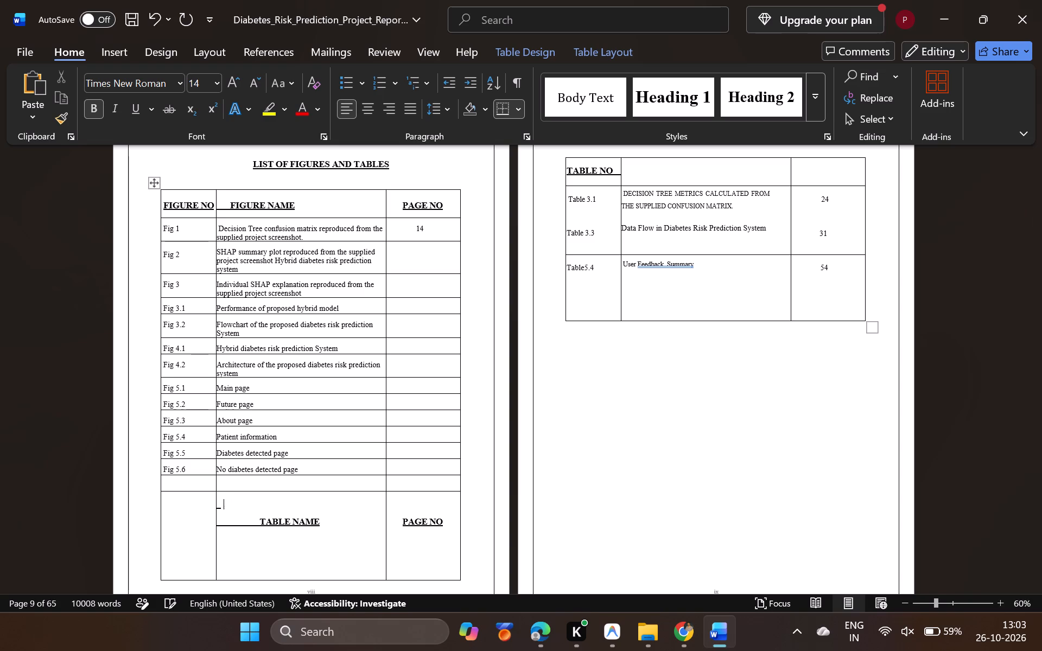
pyautogui.press('BackSpace')
pyautogui.press('BackSpace')
pyautogui.press('Return')
pyautogui.press('Return')
pyautogui.press('Return')
pyautogui.press('Return')
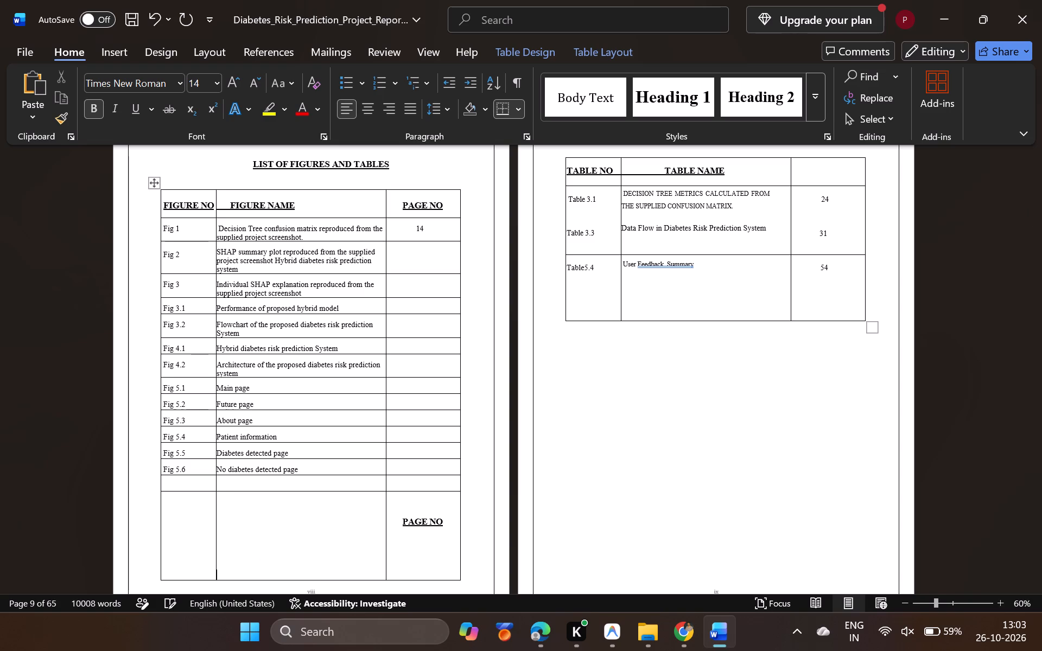
pyautogui.press('Right')
pyautogui.press('Right')
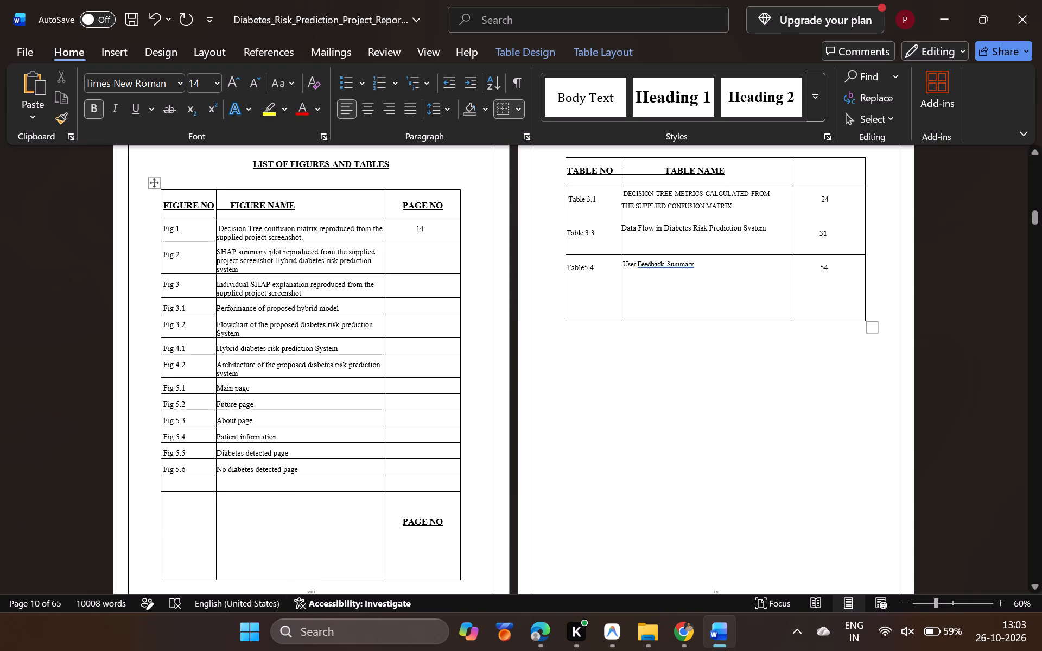
# Add four blank lines above the PAGE NO heading beside TABLE NAME to move it onto the second page.
pyautogui.click(406, 507)
pyautogui.write('\\\\\\')
pyautogui.press('BackSpace')
pyautogui.press('BackSpace')
pyautogui.press('BackSpace')
pyautogui.press('Return')
pyautogui.press('Return')
pyautogui.press('Return')
pyautogui.press('Return')
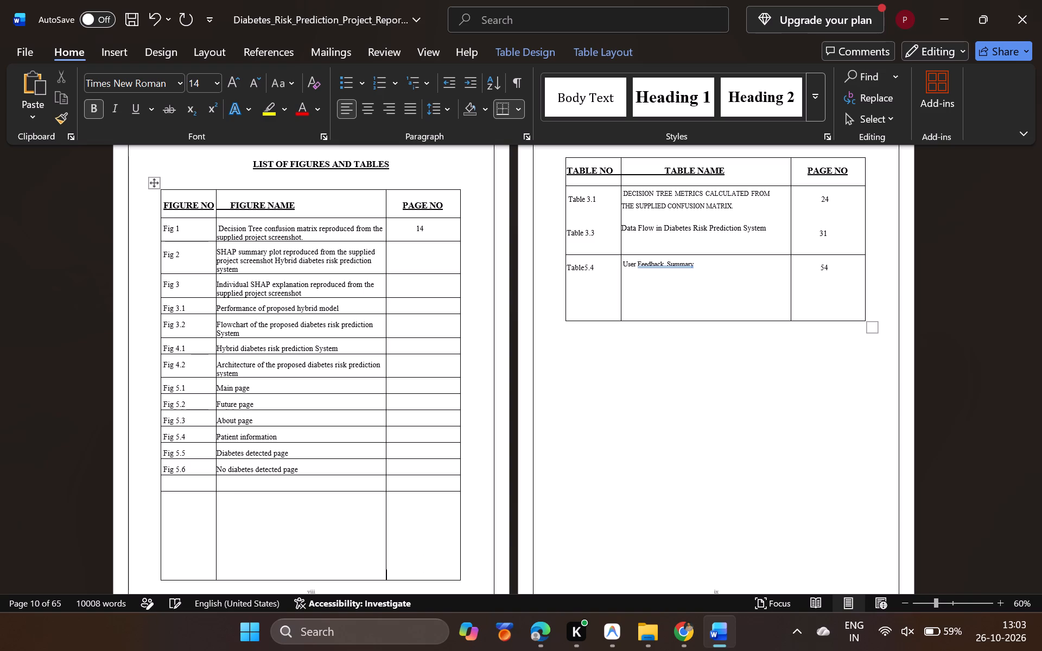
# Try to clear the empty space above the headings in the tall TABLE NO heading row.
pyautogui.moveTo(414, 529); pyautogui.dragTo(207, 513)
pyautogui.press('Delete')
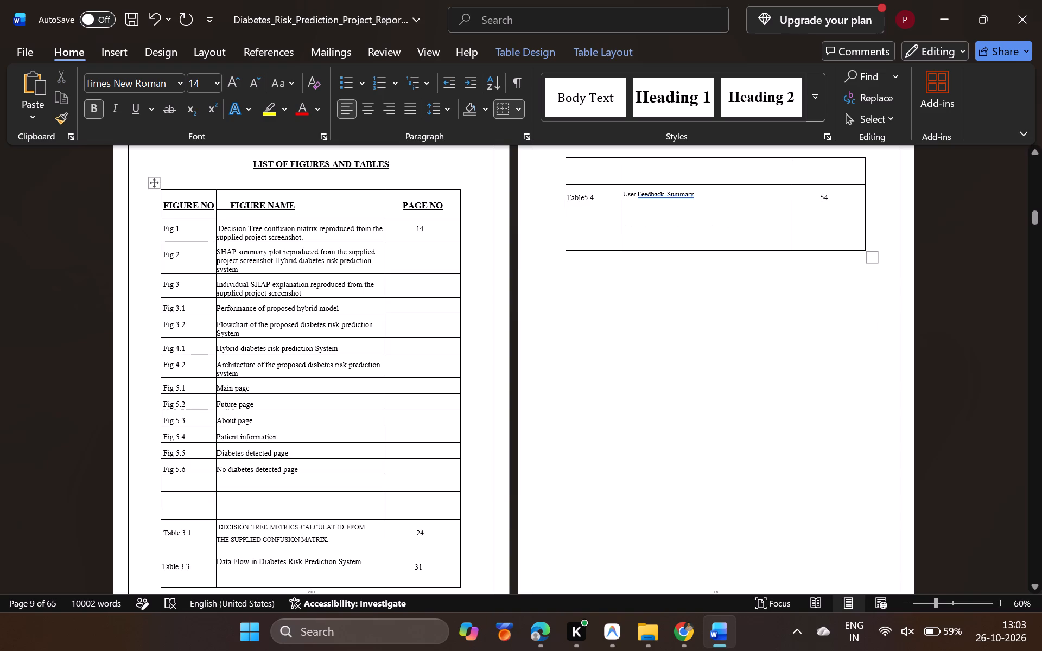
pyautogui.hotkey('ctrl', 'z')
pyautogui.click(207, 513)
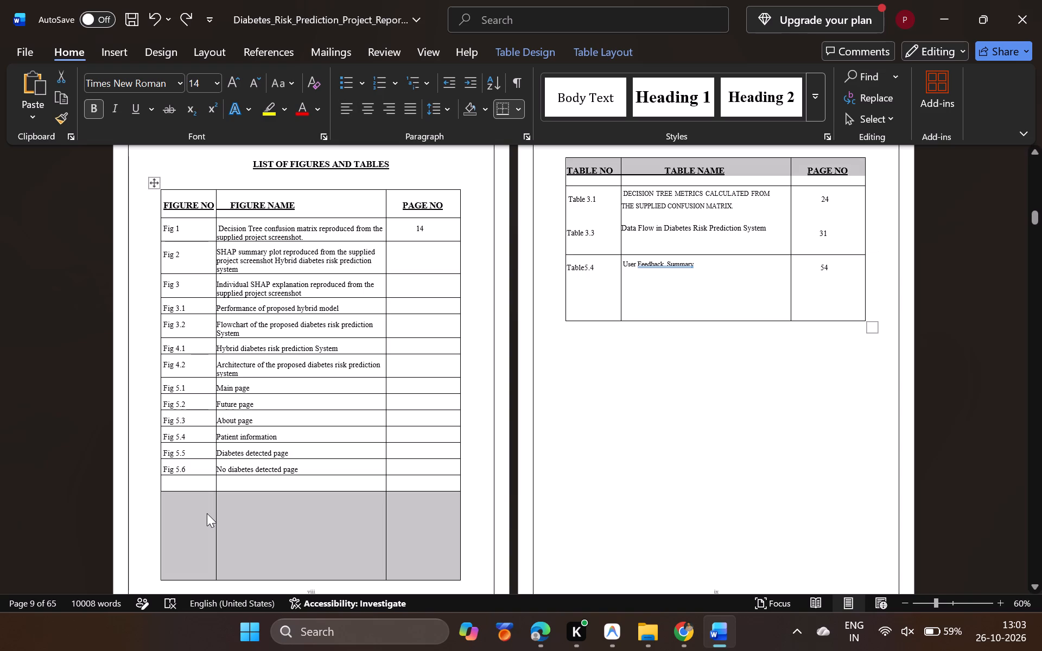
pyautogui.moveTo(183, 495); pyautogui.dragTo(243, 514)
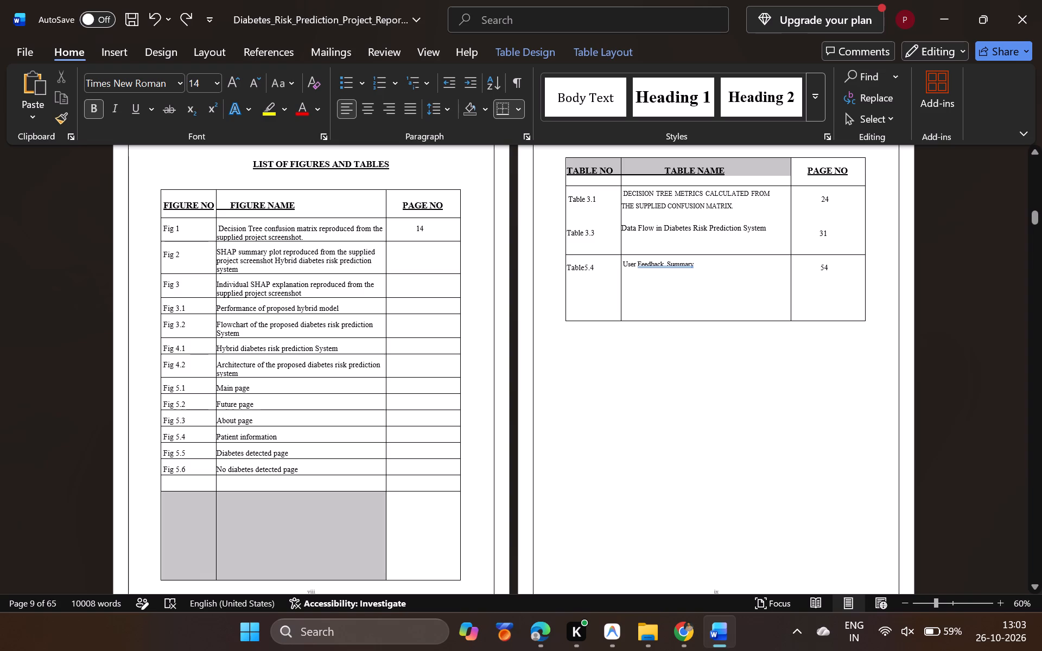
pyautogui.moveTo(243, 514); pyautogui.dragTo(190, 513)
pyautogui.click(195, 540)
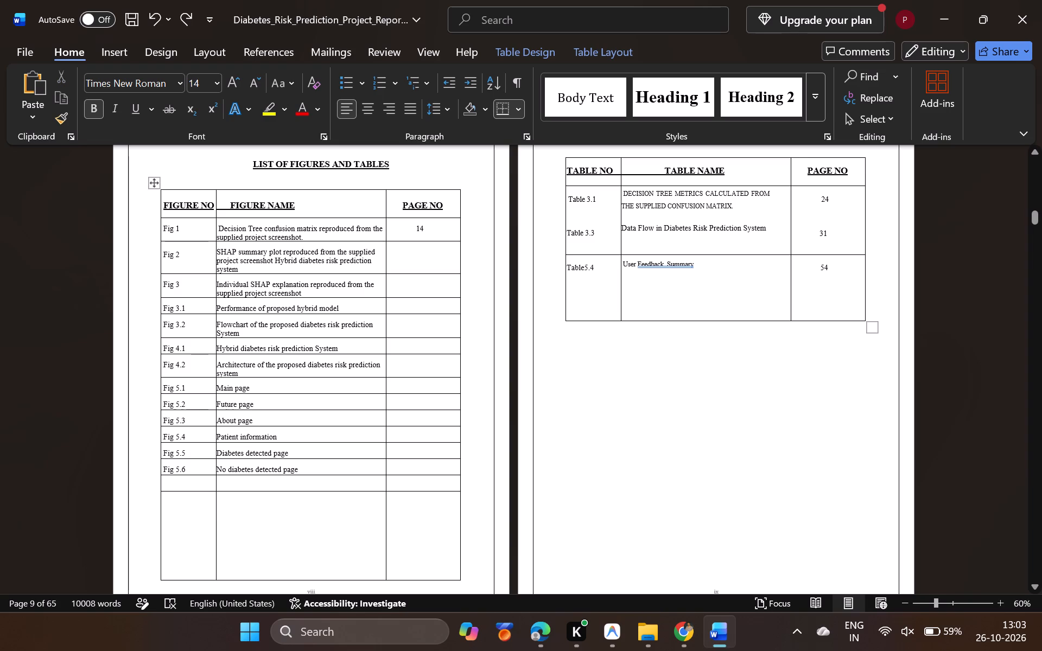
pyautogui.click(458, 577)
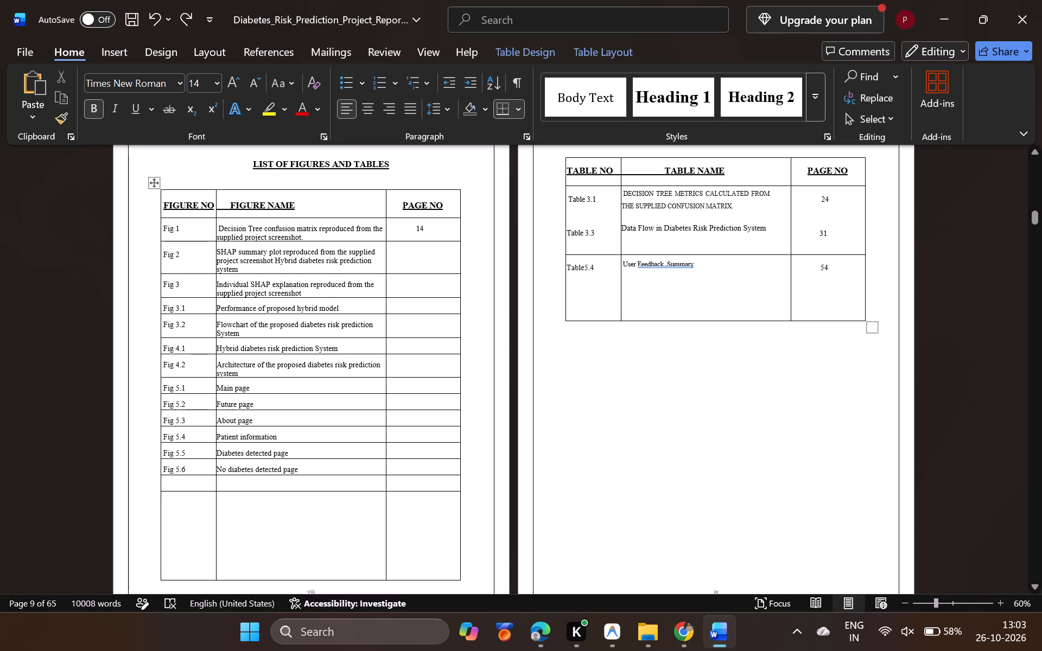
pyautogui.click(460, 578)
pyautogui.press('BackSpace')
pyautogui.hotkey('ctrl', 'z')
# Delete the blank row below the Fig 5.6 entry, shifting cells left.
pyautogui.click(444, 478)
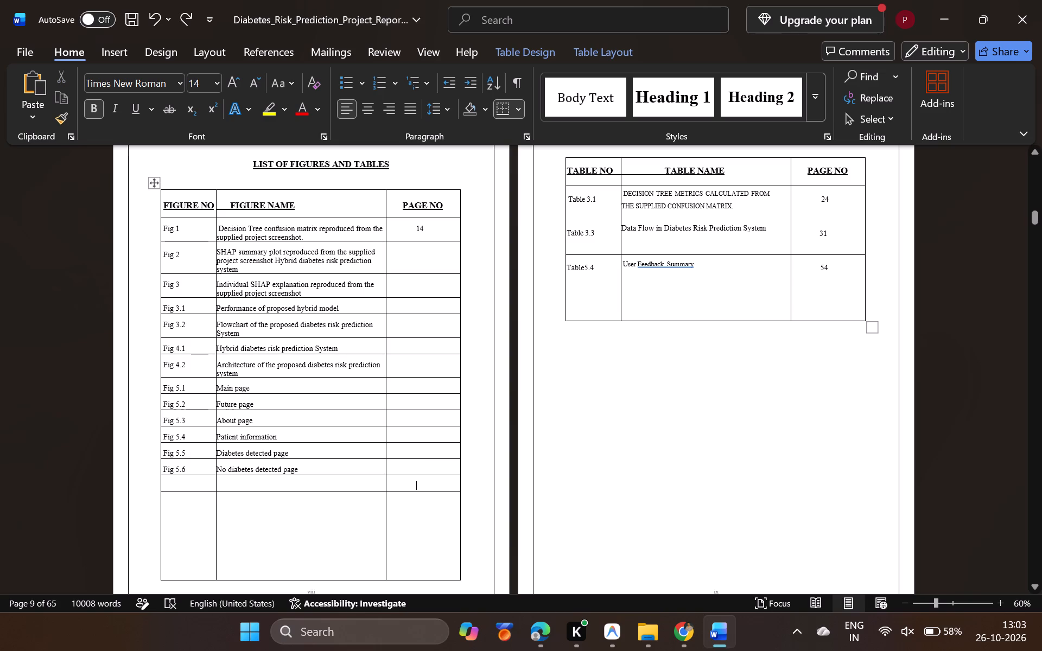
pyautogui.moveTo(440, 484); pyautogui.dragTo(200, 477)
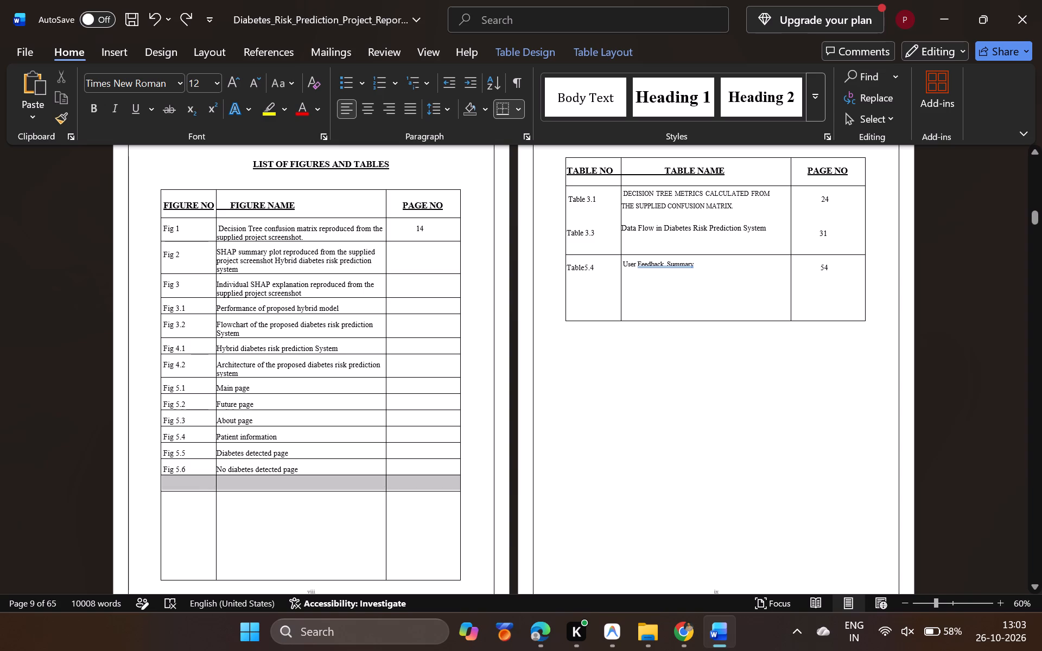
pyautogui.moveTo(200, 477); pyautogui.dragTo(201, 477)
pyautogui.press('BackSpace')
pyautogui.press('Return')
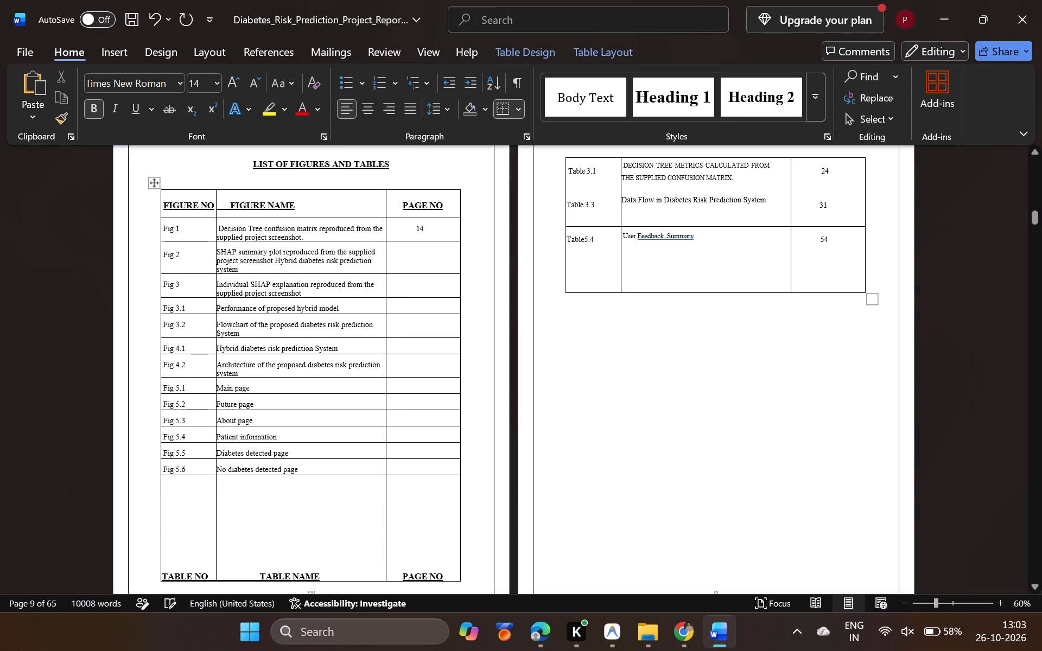
# Add one more blank line above each of TABLE NO, TABLE NAME and PAGE NO to move the headings onto the second page.
pyautogui.press('Return')
pyautogui.press('Right')
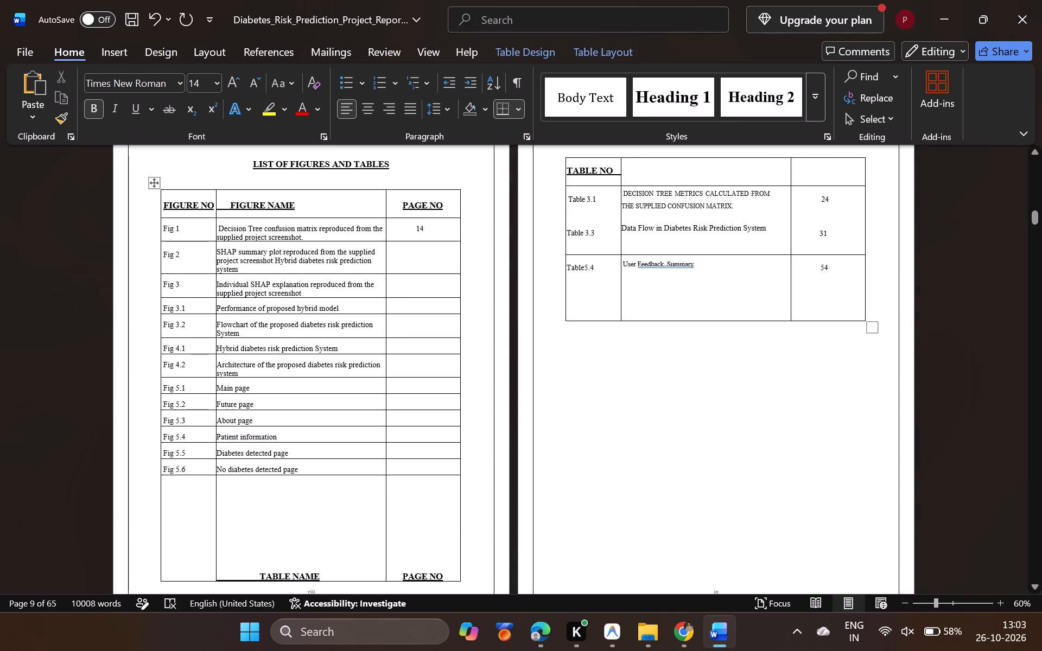
pyautogui.click(329, 487)
pyautogui.press('Return')
pyautogui.click(414, 514)
pyautogui.press('Return')
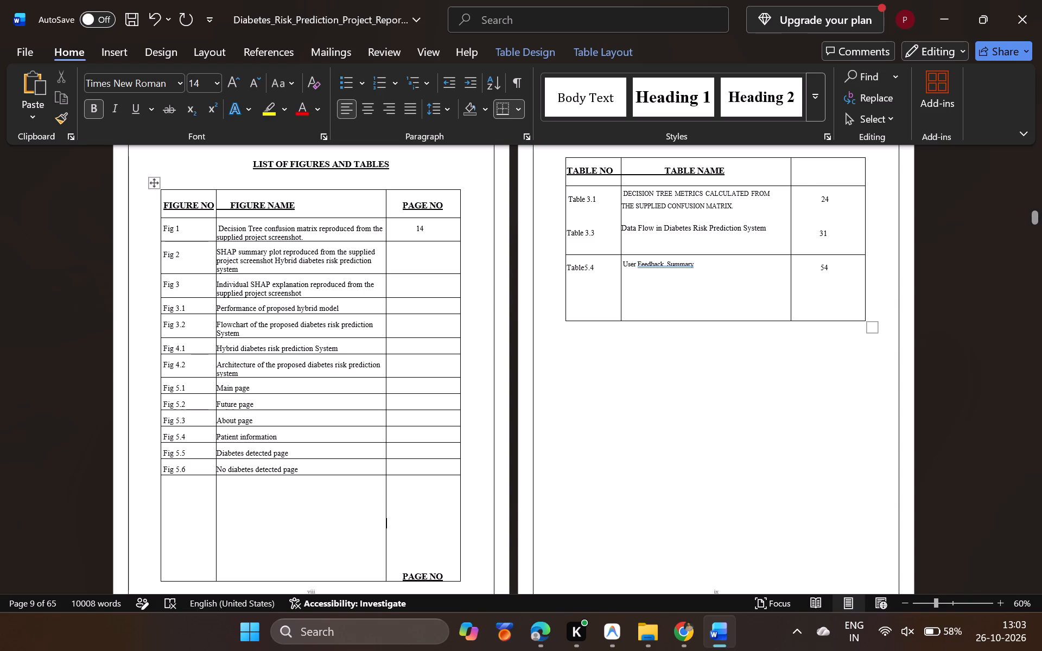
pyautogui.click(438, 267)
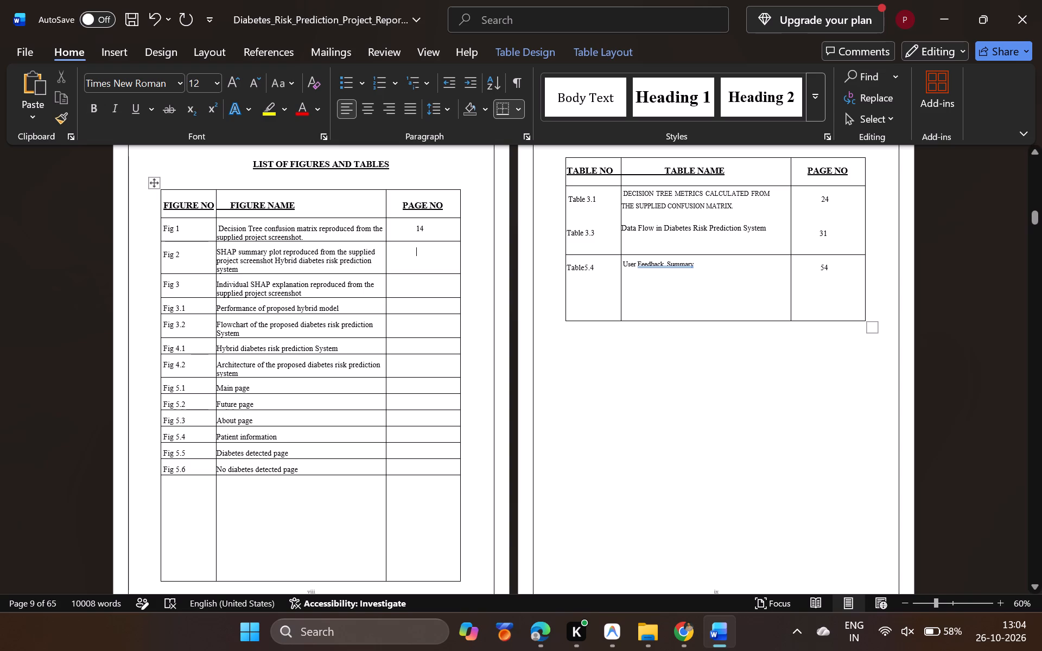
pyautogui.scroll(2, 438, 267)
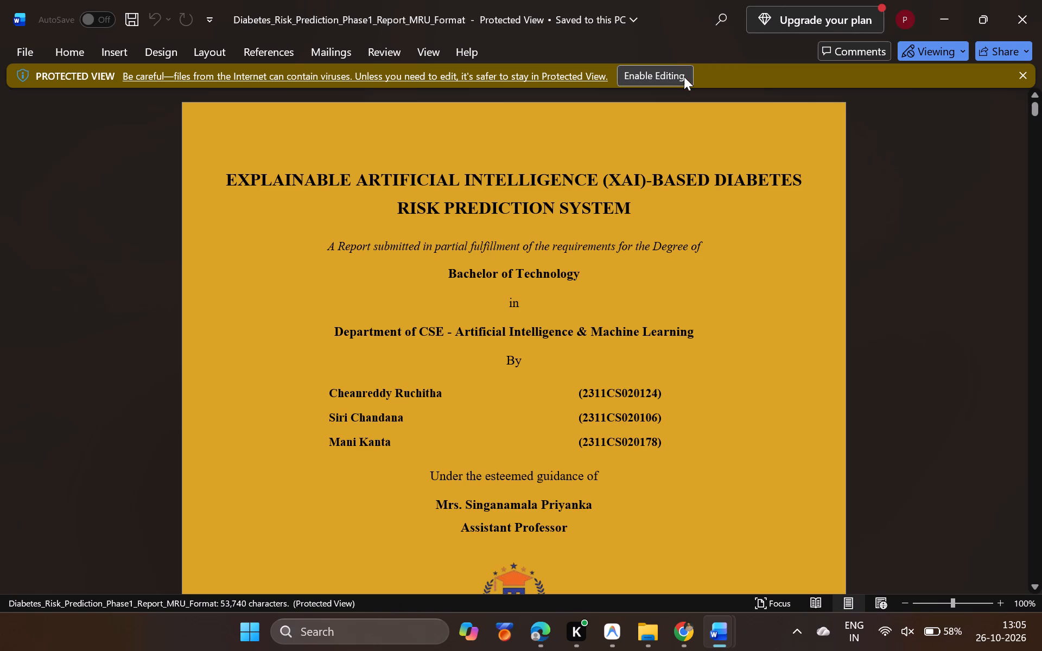
pyautogui.click(684, 76)
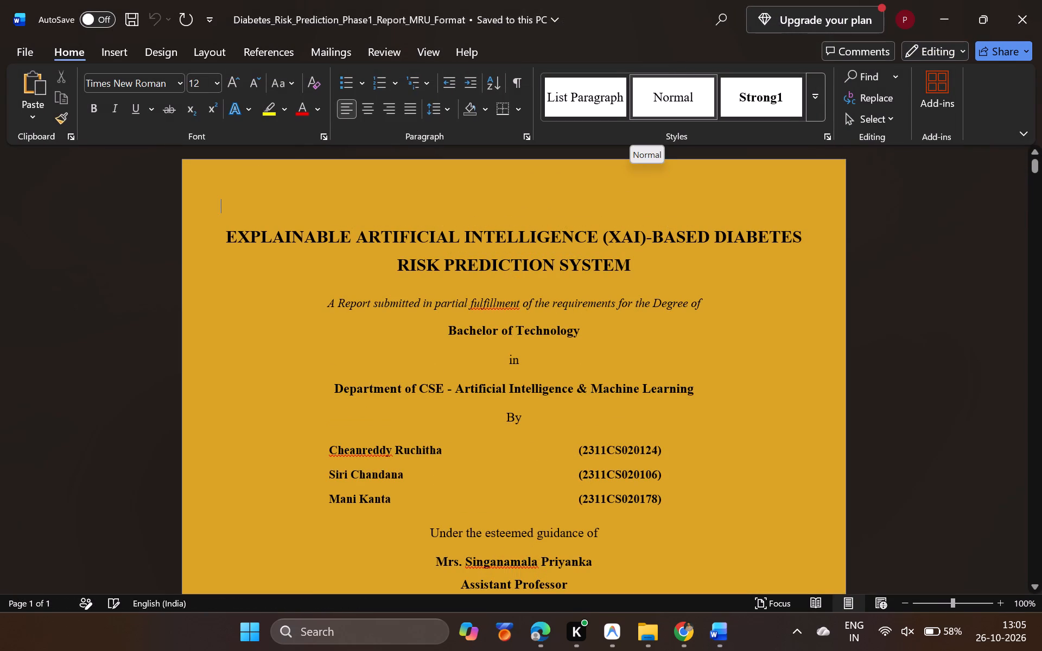
# Examine the new report's cover, title page, certificate, contents, list of figures and list of tables.
pyautogui.scroll(-3, 649, 250)
pyautogui.scroll(1, 649, 250)
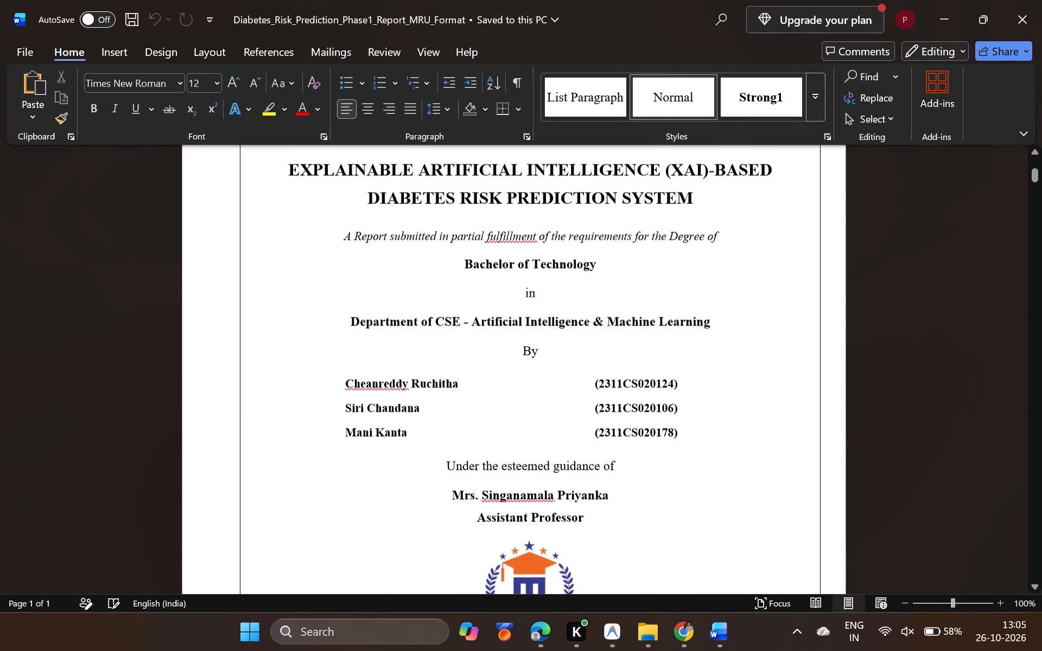
pyautogui.scroll(1, 649, 250)
pyautogui.scroll(-3, 649, 250)
pyautogui.scroll(1, 649, 250)
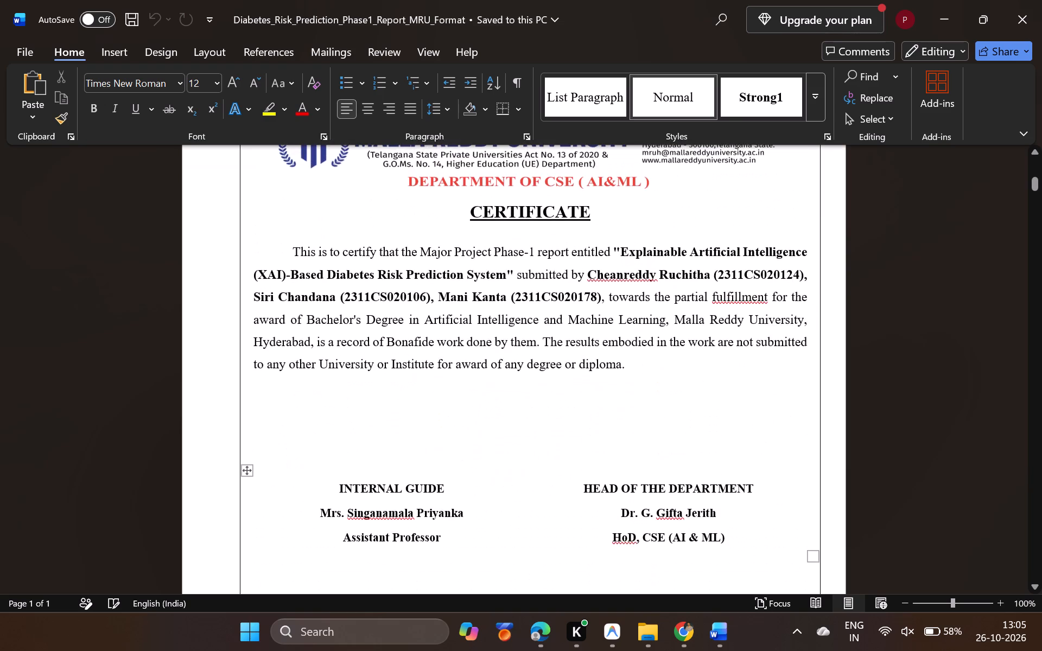
pyautogui.scroll(-1, 649, 250)
pyautogui.scroll(1, 649, 250)
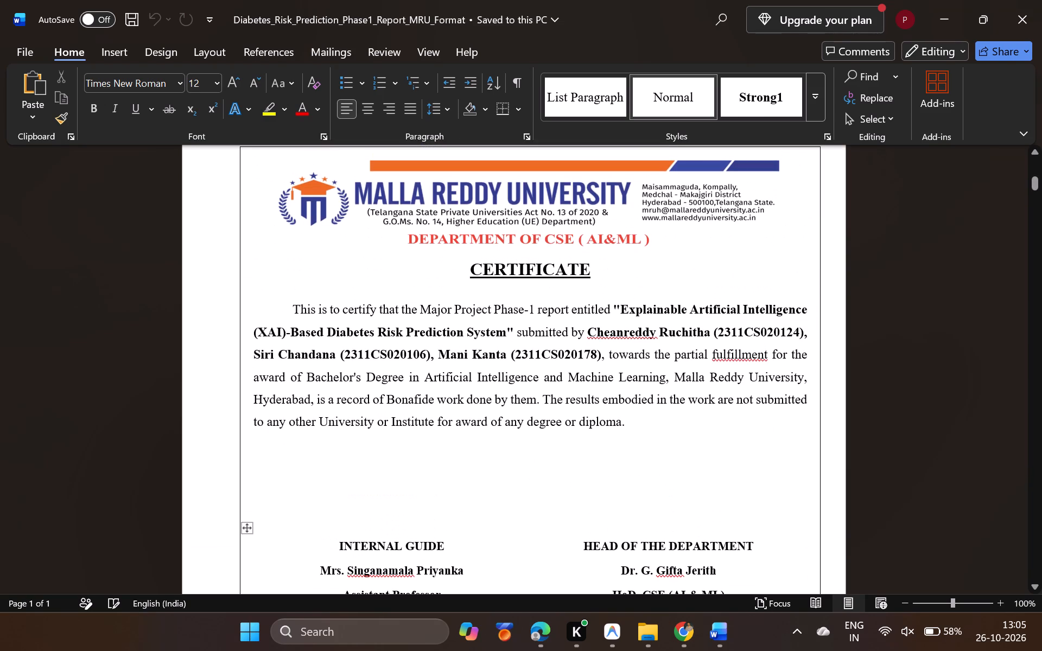
pyautogui.scroll(-9, 649, 250)
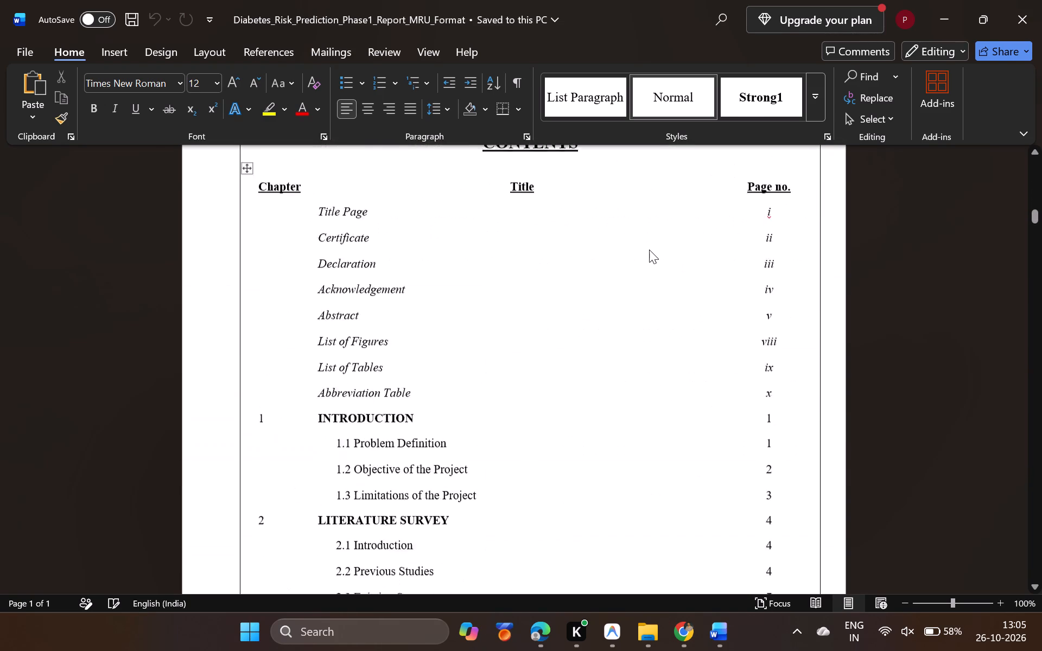
pyautogui.scroll(-4, 649, 250)
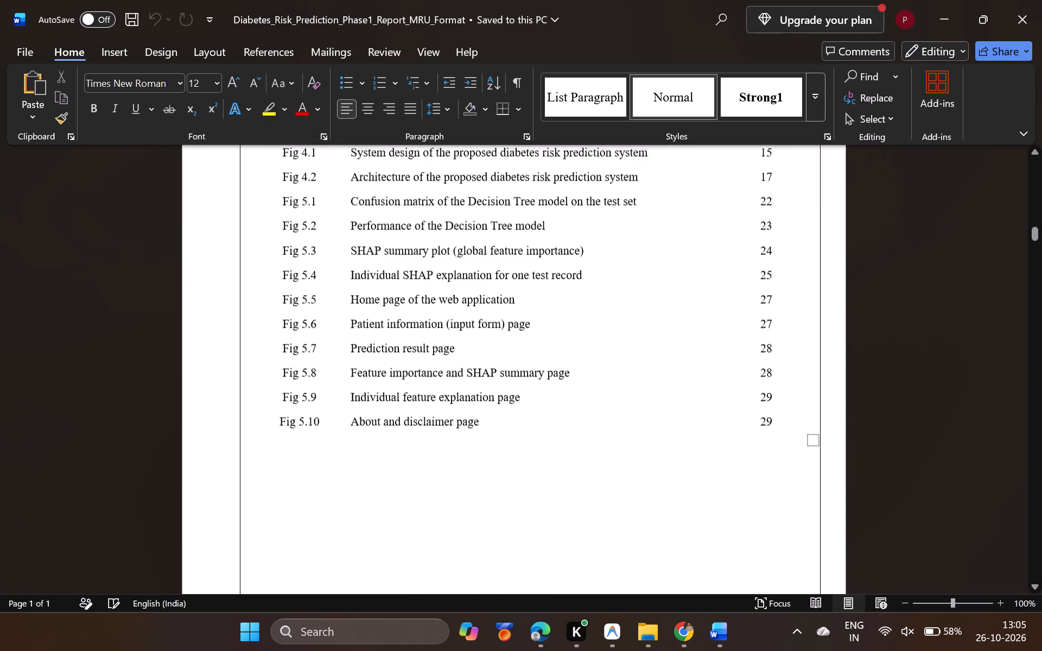
pyautogui.scroll(-1, 649, 250)
pyautogui.scroll(2, 649, 250)
pyautogui.scroll(-2, 649, 250)
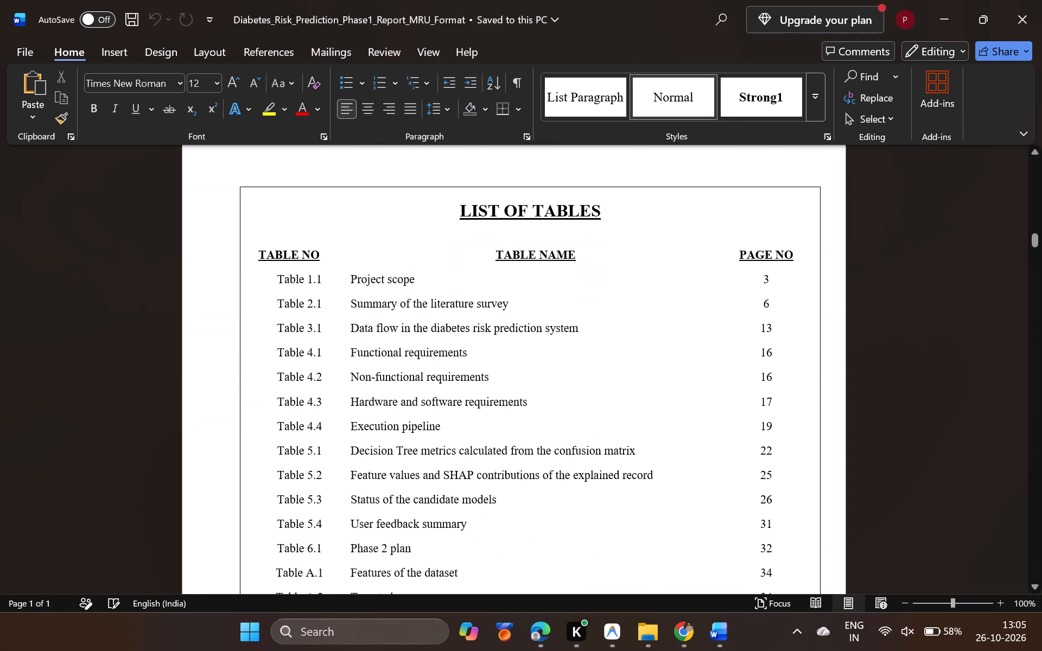
pyautogui.scroll(-1, 649, 250)
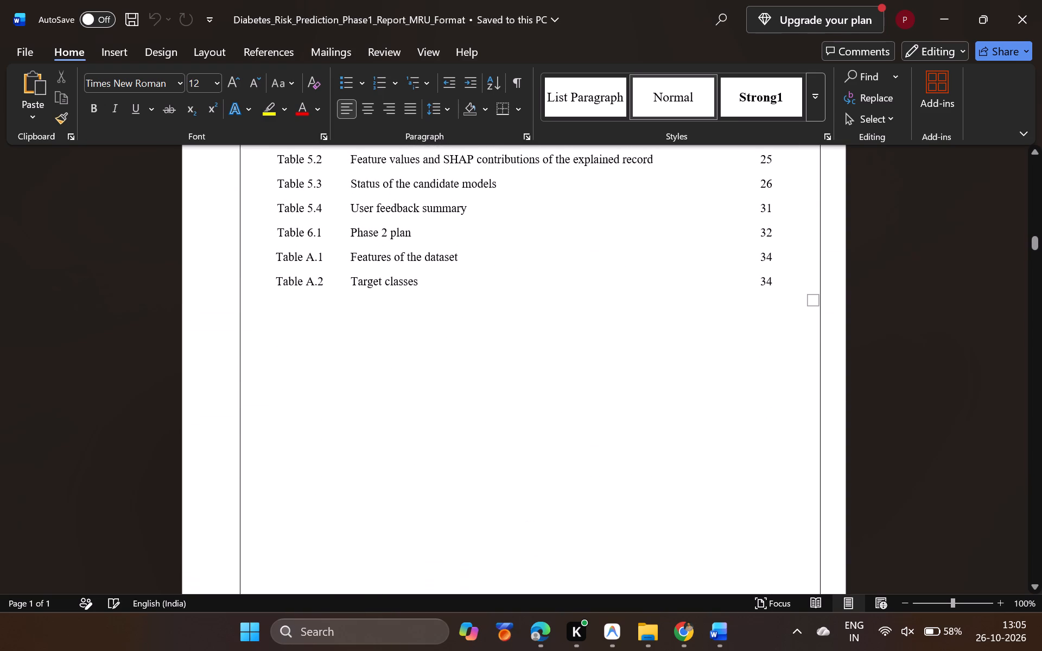
# Review the report's layout several pages at a time, from the front matter through the methodology chapter.
pyautogui.keyDown('ctrl'); pyautogui.scroll(-3, 649, 250); pyautogui.keyUp('ctrl')
pyautogui.scroll(-2, 649, 250)
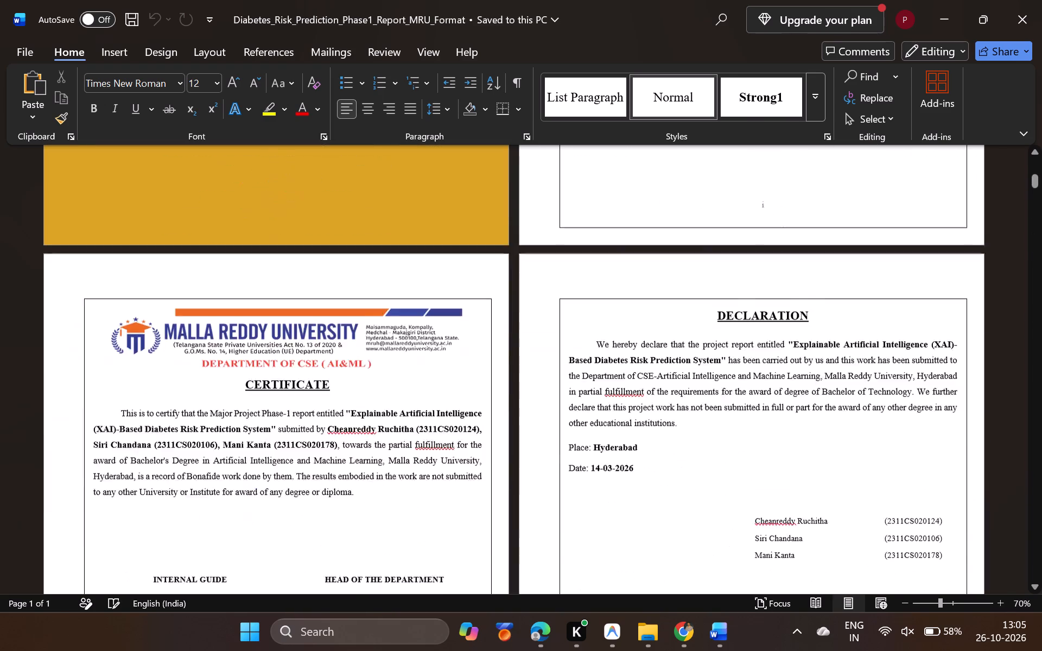
pyautogui.scroll(-5, 649, 250)
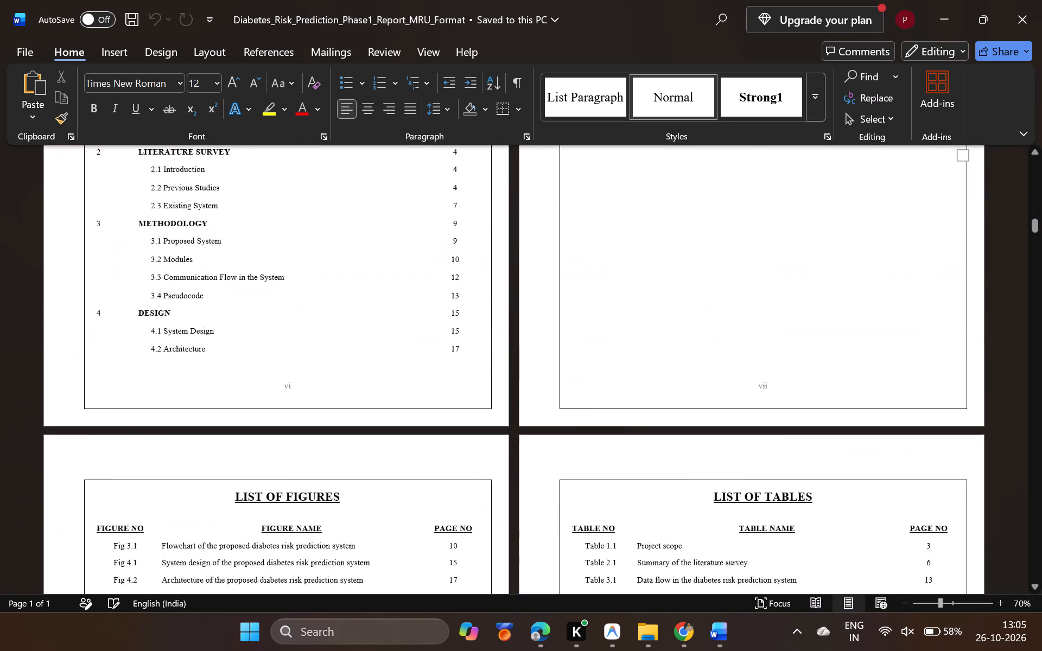
pyautogui.scroll(-4, 649, 250)
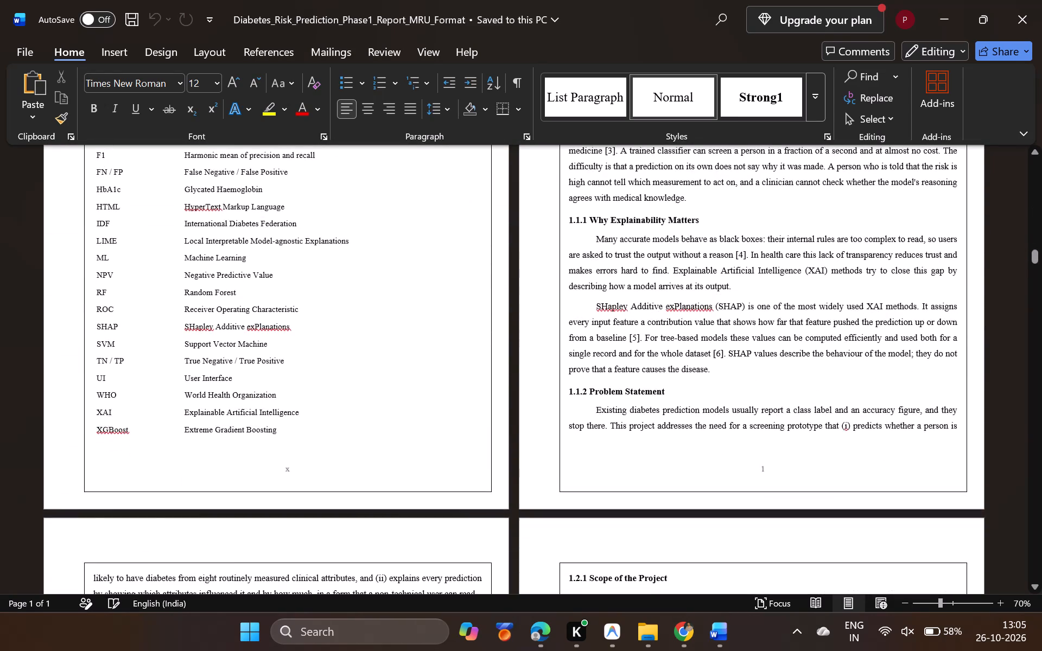
pyautogui.scroll(-1, 649, 250)
pyautogui.keyDown('ctrl'); pyautogui.scroll(-3, 618, 303); pyautogui.keyUp('ctrl')
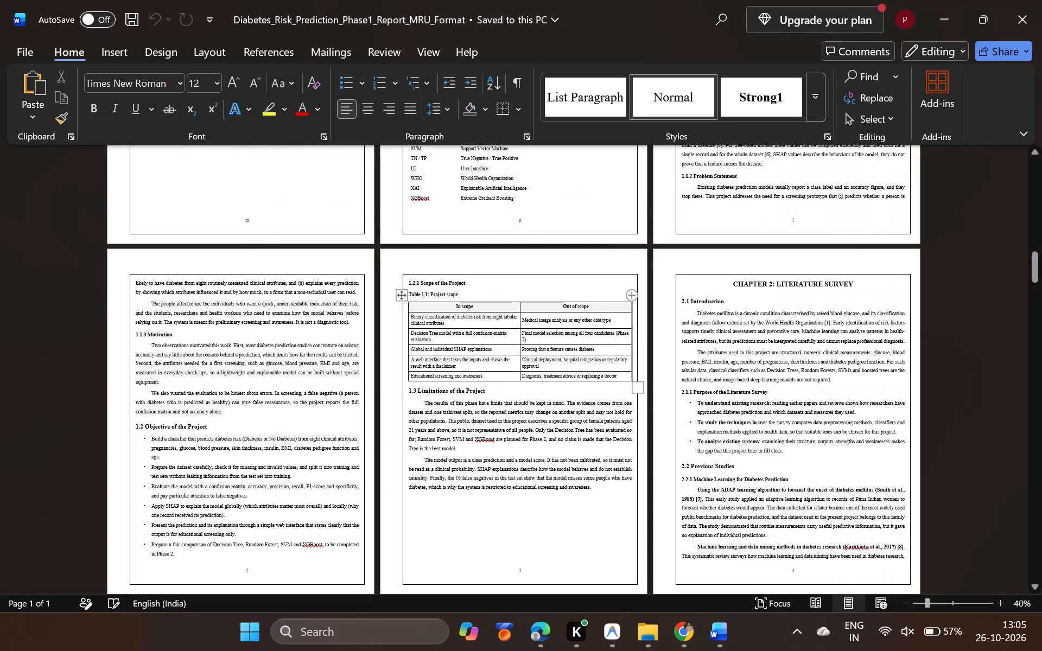
pyautogui.scroll(-10, 649, 300)
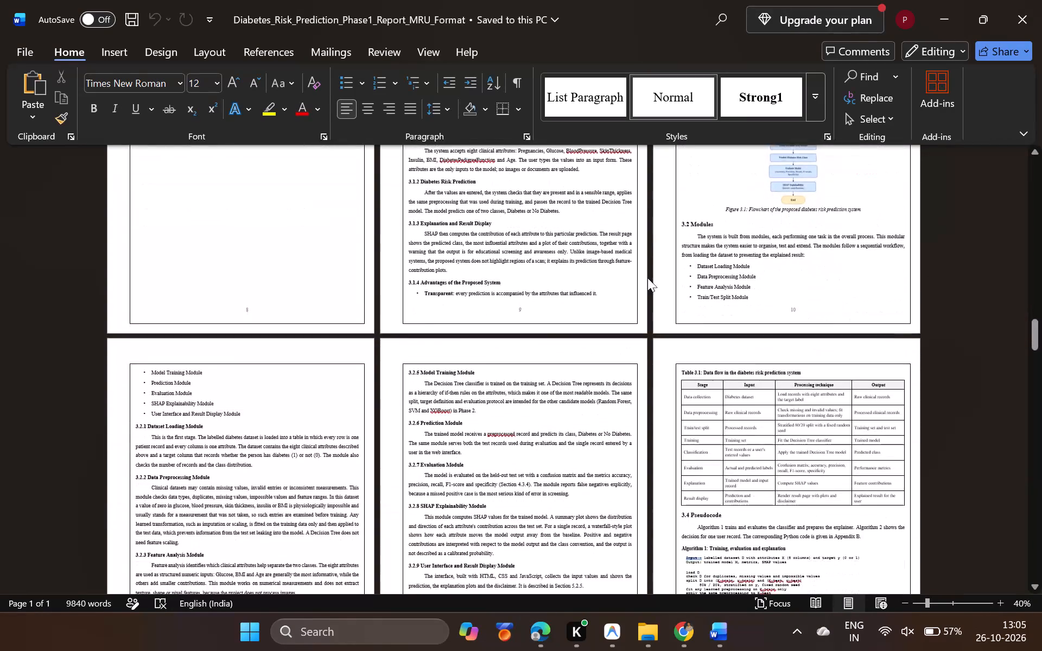
# Review the remaining pages of the report, from the design and results chapters through the conclusion, appendices and references.
pyautogui.scroll(-17, 647, 278)
pyautogui.scroll(-5, 647, 278)
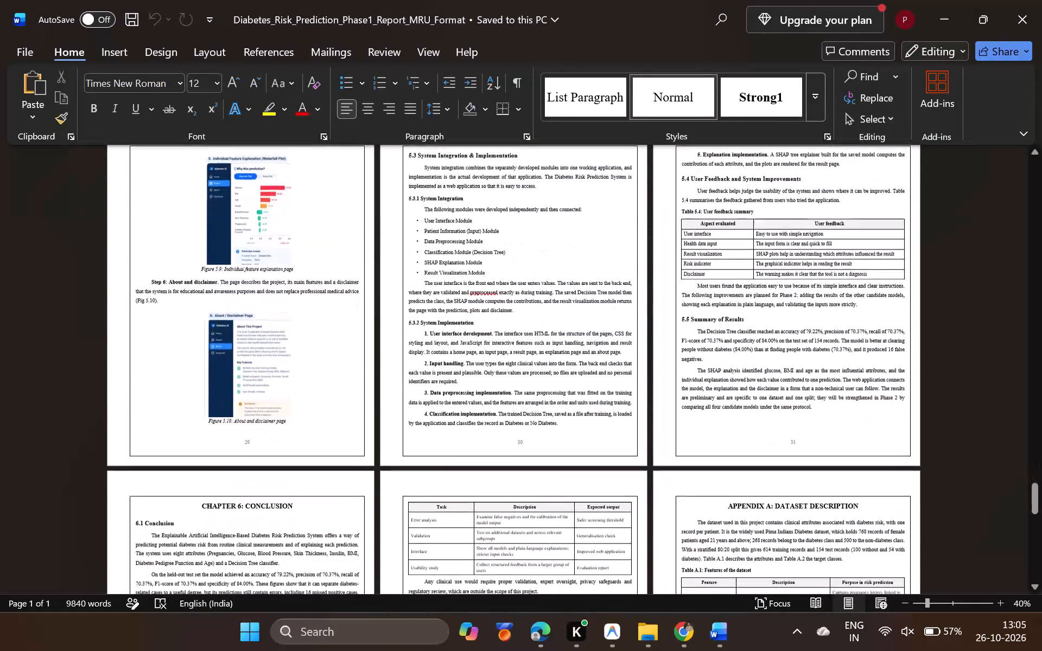
pyautogui.click(640, 285)
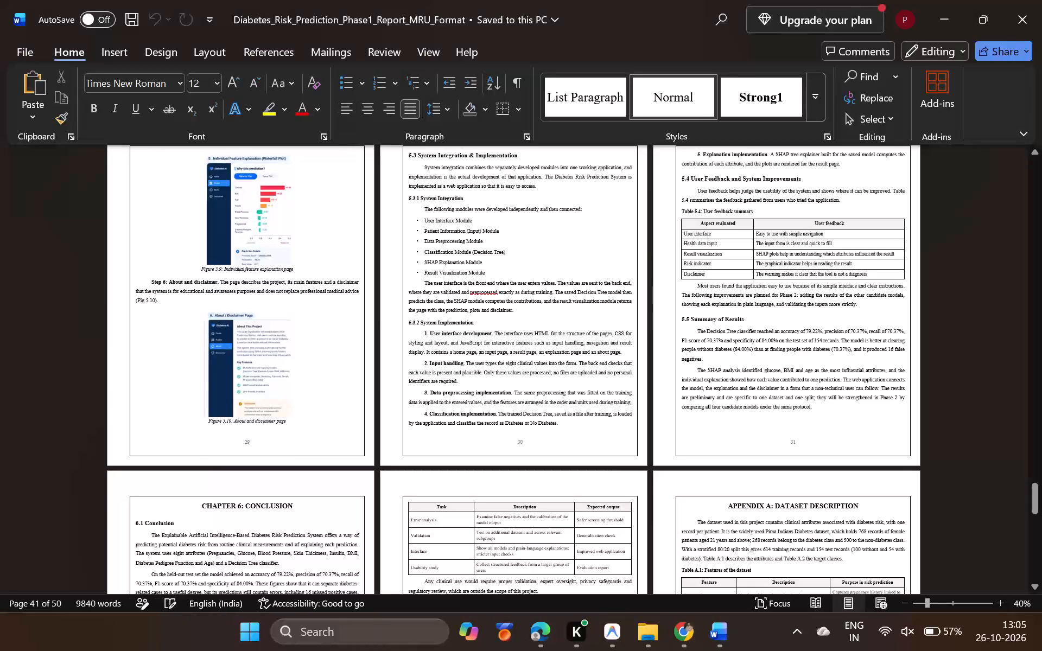
pyautogui.click(647, 296)
pyautogui.scroll(-3, 647, 296)
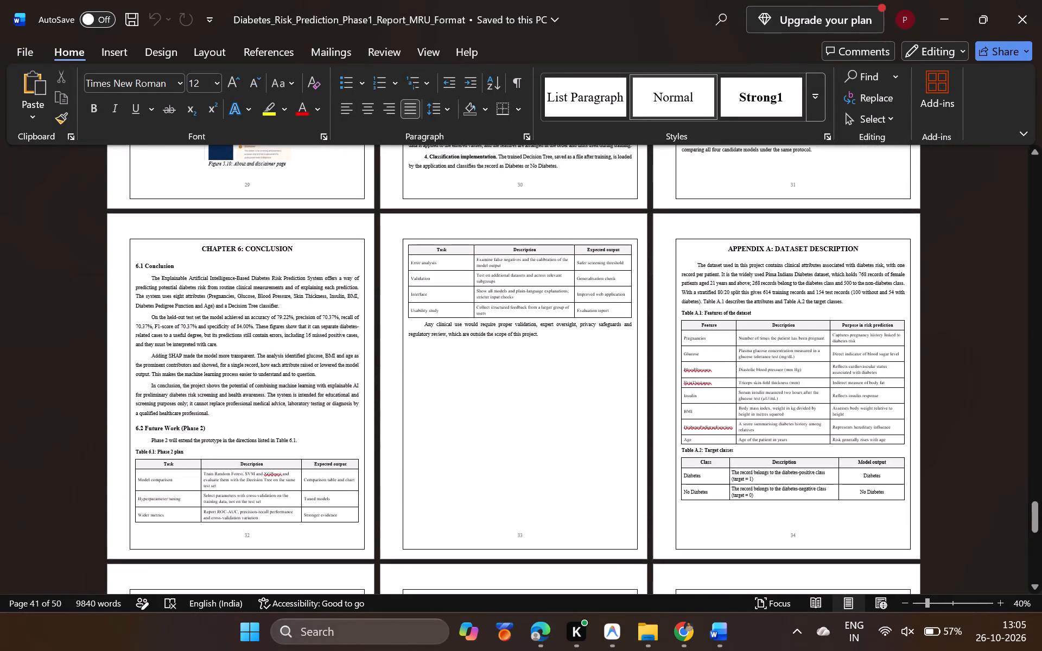
pyautogui.scroll(-4, 647, 296)
pyautogui.click(644, 421)
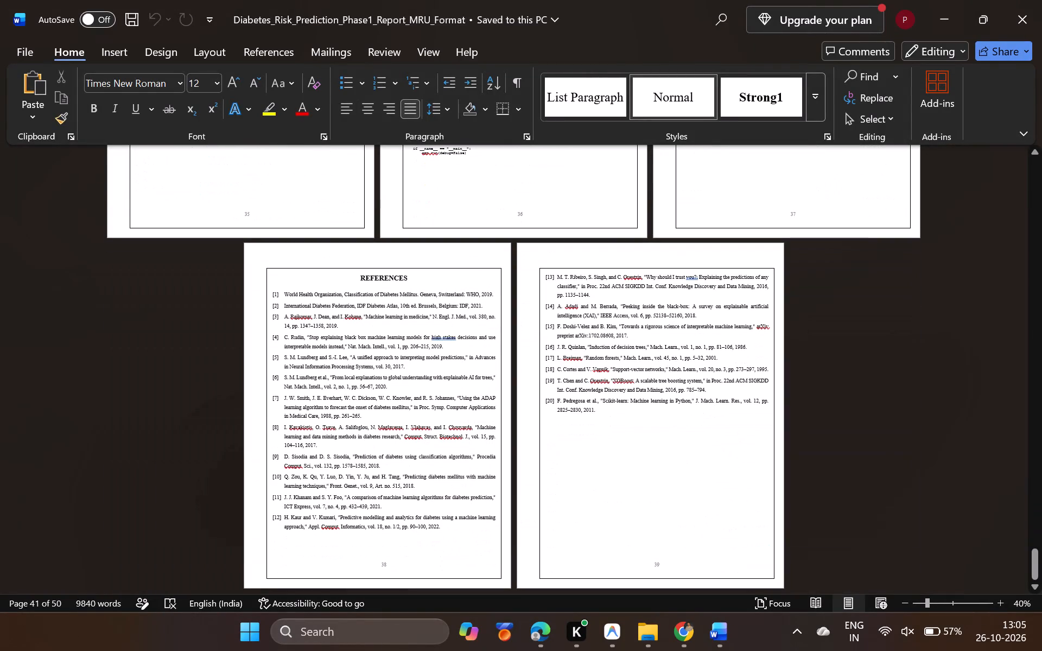
# Save the Diabetes_Risk_Prediction_Phase1_Report_MRU_Format document.
pyautogui.hotkey('ctrl', 's')
# Look back through the report from the references to the appendix pages.
pyautogui.scroll(1, 644, 421)
pyautogui.scroll(1, 646, 347)
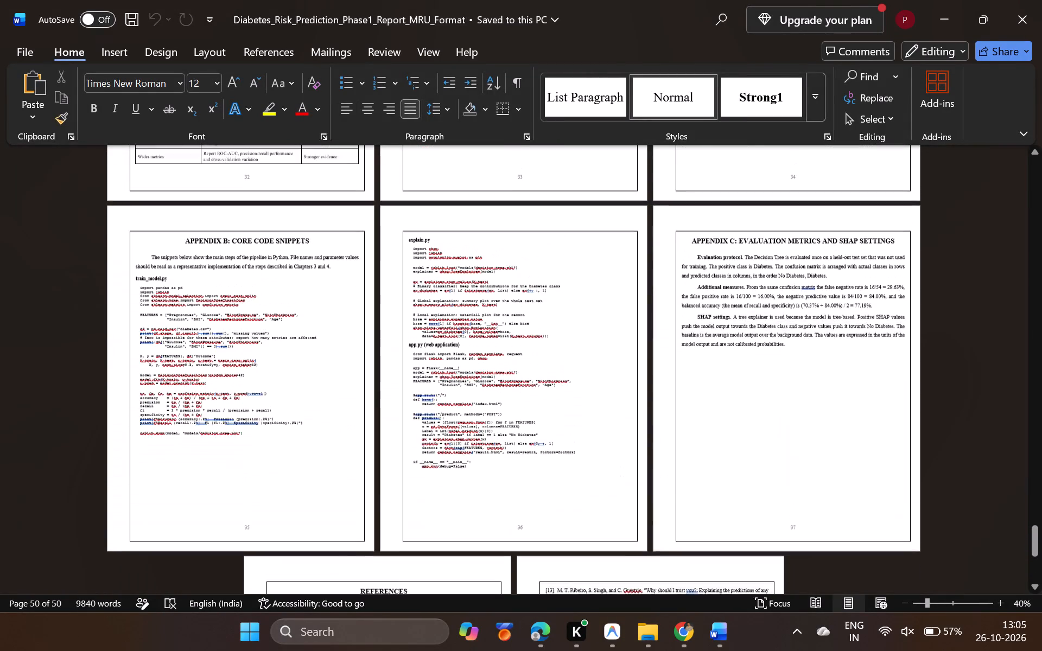
# Examine the report's closing pages at readable size, from the references back through the Appendix B code snippets.
pyautogui.keyDown('ctrl'); pyautogui.scroll(4, 221, 327); pyautogui.keyUp('ctrl')
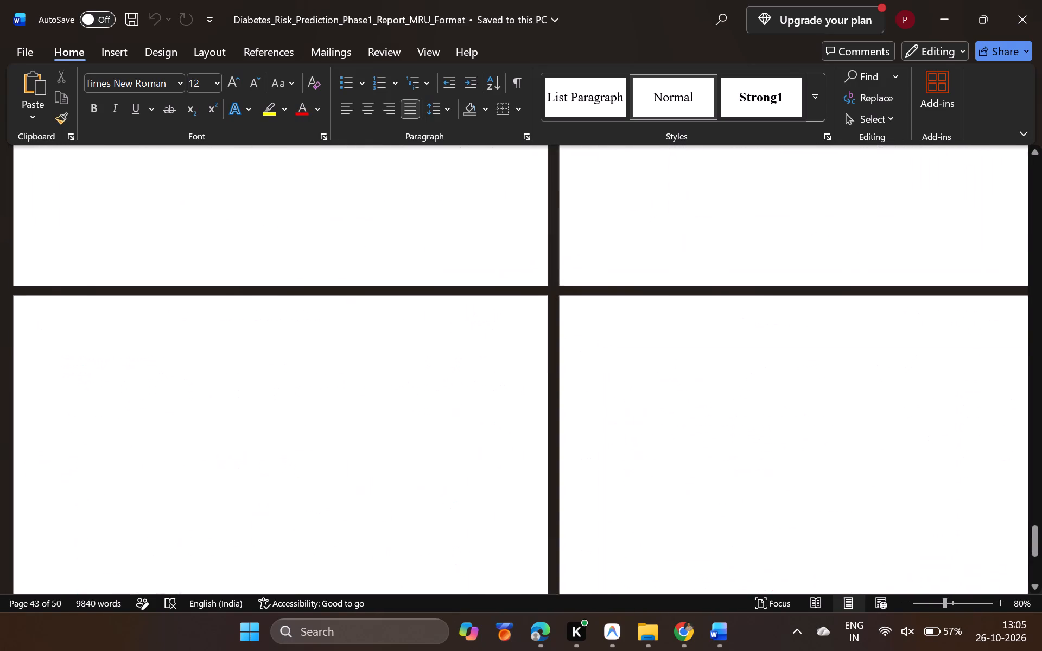
pyautogui.scroll(-20, 482, 430)
pyautogui.scroll(-7, 482, 430)
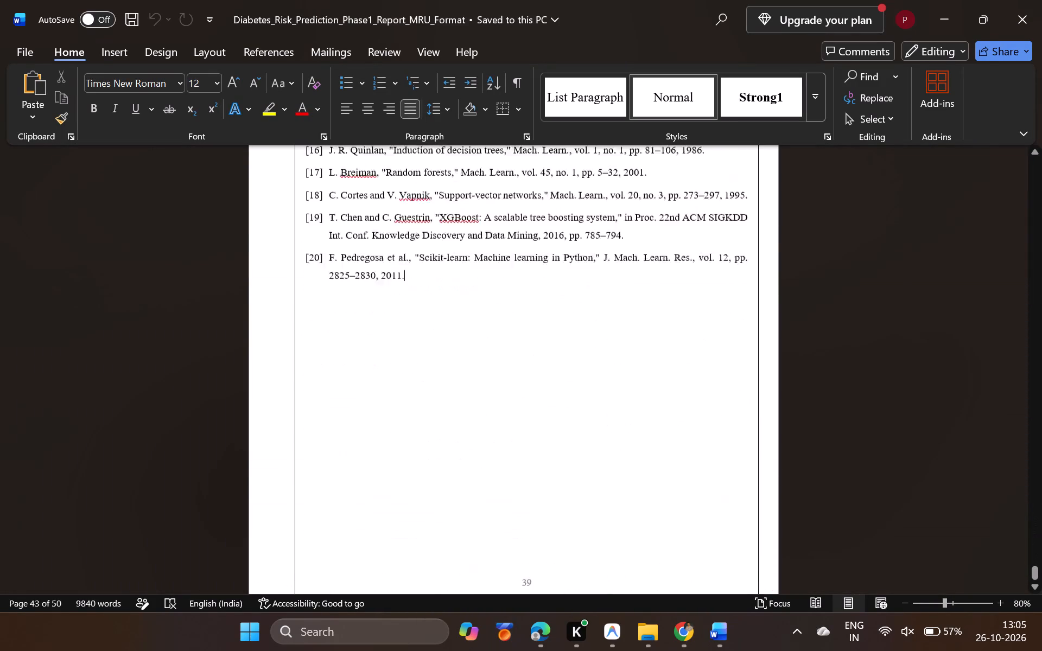
pyautogui.scroll(6, 482, 430)
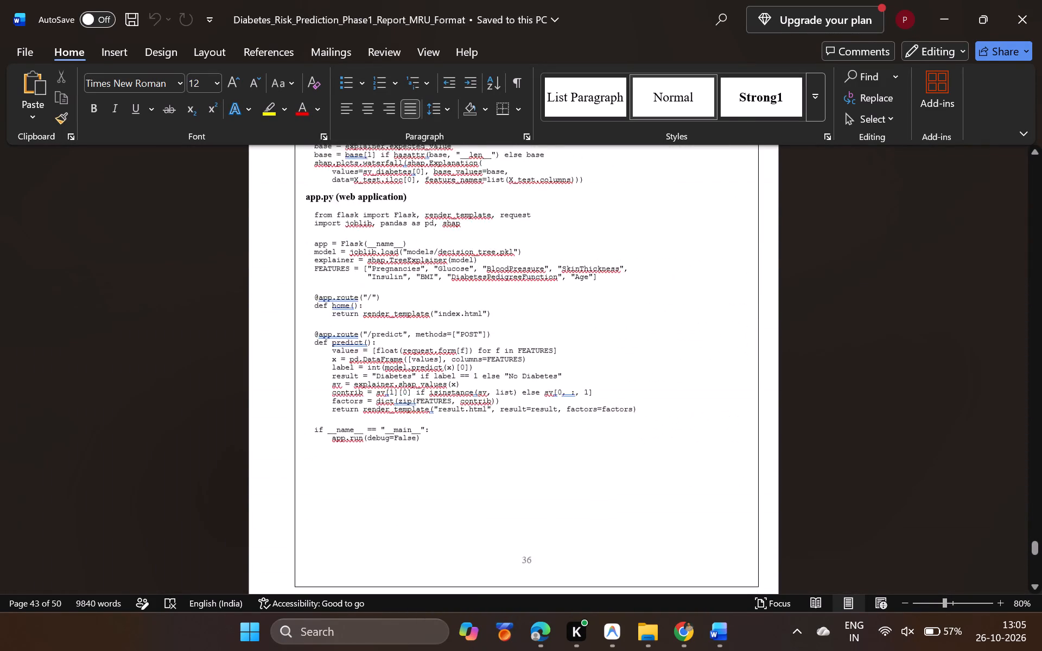